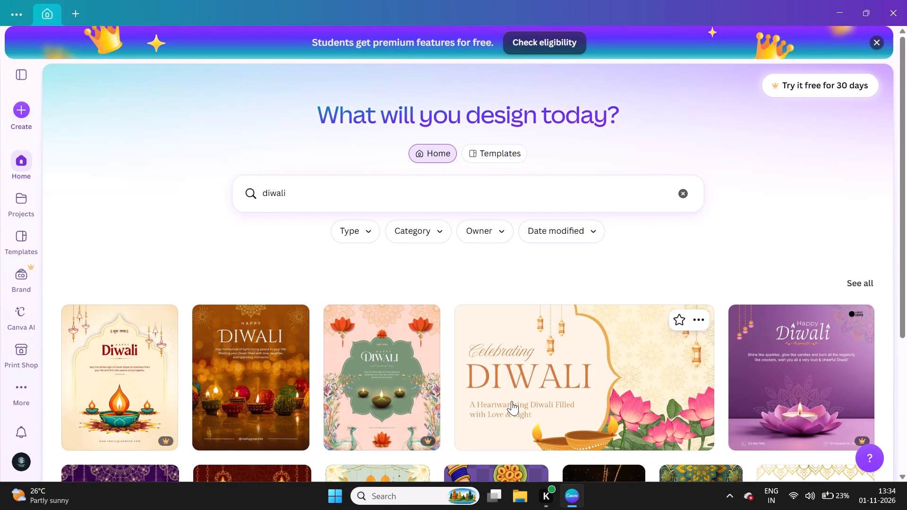
# Browse the Diwali template results, loading more designs, to find a suitable poster.
pyautogui.scroll(-2, 512, 401)
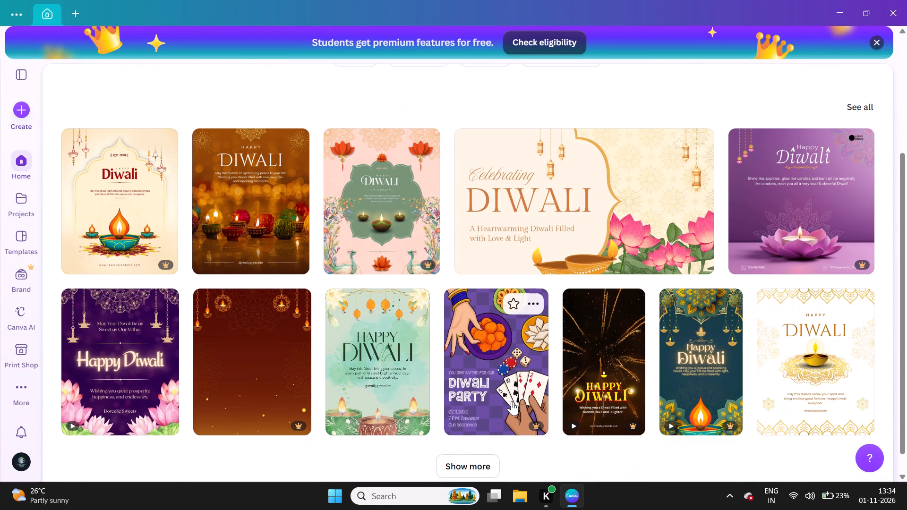
pyautogui.scroll(-1, 512, 401)
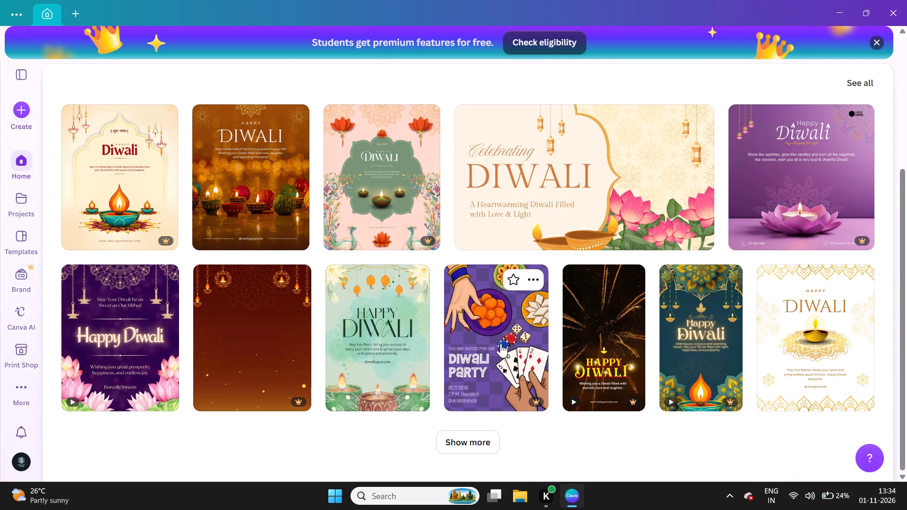
pyautogui.scroll(1, 464, 327)
pyautogui.scroll(-1, 464, 327)
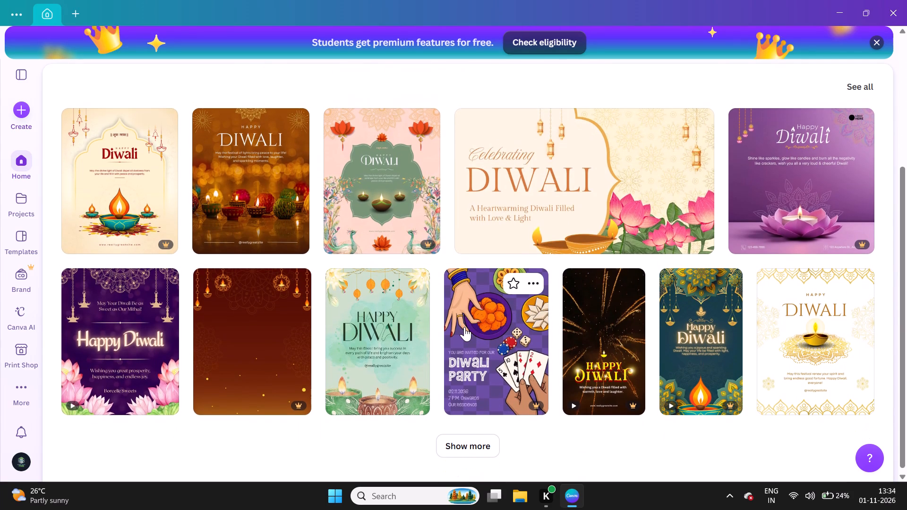
pyautogui.scroll(-1, 464, 327)
pyautogui.hscroll(1, 369, 330)
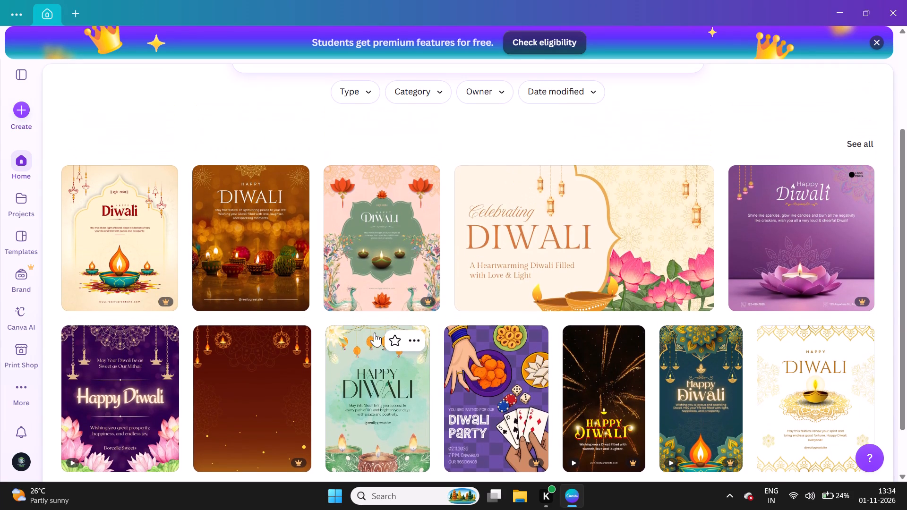
pyautogui.scroll(-3, 487, 168)
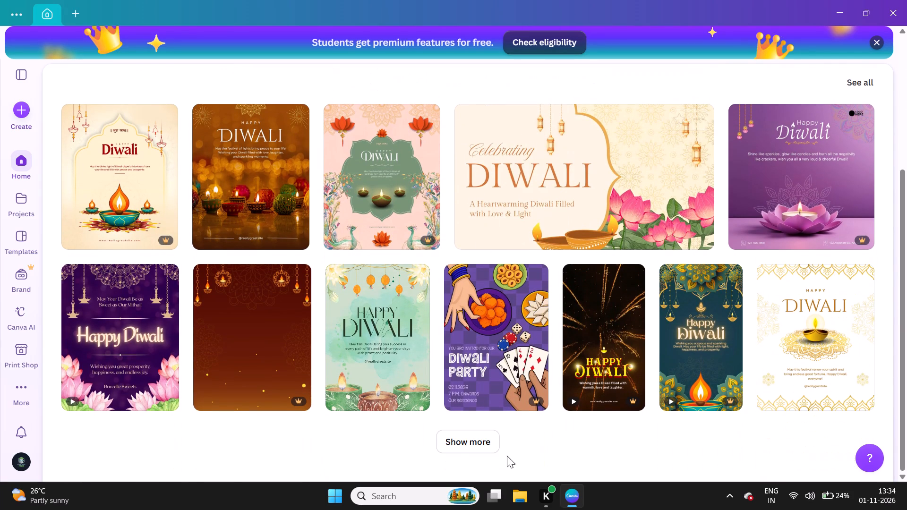
pyautogui.click(488, 442)
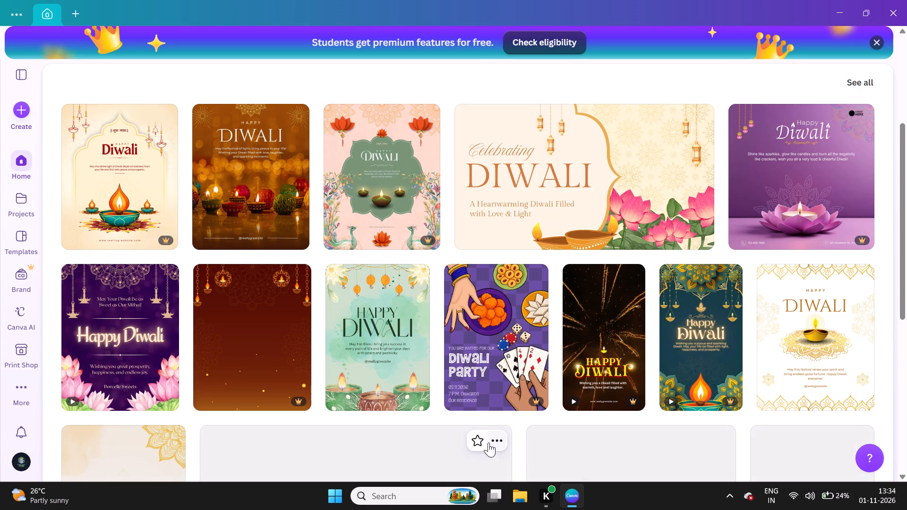
pyautogui.scroll(-4, 439, 343)
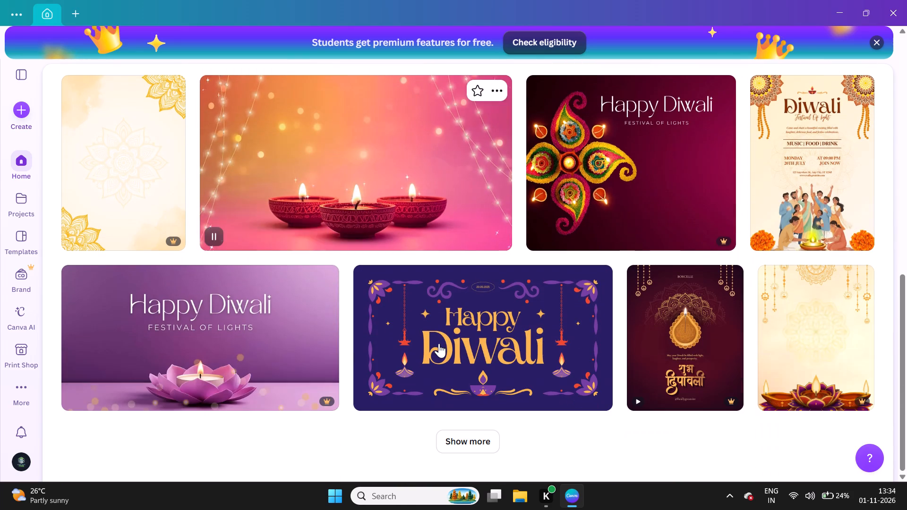
pyautogui.scroll(-3, 439, 343)
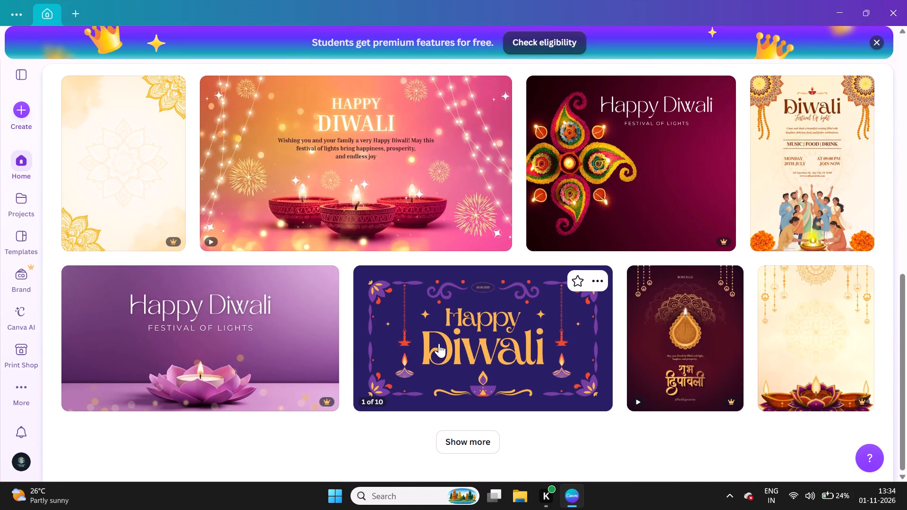
# Open the Orange and Yellow Illustrative Diwali Festival Of Light Poster template for customising.
pyautogui.click(816, 187)
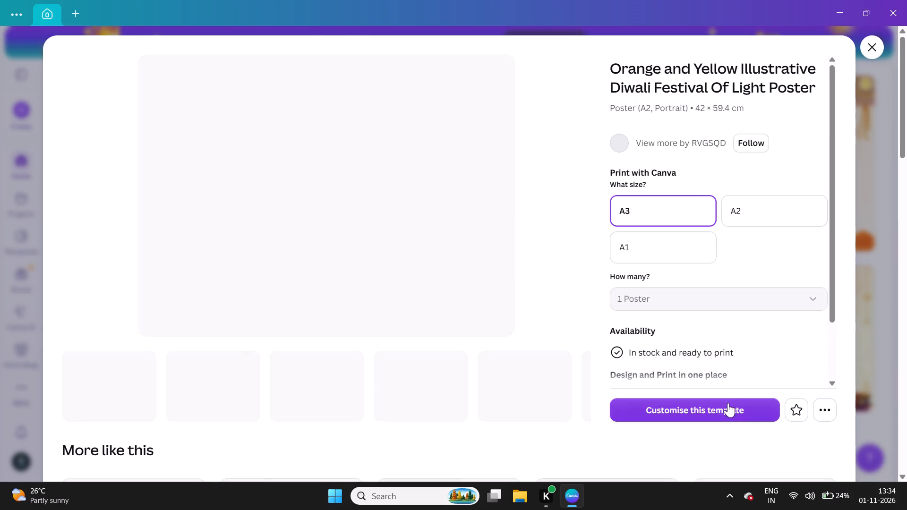
pyautogui.click(708, 408)
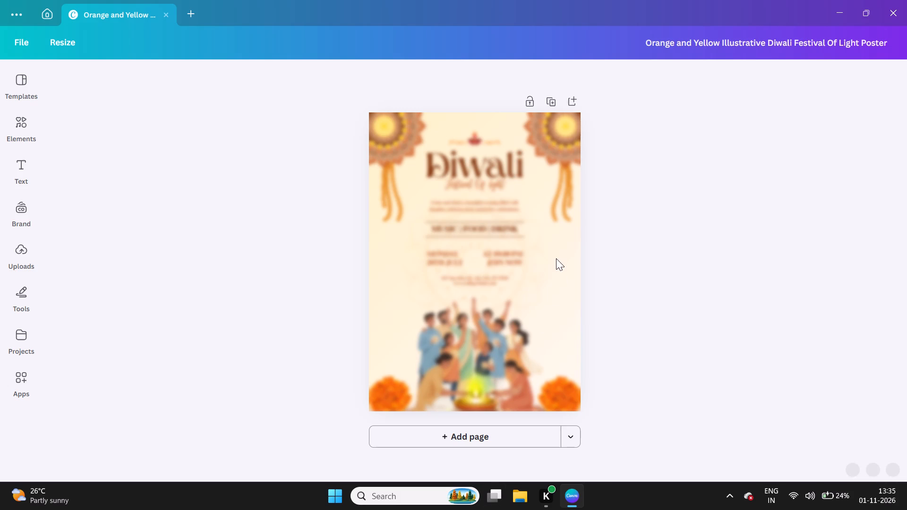
# Insert the word "happy" before "Diwali" in the poster's title text.
pyautogui.click(450, 192)
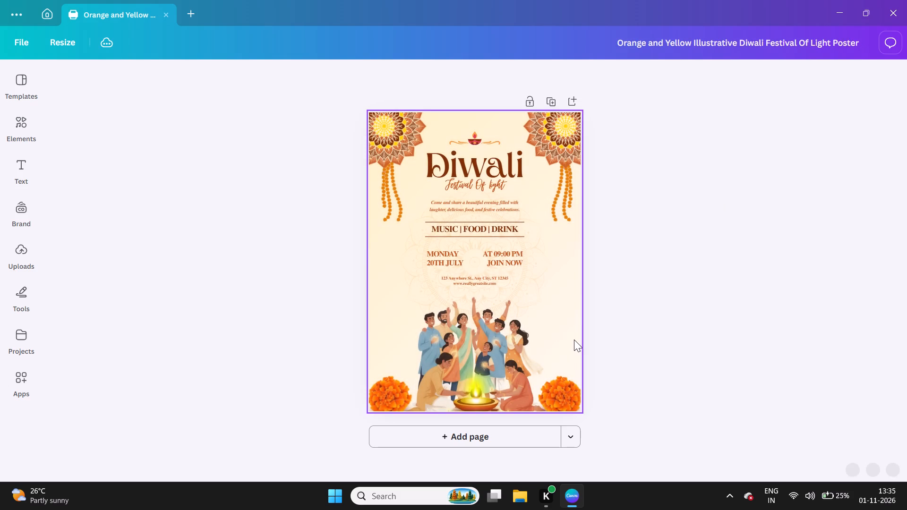
pyautogui.click(484, 155)
pyautogui.click(484, 155)
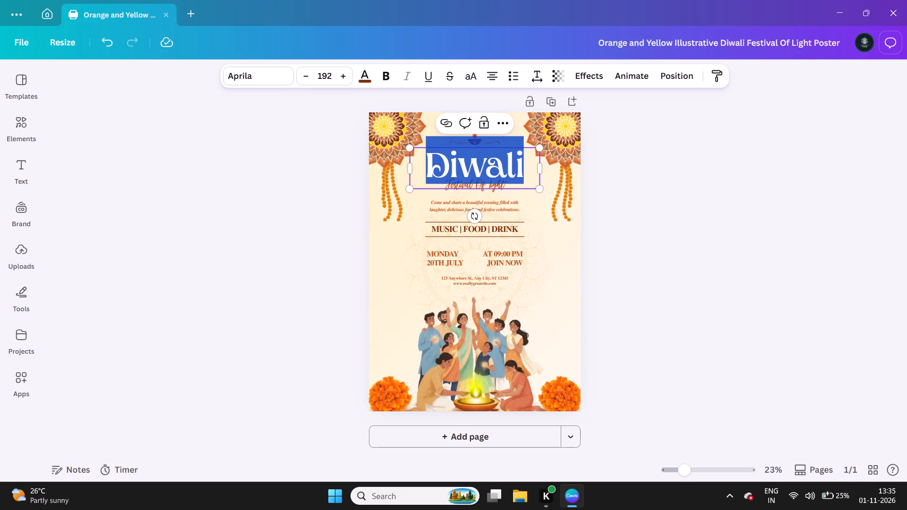
pyautogui.click(465, 156)
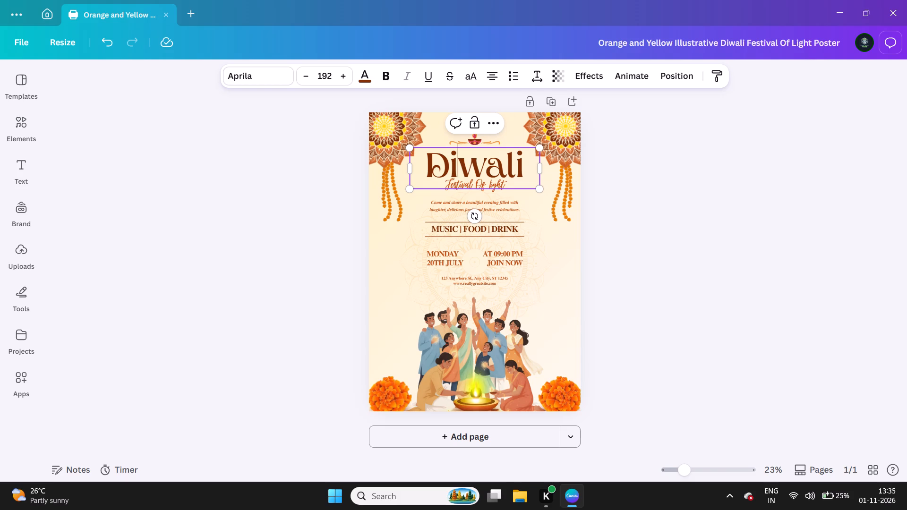
pyautogui.click(419, 161)
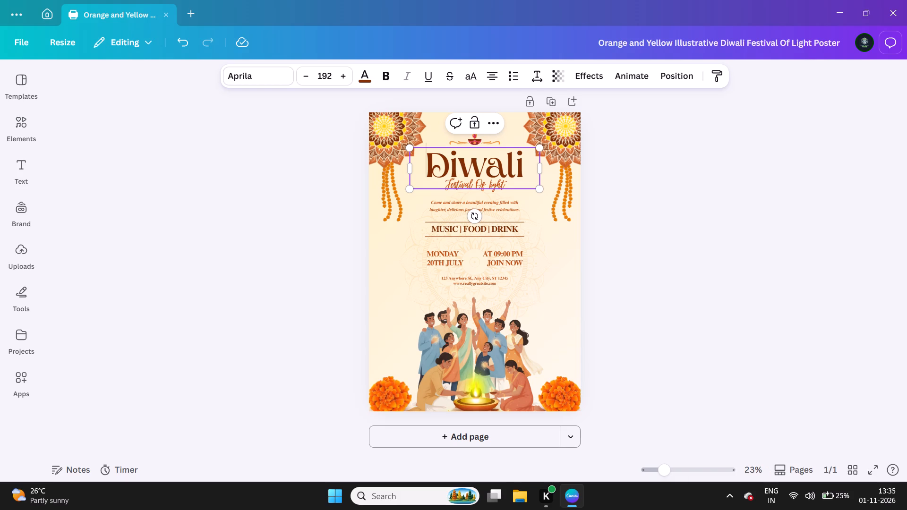
pyautogui.write('ha')
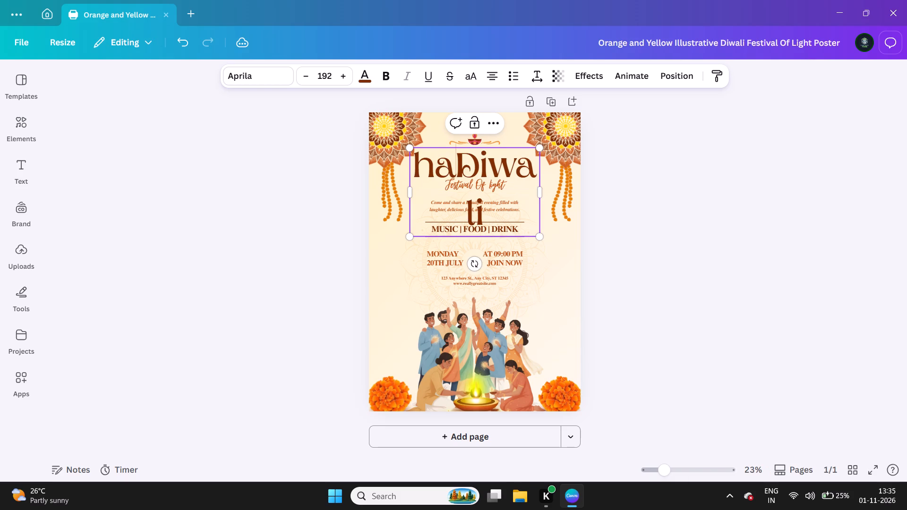
pyautogui.write('pp')
pyautogui.press('i')
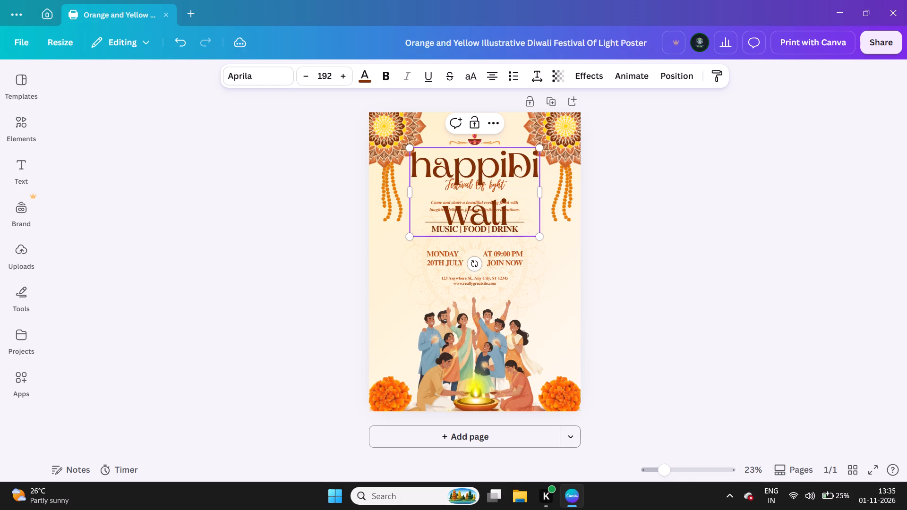
pyautogui.press('BackSpace')
pyautogui.press('u')
pyautogui.press('BackSpace')
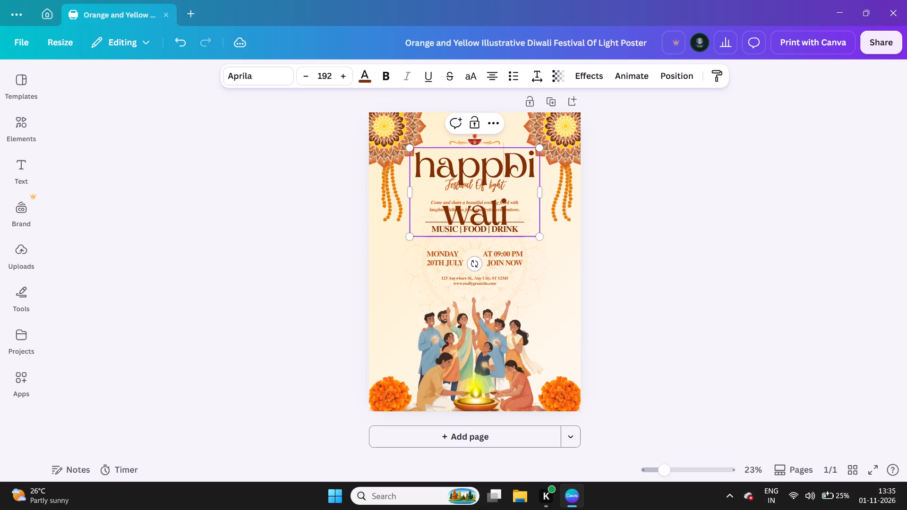
pyautogui.press('y')
# Replace the first letter of the title with a capital H so it reads "Happy Diwali".
pyautogui.press('Left')
pyautogui.press('Left')
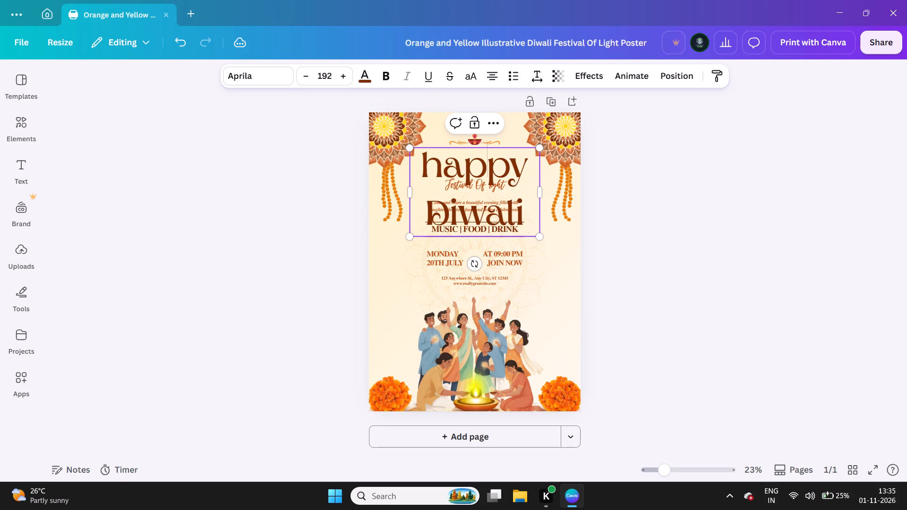
pyautogui.press('Left')
pyautogui.press('Left')
pyautogui.press('Left')
pyautogui.press('Right')
pyautogui.press('BackSpace')
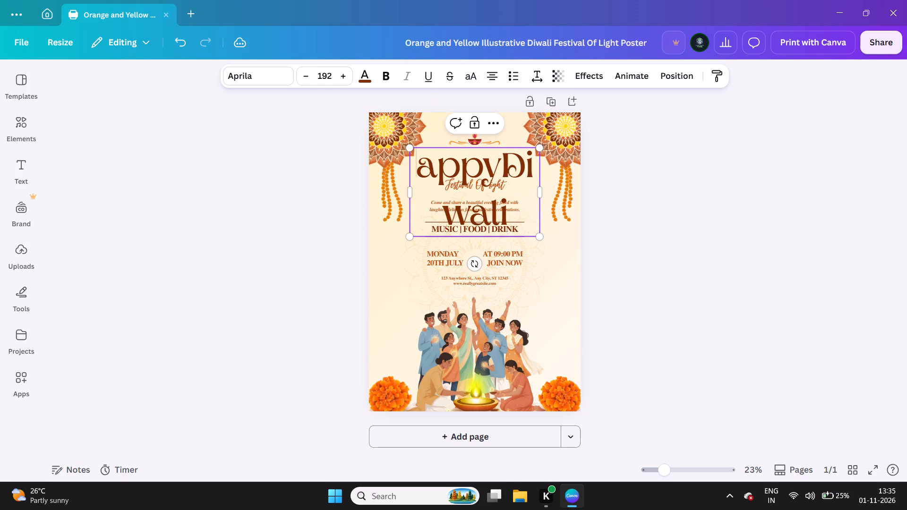
pyautogui.press('h')
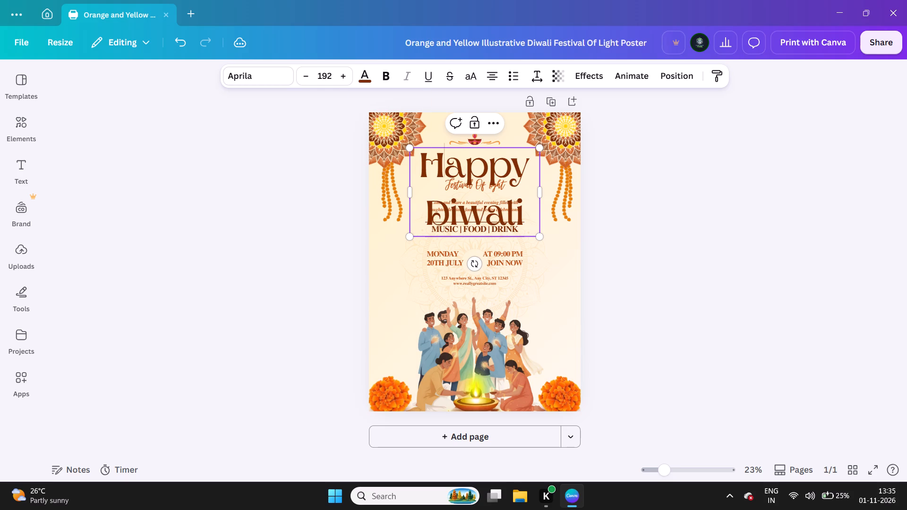
# Scale the "Happy Diwali" title down to a font size of about 84.4.
pyautogui.moveTo(539, 237); pyautogui.dragTo(498, 200)
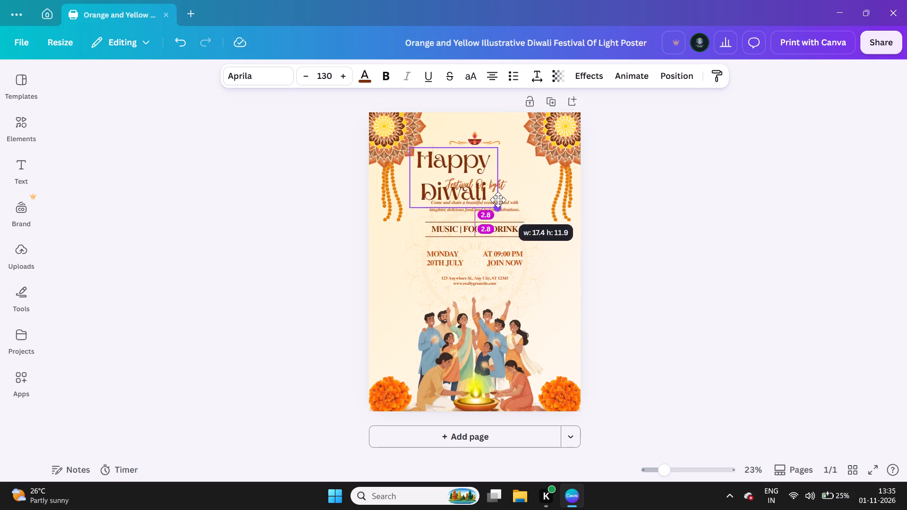
pyautogui.moveTo(498, 200); pyautogui.dragTo(471, 180)
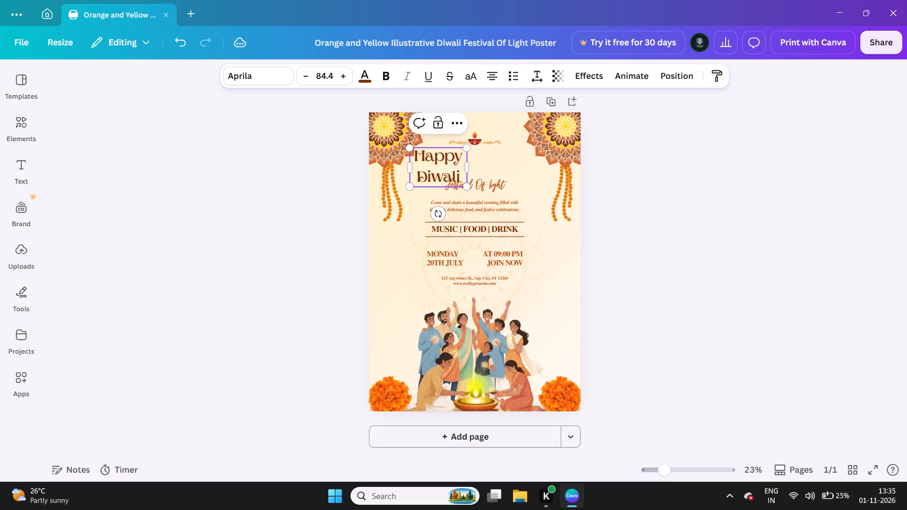
# Move the "Happy Diwali" title to the horizontal centre of the poster, directly beneath the oil lamp ornament.
pyautogui.click(447, 165)
pyautogui.click(443, 165)
pyautogui.moveTo(443, 165); pyautogui.dragTo(491, 165)
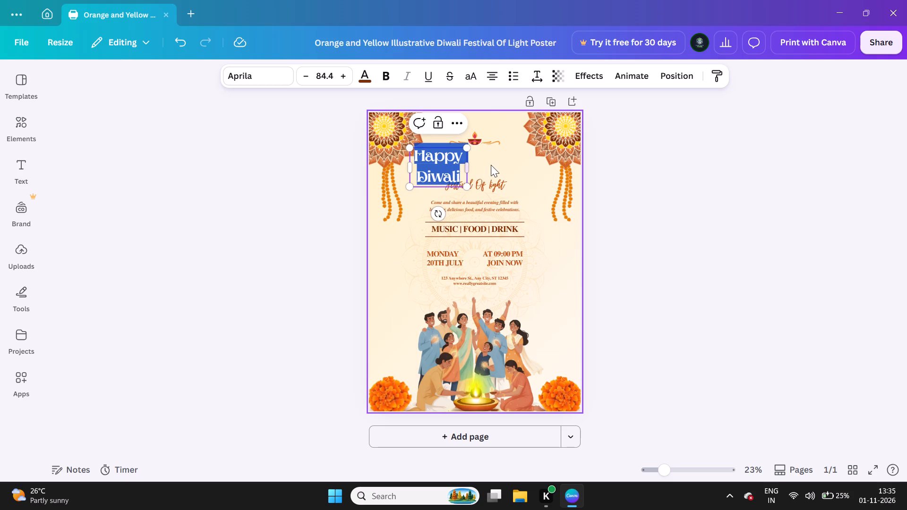
pyautogui.moveTo(491, 165); pyautogui.dragTo(492, 165)
pyautogui.click(492, 165)
pyautogui.moveTo(492, 165); pyautogui.dragTo(439, 162)
pyautogui.click(439, 162)
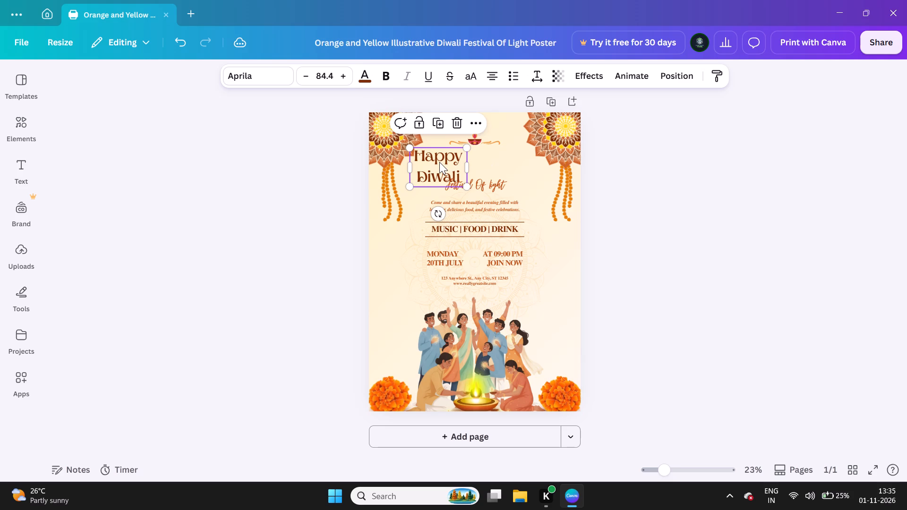
pyautogui.click(496, 167)
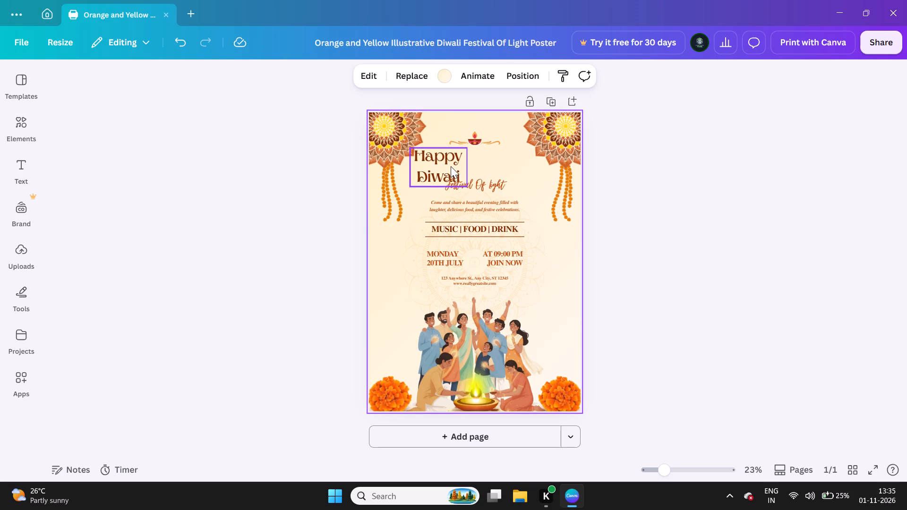
pyautogui.click(447, 165)
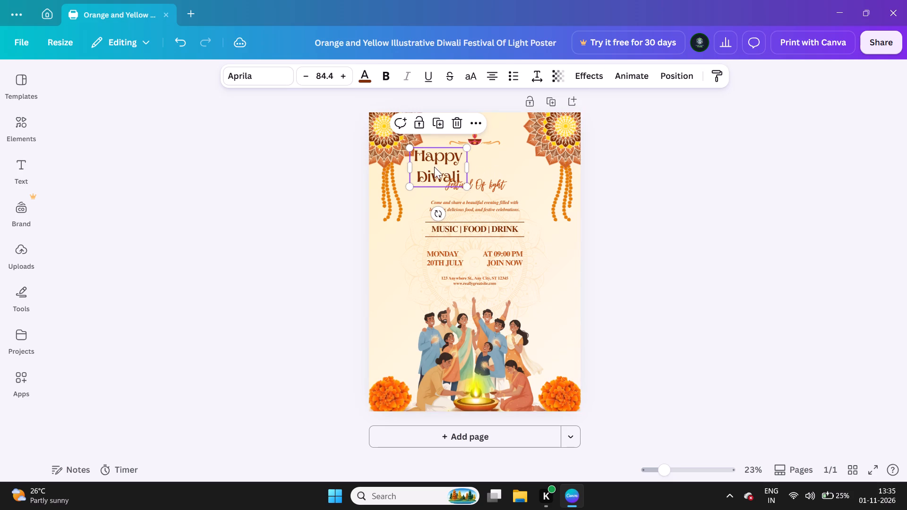
pyautogui.moveTo(425, 162); pyautogui.dragTo(459, 160)
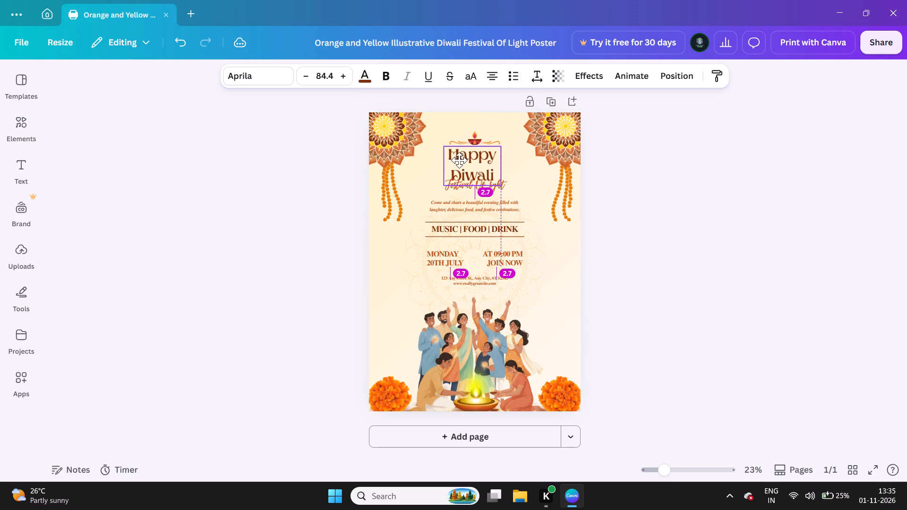
pyautogui.moveTo(459, 160); pyautogui.dragTo(462, 160)
pyautogui.click(282, 205)
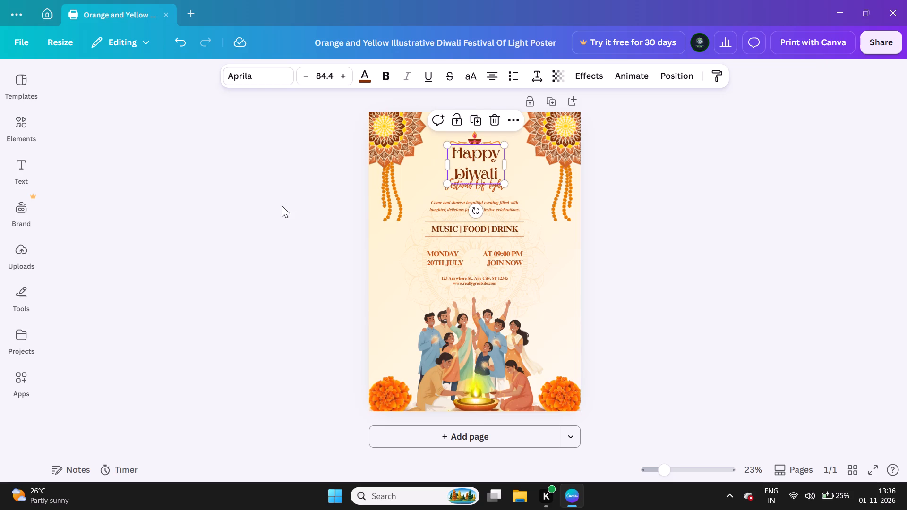
# Move the "Festival Of Light" subtitle slightly down so it sits just below the title.
pyautogui.click(472, 189)
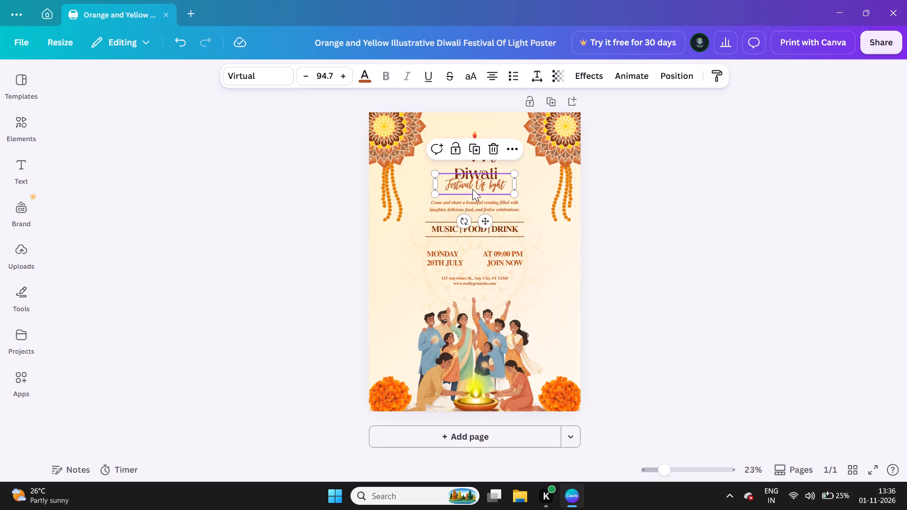
pyautogui.click(472, 189)
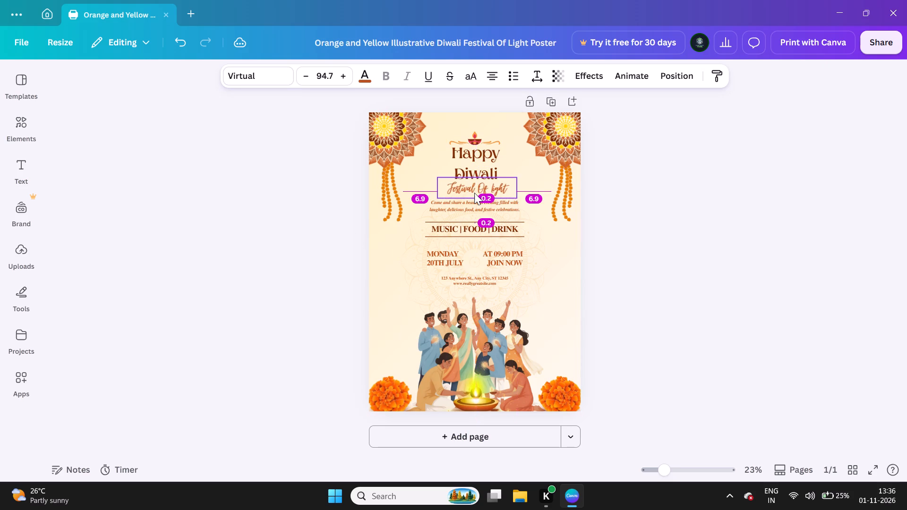
pyautogui.click(291, 197)
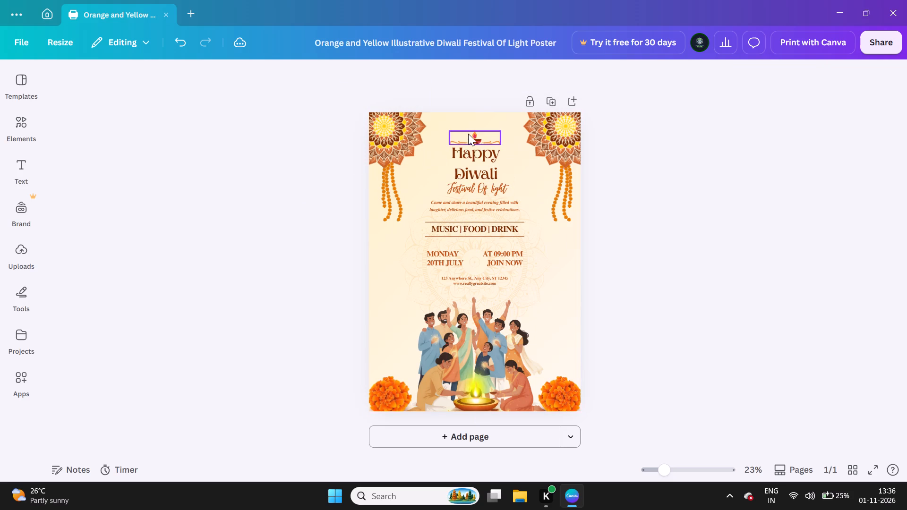
# Move the oil lamp ornament up to leave a gap above the "Happy Diwali" title.
pyautogui.click(468, 134)
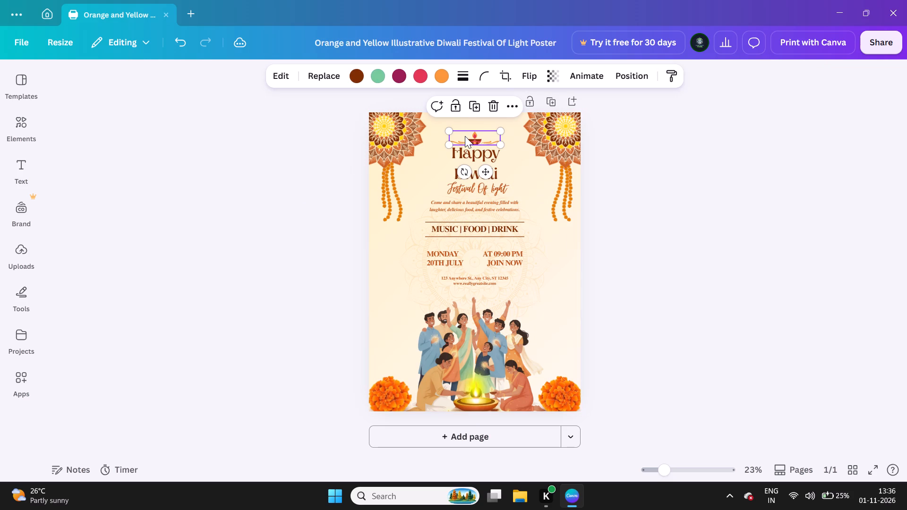
pyautogui.click(465, 136)
pyautogui.moveTo(465, 136); pyautogui.dragTo(475, 132)
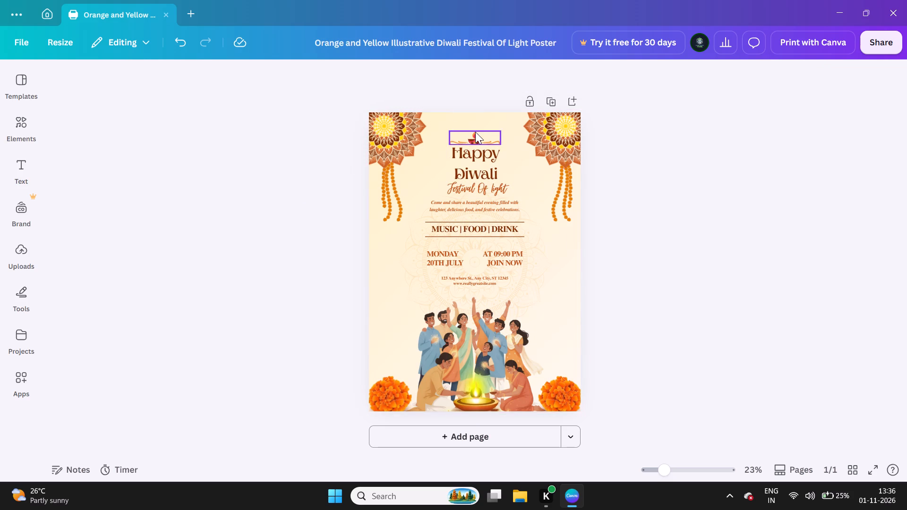
pyautogui.click(475, 132)
pyautogui.moveTo(475, 132); pyautogui.dragTo(477, 125)
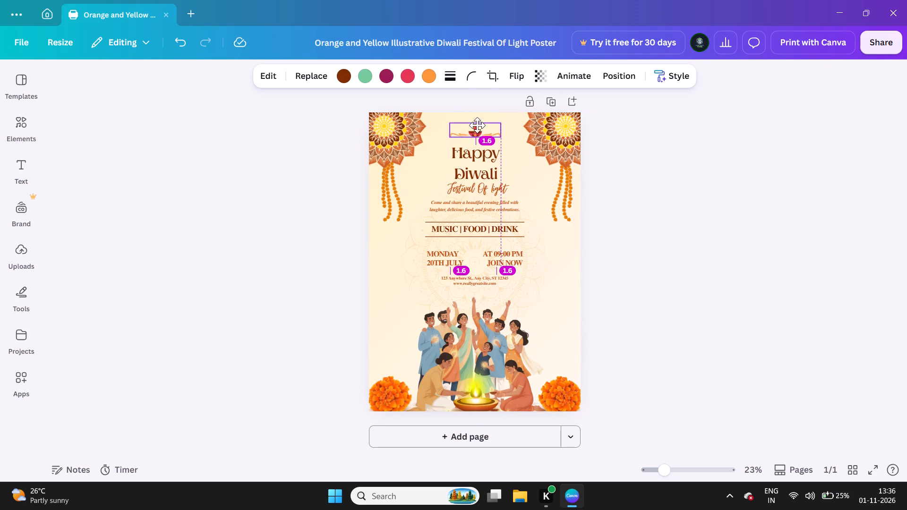
# Nudge the oil lamp ornament into place above the "Happy Diwali" title.
pyautogui.moveTo(477, 125); pyautogui.dragTo(476, 125)
pyautogui.click(272, 231)
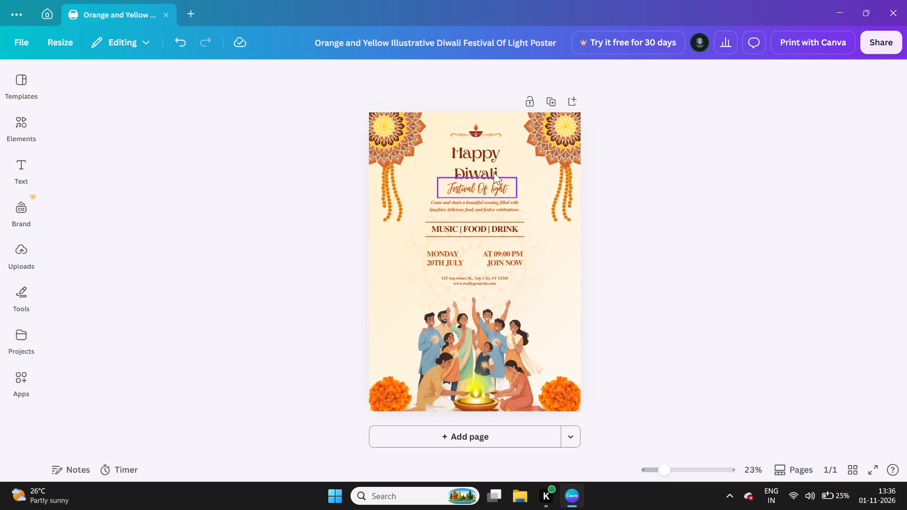
# Enlarge the "Happy Diwali" title to a font size of about 99.8.
pyautogui.click(496, 168)
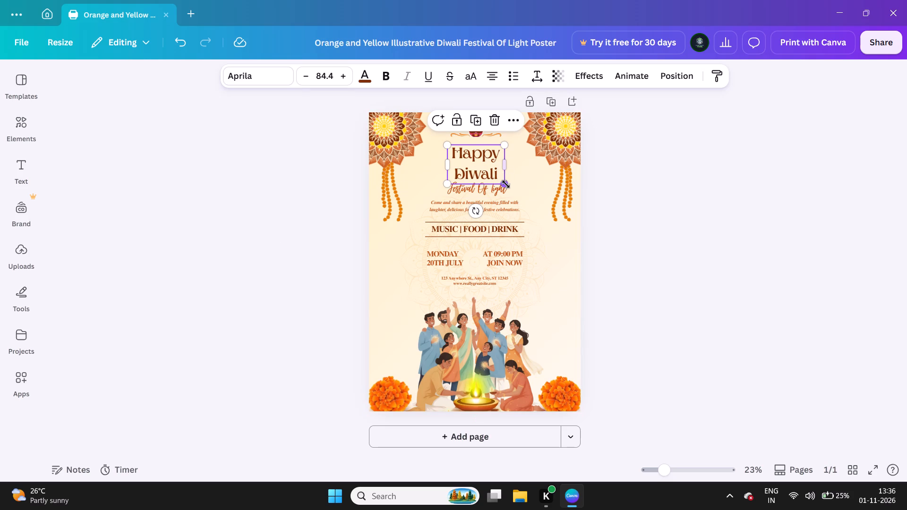
pyautogui.moveTo(506, 184); pyautogui.dragTo(515, 194)
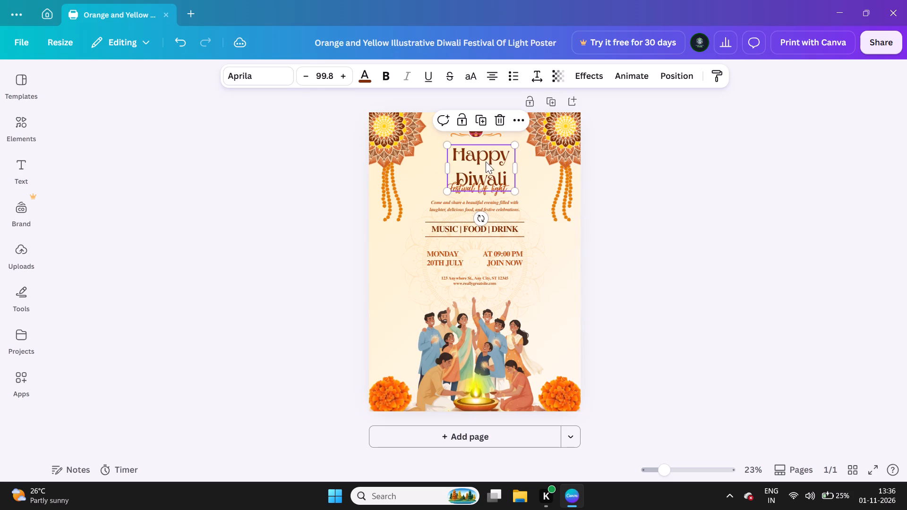
# Move the oil lamp ornament slightly higher and align it with the poster's horizontal centre.
pyautogui.click(473, 134)
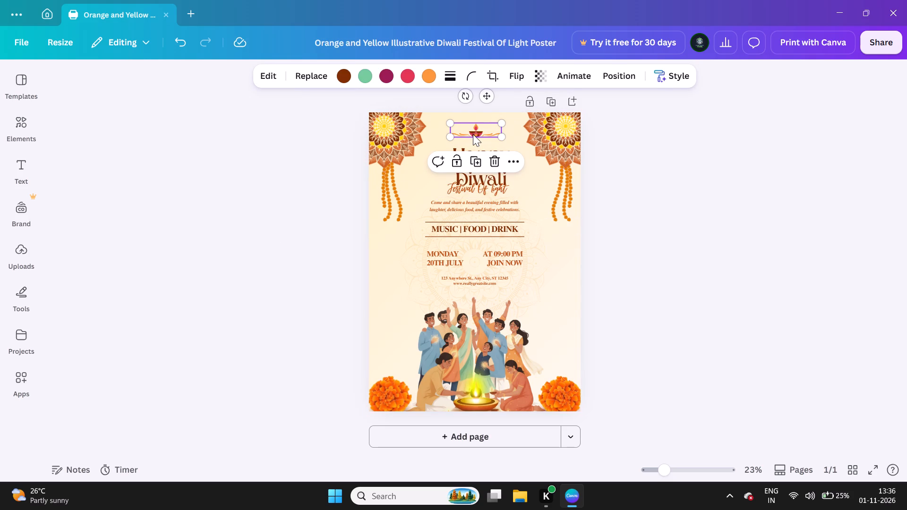
pyautogui.click(471, 129)
pyautogui.moveTo(471, 129); pyautogui.dragTo(469, 121)
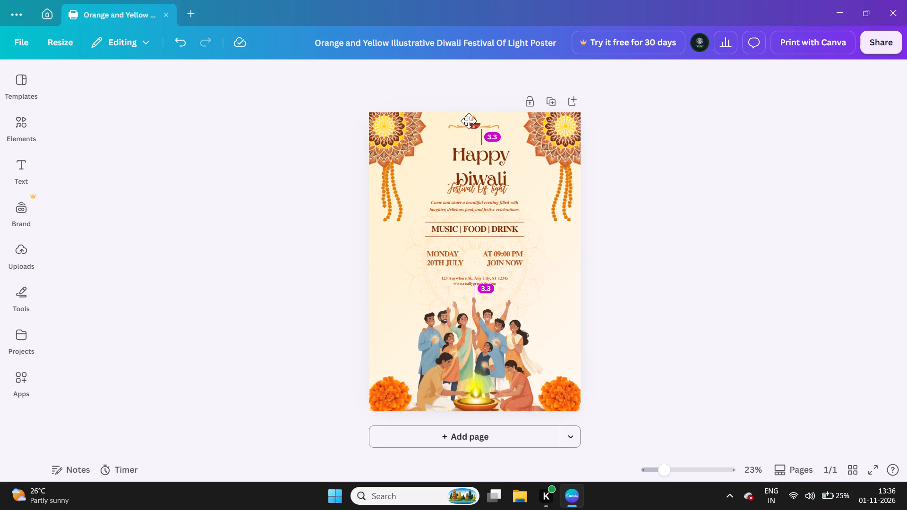
pyautogui.moveTo(469, 121); pyautogui.dragTo(469, 122)
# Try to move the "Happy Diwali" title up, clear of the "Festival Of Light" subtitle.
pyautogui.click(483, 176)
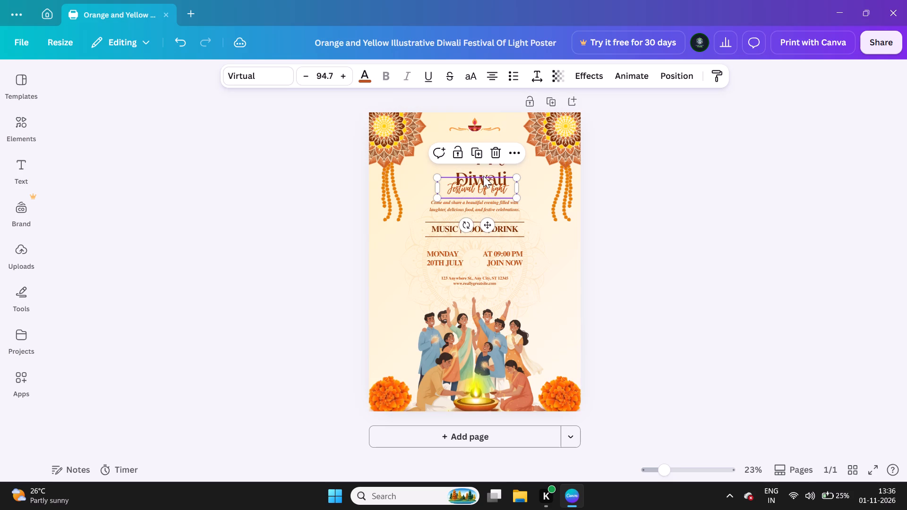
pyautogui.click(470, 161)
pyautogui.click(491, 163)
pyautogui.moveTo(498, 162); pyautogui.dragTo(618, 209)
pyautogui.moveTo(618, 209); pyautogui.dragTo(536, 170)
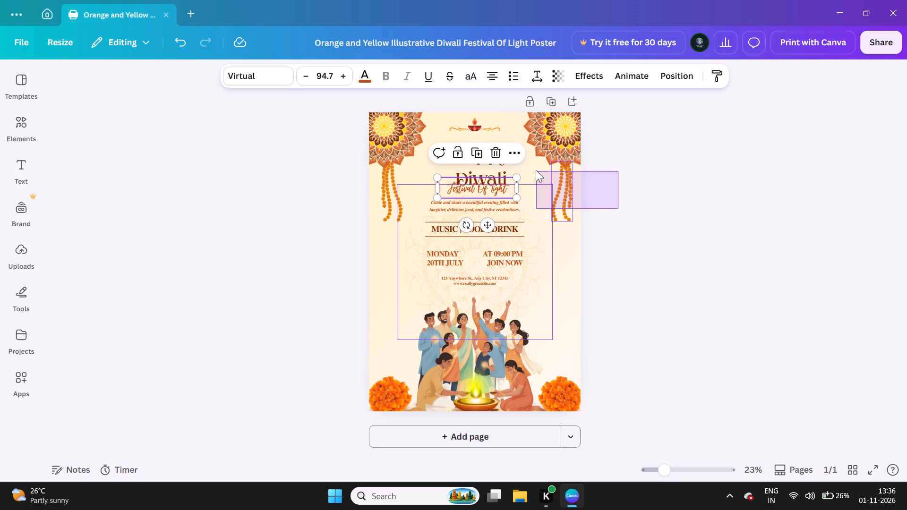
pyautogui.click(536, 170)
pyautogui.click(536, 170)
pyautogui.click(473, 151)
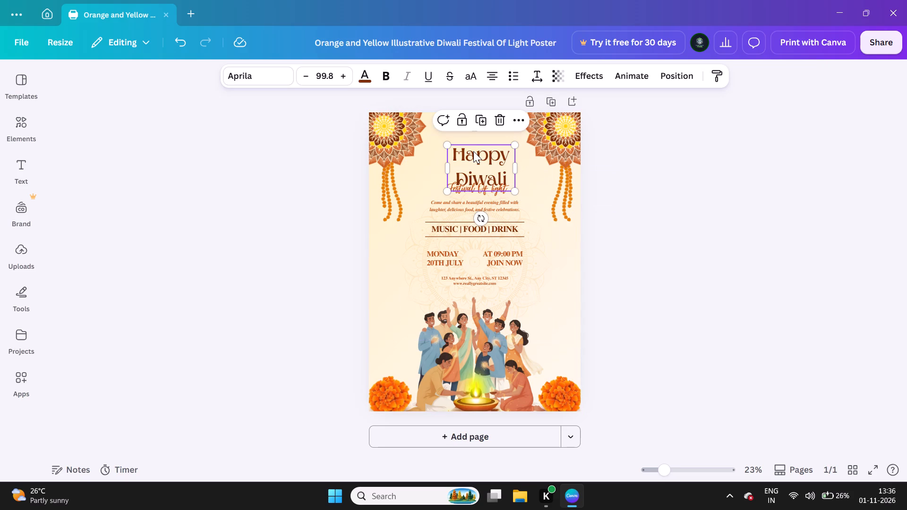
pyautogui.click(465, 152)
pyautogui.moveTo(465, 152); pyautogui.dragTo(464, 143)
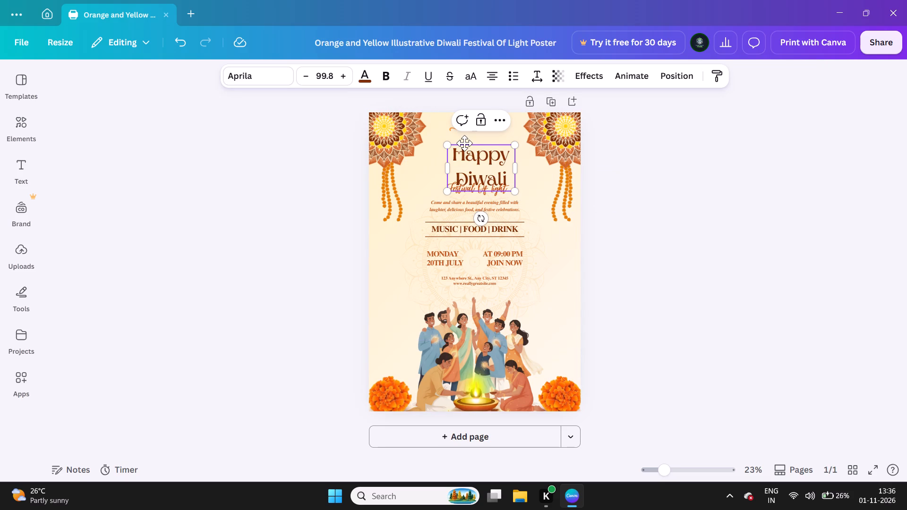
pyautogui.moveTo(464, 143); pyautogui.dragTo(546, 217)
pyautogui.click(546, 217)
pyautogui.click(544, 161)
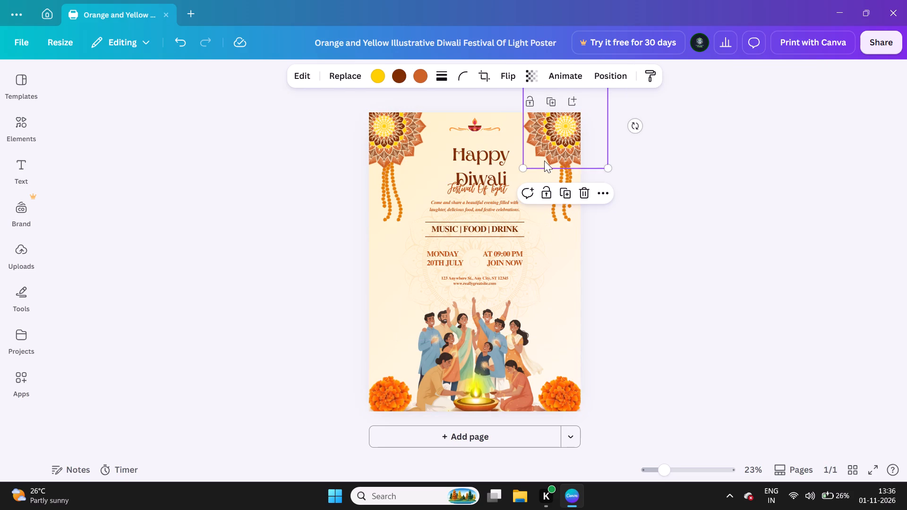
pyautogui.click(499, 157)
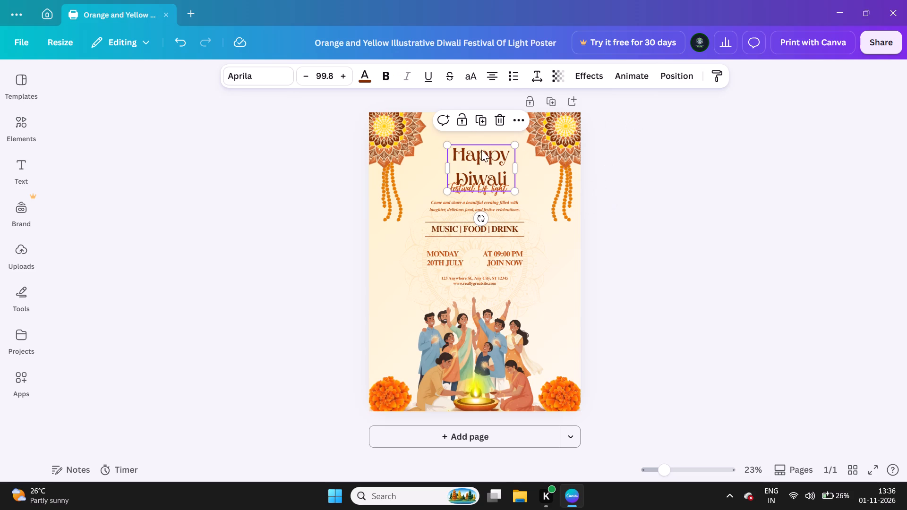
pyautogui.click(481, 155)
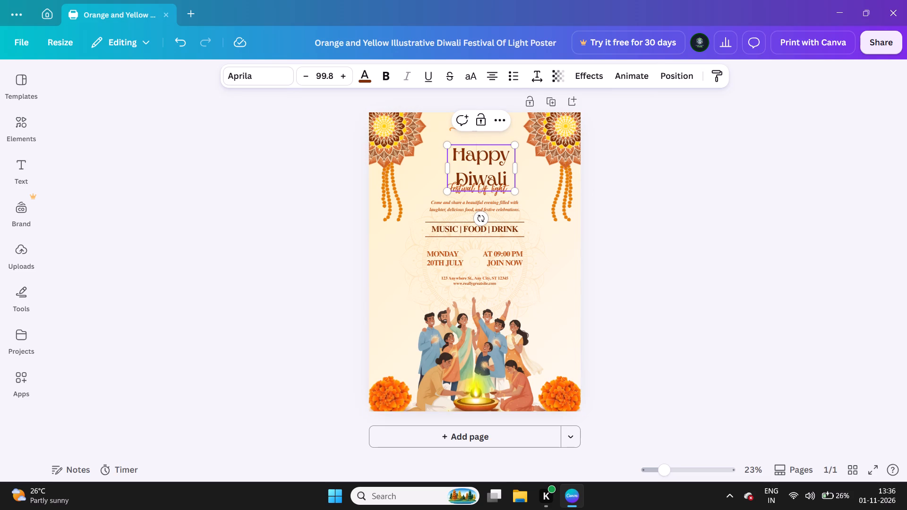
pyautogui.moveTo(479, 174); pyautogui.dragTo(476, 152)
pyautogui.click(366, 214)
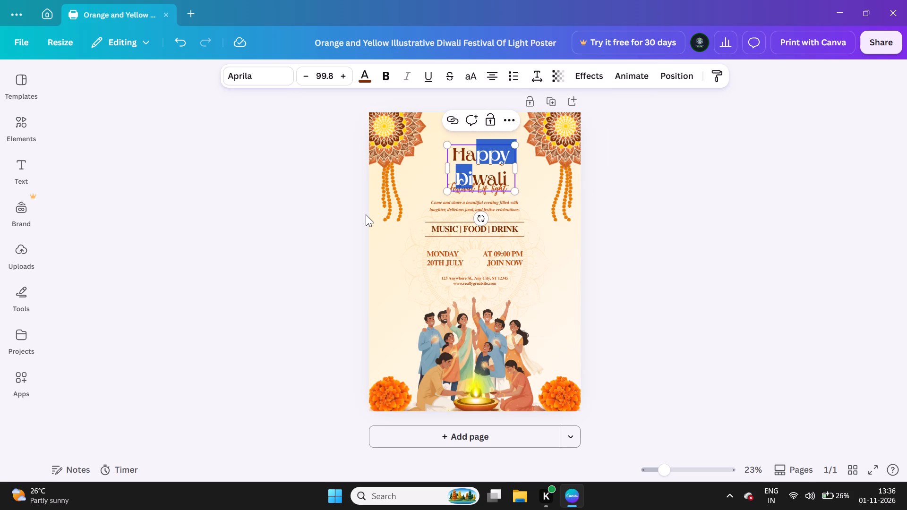
# Move the "Happy Diwali" title up and centre it between the oil lamp ornament and the subtitle.
pyautogui.click(481, 158)
pyautogui.moveTo(489, 159); pyautogui.dragTo(487, 156)
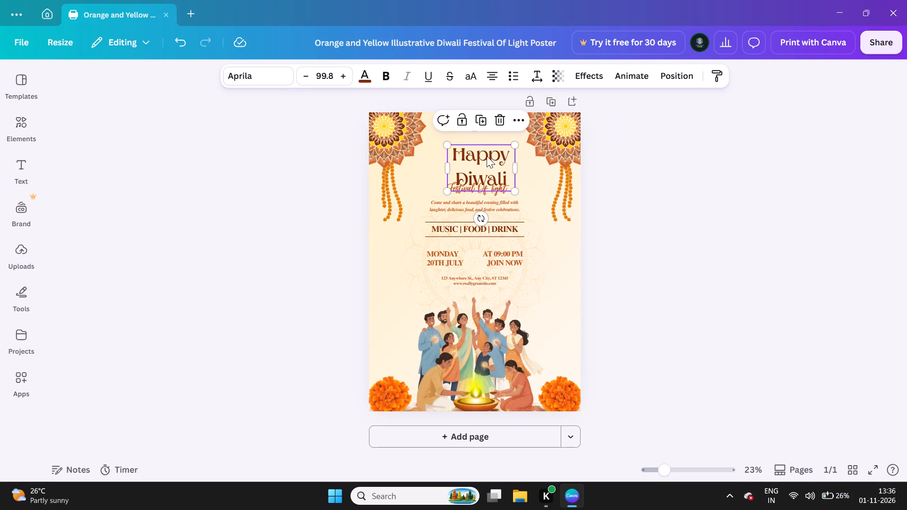
pyautogui.moveTo(487, 156); pyautogui.dragTo(486, 150)
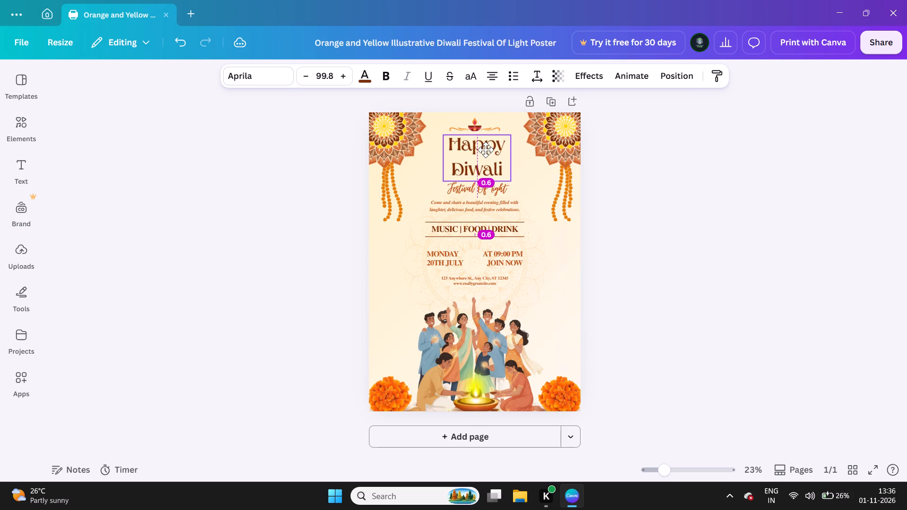
pyautogui.moveTo(486, 150); pyautogui.dragTo(484, 146)
pyautogui.click(298, 179)
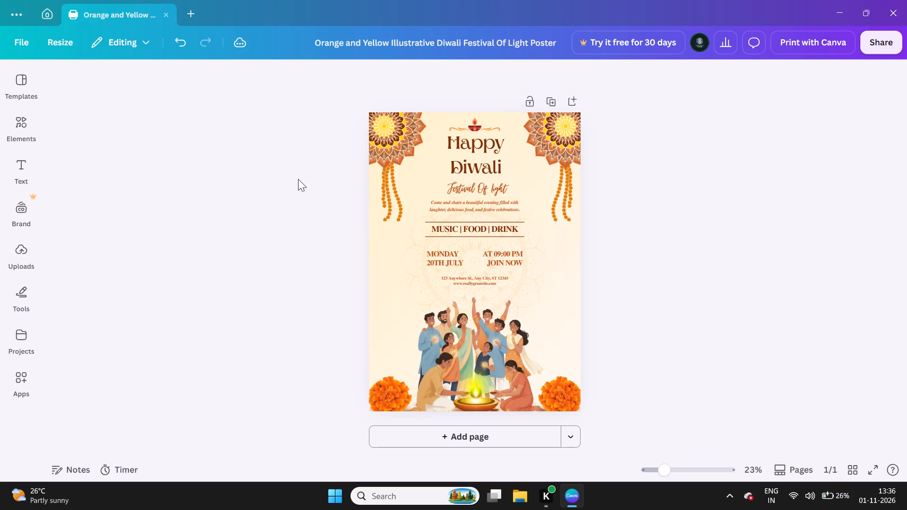
# Move the "Festival Of Light" subtitle slightly up, closer beneath the "Happy Diwali" title.
pyautogui.moveTo(467, 187); pyautogui.dragTo(467, 186)
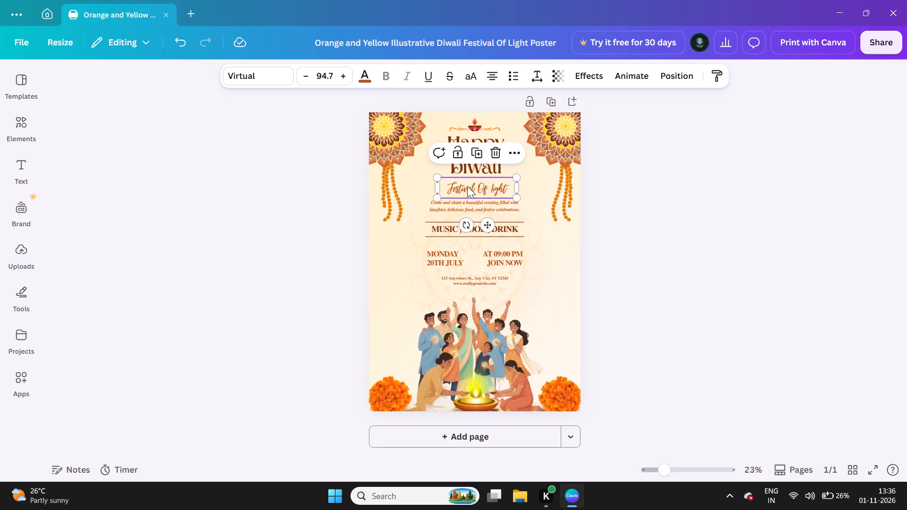
pyautogui.moveTo(467, 186); pyautogui.dragTo(467, 183)
pyautogui.click(277, 246)
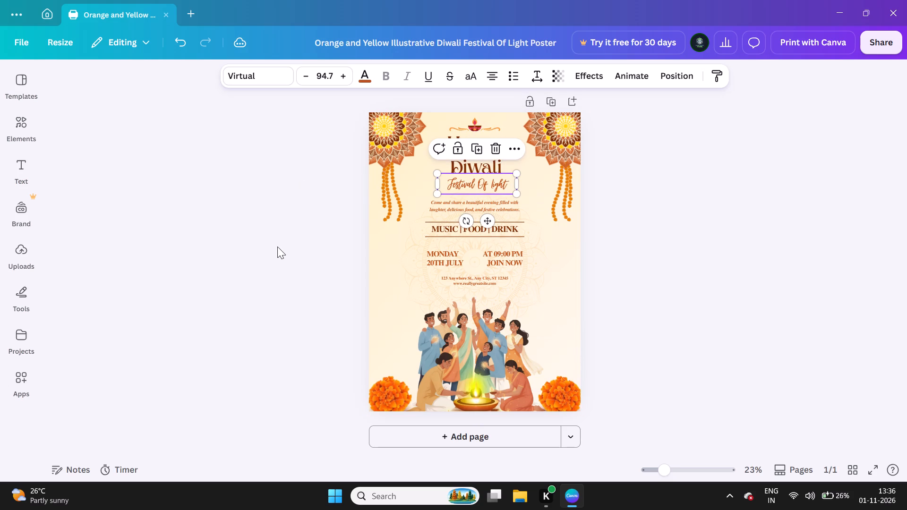
# Change the event day text from "MONDAY" to "SUNDAY".
pyautogui.click(441, 252)
pyautogui.click(441, 252)
pyautogui.click(456, 257)
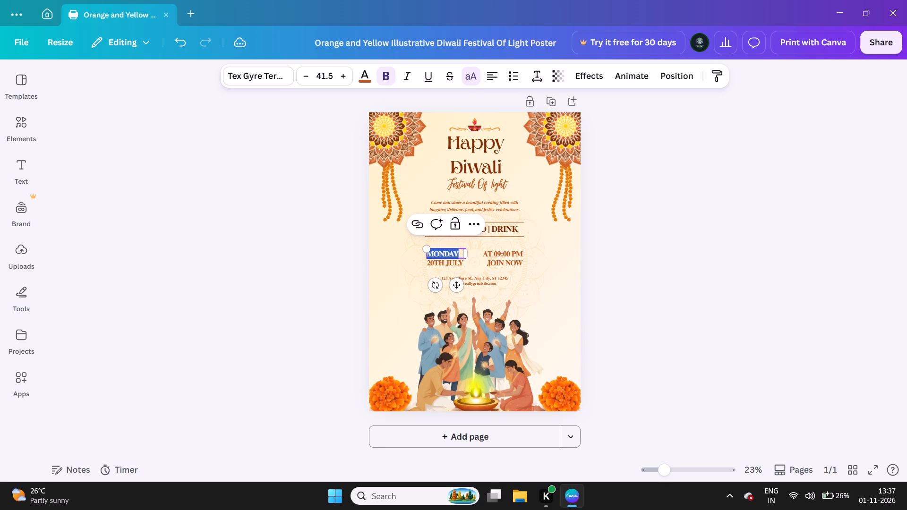
pyautogui.press('BackSpace')
pyautogui.press('BackSpace')
pyautogui.press('BackSpace')
pyautogui.press('BackSpace')
pyautogui.press('BackSpace')
pyautogui.press('BackSpace')
pyautogui.press('BackSpace')
pyautogui.press('BackSpace')
pyautogui.press('BackSpace')
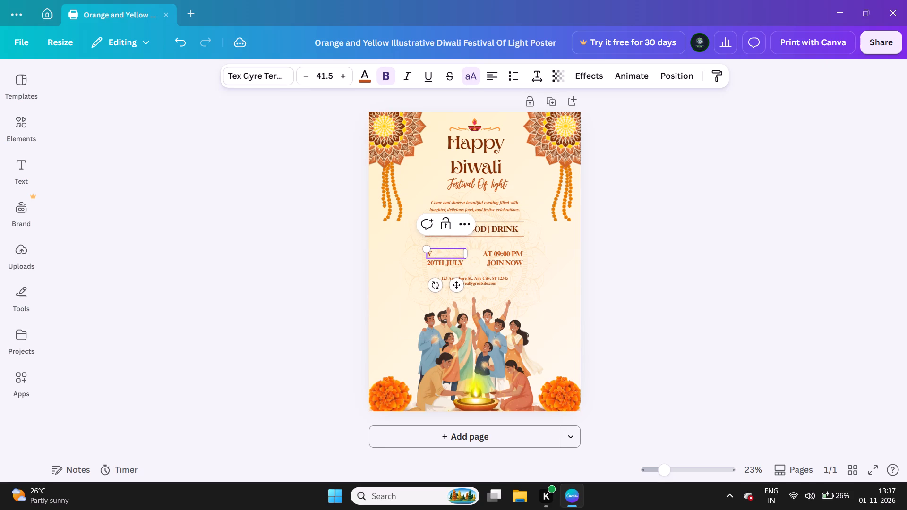
pyautogui.press('BackSpace')
pyautogui.press('s')
pyautogui.press('BackSpace')
pyautogui.write('SUN')
pyautogui.write('DA')
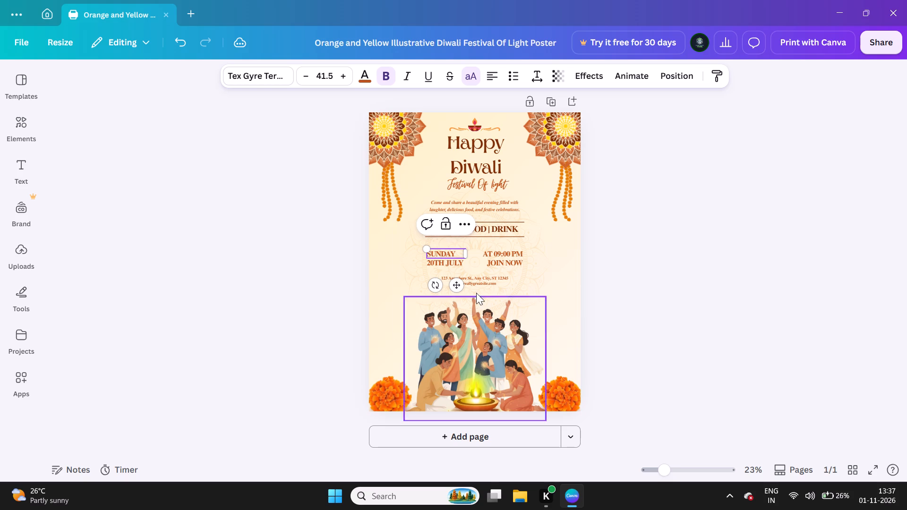
# Replace the event date below the day with "8 NOV".
pyautogui.click(452, 258)
pyautogui.click(449, 264)
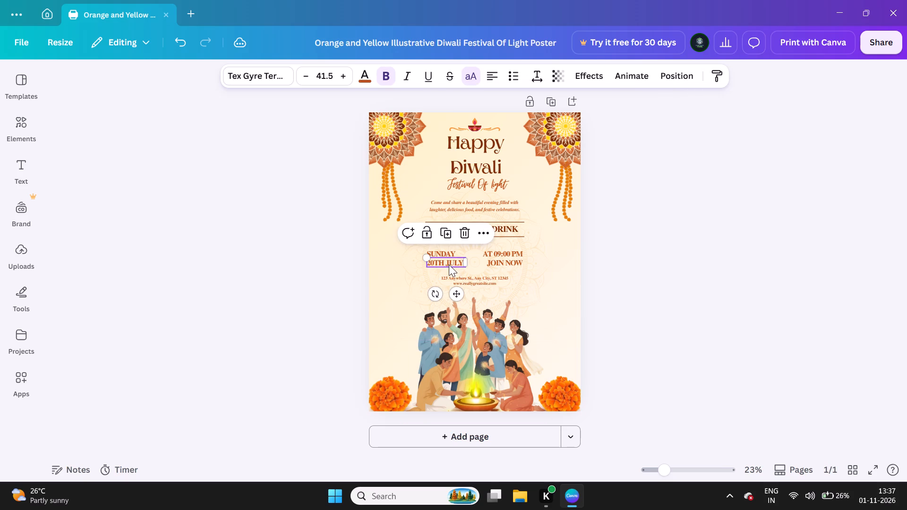
pyautogui.click(449, 264)
pyautogui.click(460, 264)
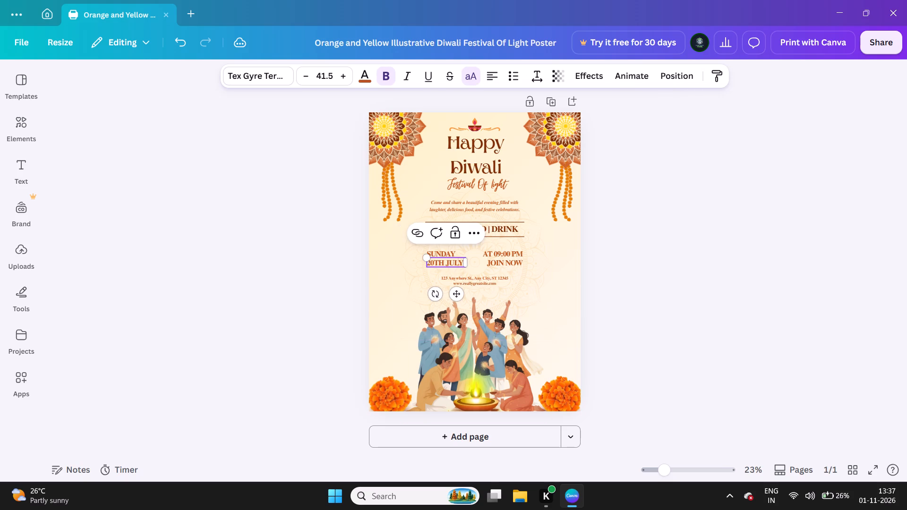
pyautogui.press('BackSpace')
pyautogui.press('BackSpace')
pyautogui.press('BackSpace')
pyautogui.press('BackSpace')
pyautogui.press('BackSpace')
pyautogui.press('BackSpace')
pyautogui.press('BackSpace')
pyautogui.press('BackSpace')
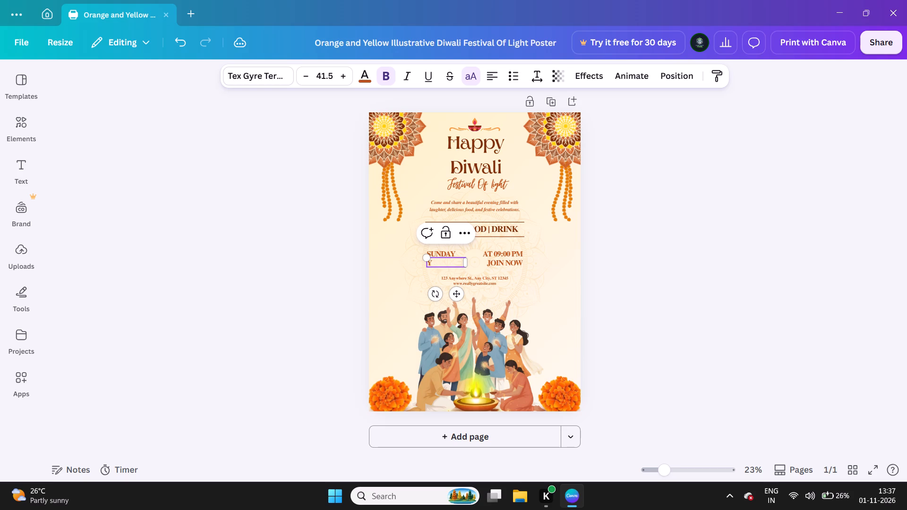
pyautogui.press('Right')
pyautogui.press('BackSpace')
pyautogui.press('8')
pyautogui.press('space')
pyautogui.write('NO')
pyautogui.write('V')
pyautogui.press('space')
pyautogui.press('BackSpace')
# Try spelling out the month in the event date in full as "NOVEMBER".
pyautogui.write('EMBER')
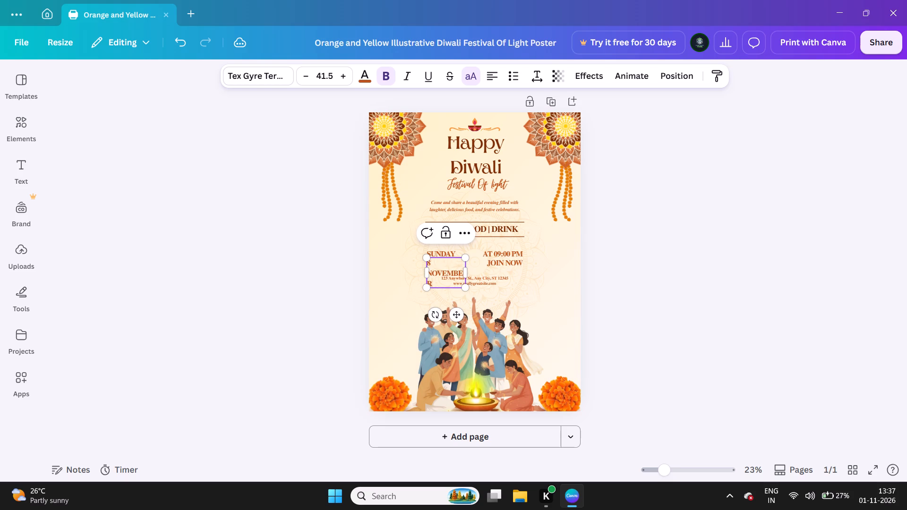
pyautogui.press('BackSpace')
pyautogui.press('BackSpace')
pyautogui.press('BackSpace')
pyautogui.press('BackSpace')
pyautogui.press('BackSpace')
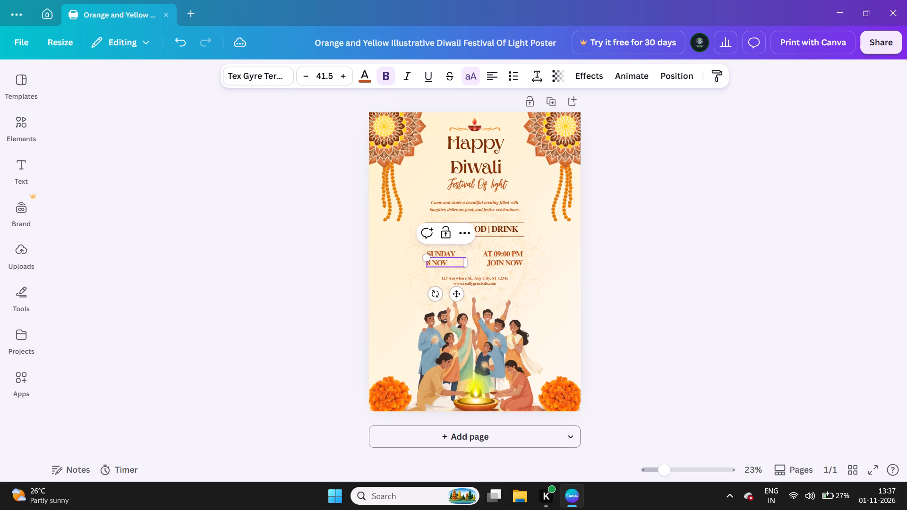
# Change the event time from "AT 09:00 PM" to "AT 07:00 PM".
pyautogui.click(508, 251)
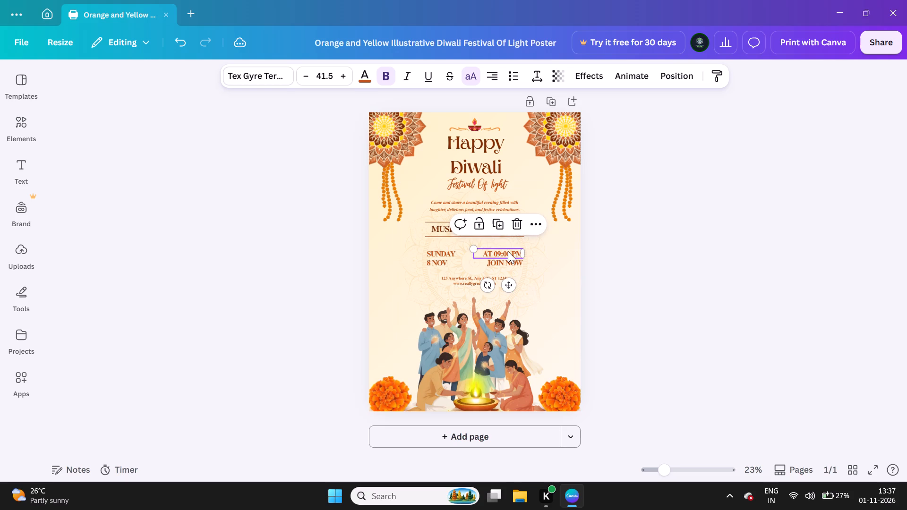
pyautogui.click(508, 251)
pyautogui.click(508, 251)
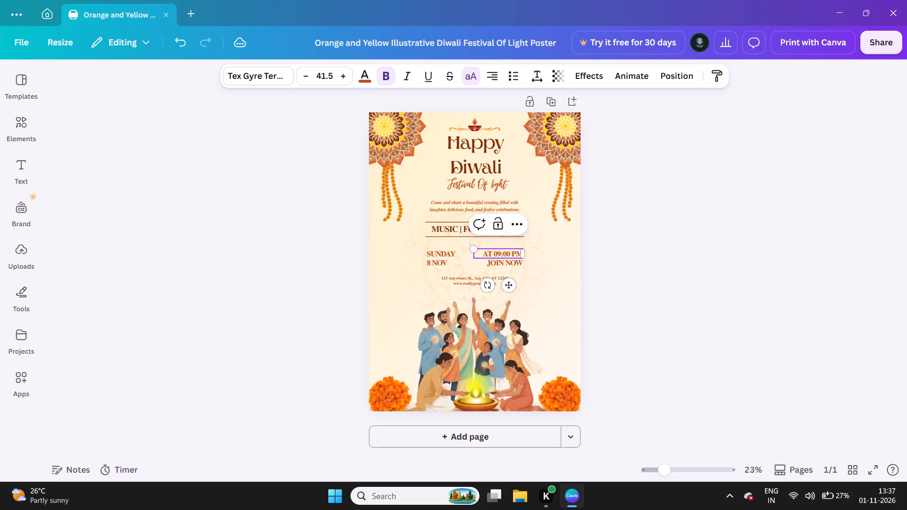
pyautogui.click(500, 251)
pyautogui.press('BackSpace')
pyautogui.press('7')
pyautogui.click(542, 309)
pyautogui.click(570, 243)
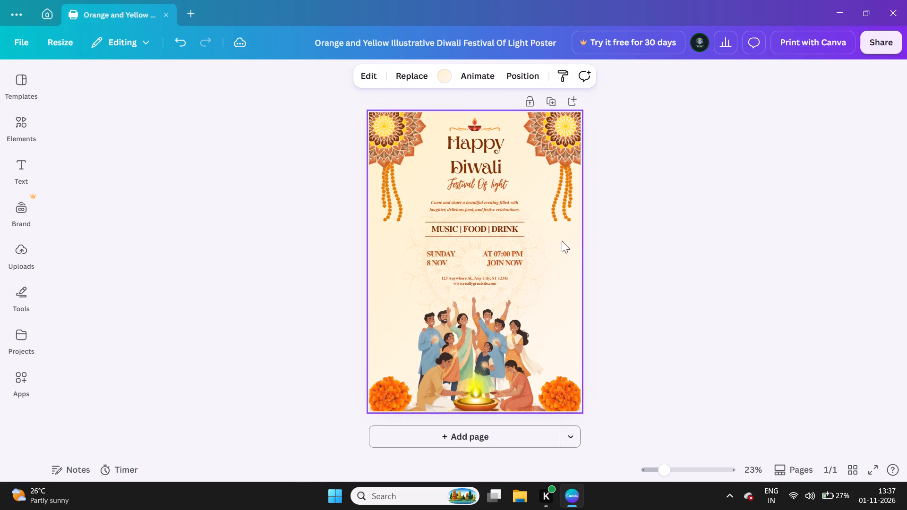
pyautogui.click(636, 212)
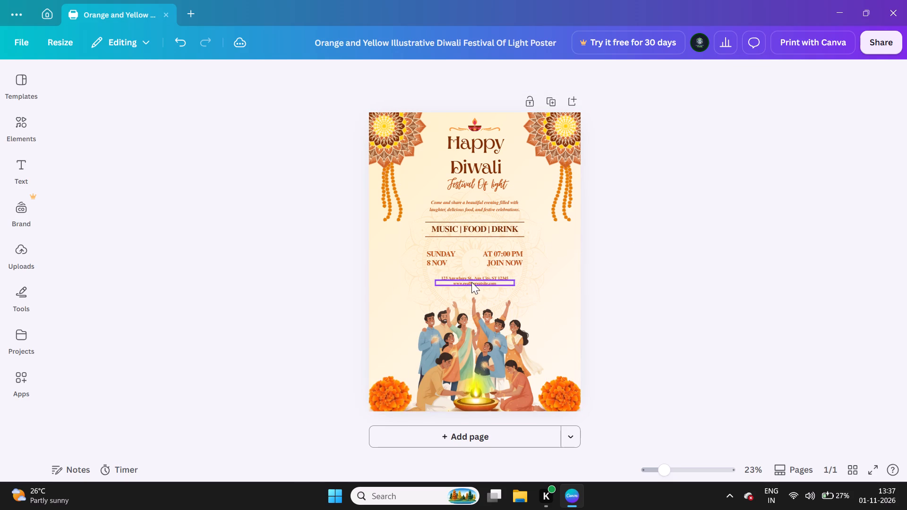
# Remove the placeholder street address line above the website line.
pyautogui.click(471, 282)
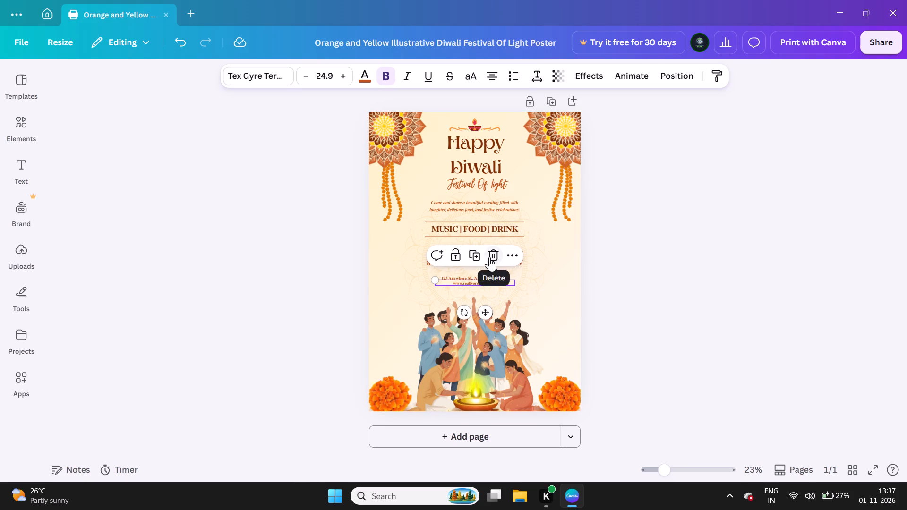
pyautogui.click(471, 278)
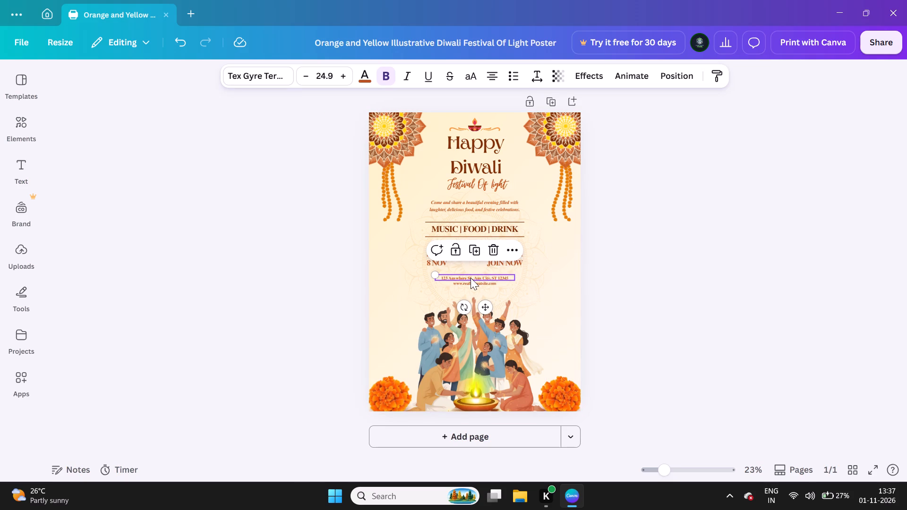
pyautogui.click(485, 279)
pyautogui.moveTo(485, 283); pyautogui.dragTo(267, 312)
pyautogui.click(267, 312)
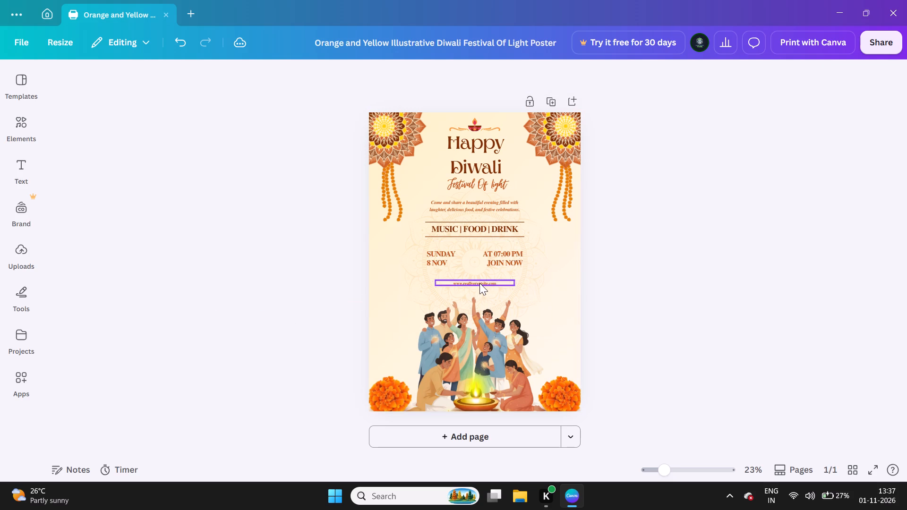
# Replace the placeholder website line with "WELCOME TO OUR HOUSE .LETS CELEBRATE TOGETHER".
pyautogui.click(479, 283)
pyautogui.click(479, 283)
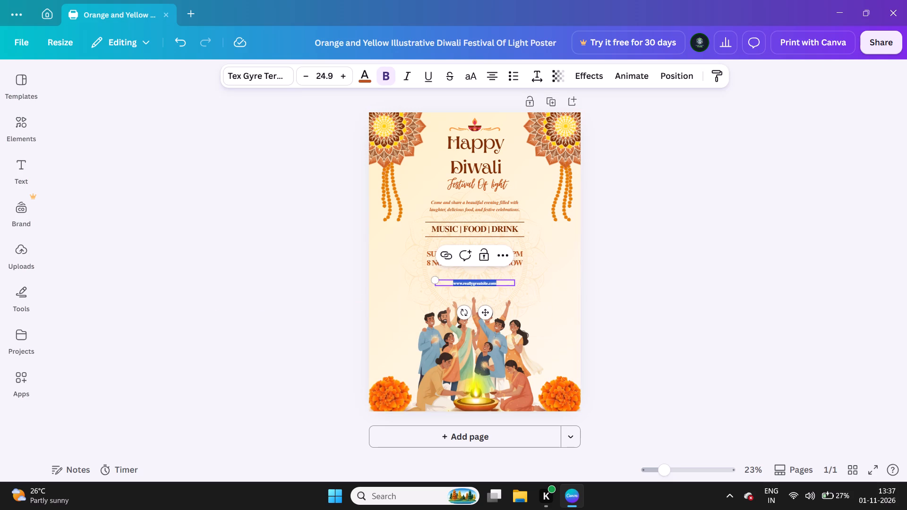
pyautogui.click(497, 282)
pyautogui.press('BackSpace')
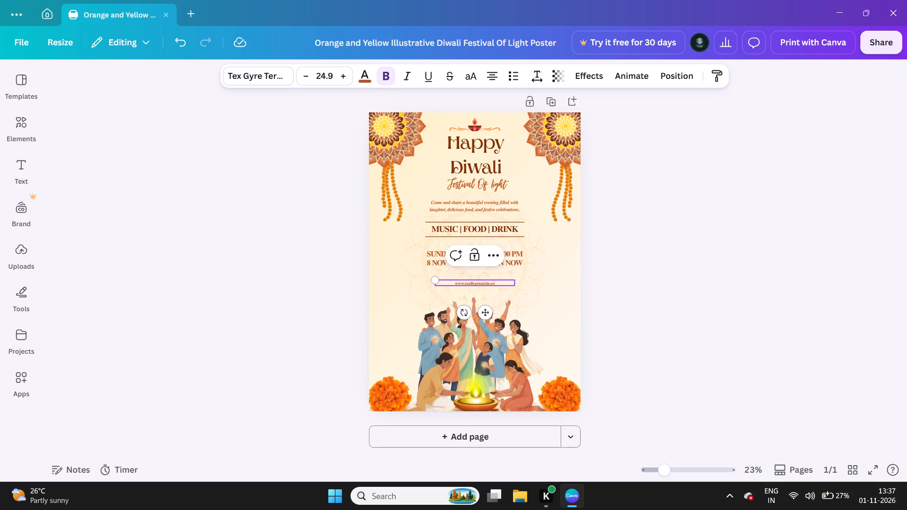
pyautogui.press('BackSpace')
pyautogui.press('BackSpace')
pyautogui.press('BackSpace')
pyautogui.press('BackSpace')
pyautogui.press('BackSpace')
pyautogui.press('BackSpace')
pyautogui.press('BackSpace')
pyautogui.press('BackSpace')
pyautogui.press('BackSpace')
pyautogui.press('BackSpace')
pyautogui.press('BackSpace')
pyautogui.press('BackSpace')
pyautogui.press('BackSpace')
pyautogui.press('BackSpace')
pyautogui.press('BackSpace')
pyautogui.press('BackSpace')
pyautogui.press('BackSpace')
pyautogui.press('BackSpace')
pyautogui.press('BackSpace')
pyautogui.press('BackSpace')
pyautogui.write('WELCOME TO OUR HU')
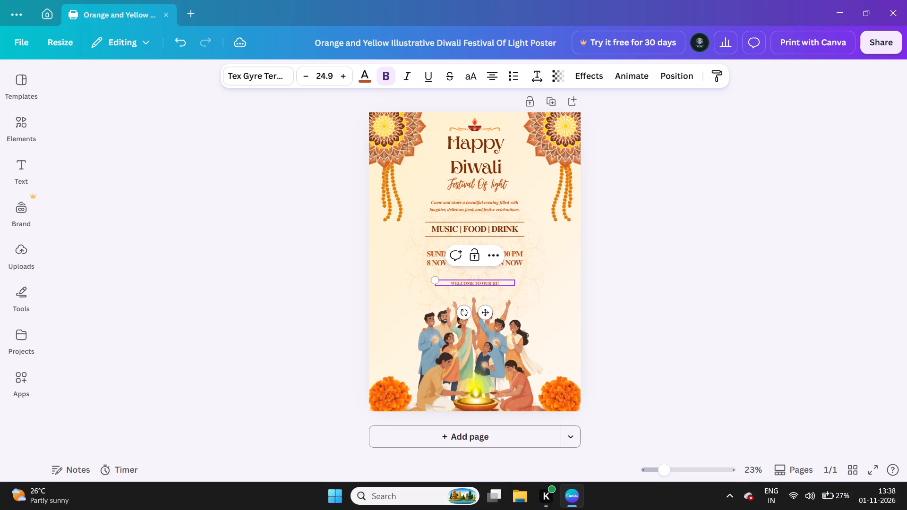
pyautogui.press('BackSpace')
pyautogui.write('OUSE')
pyautogui.press('space')
pyautogui.write('.LETS')
pyautogui.press('space')
pyautogui.write('CELEN')
pyautogui.press('BackSpace')
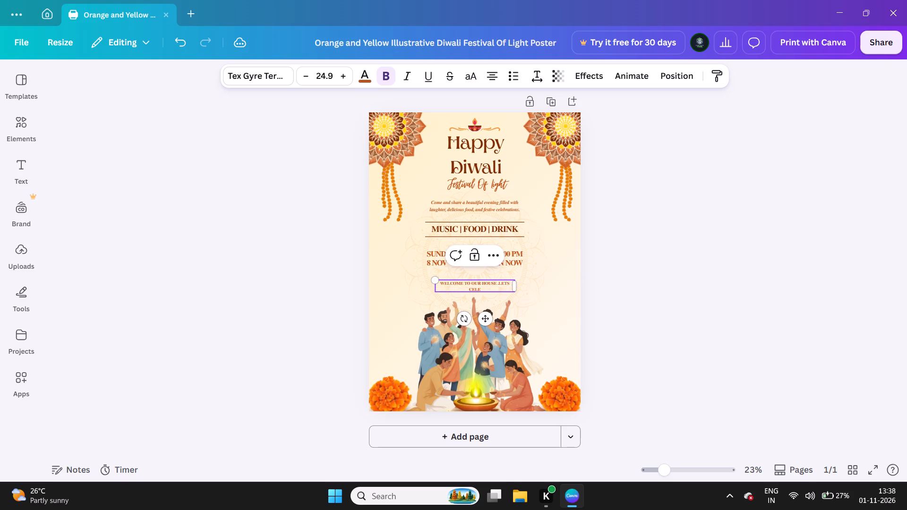
pyautogui.write('BRATE TOGETHER')
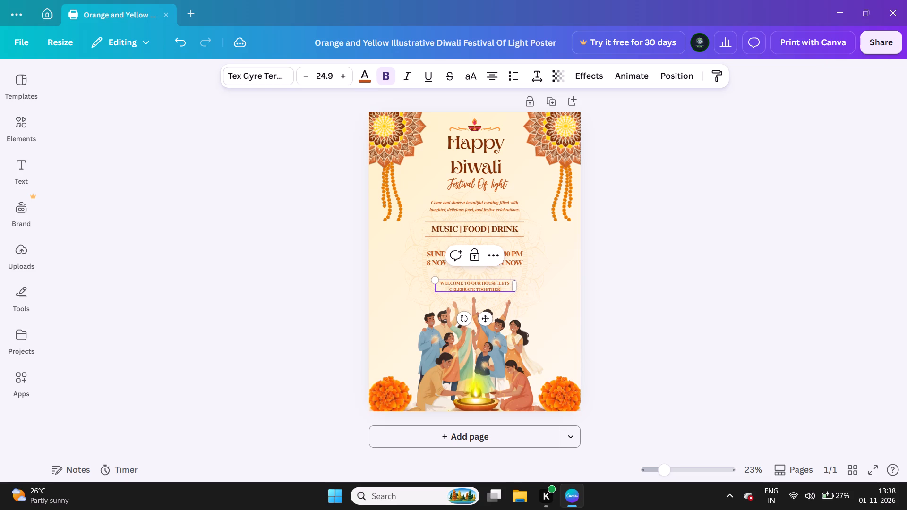
# Shift the faint background mandala behind the event details toward the poster's left edge.
pyautogui.moveTo(536, 281); pyautogui.dragTo(496, 288)
pyautogui.click(496, 288)
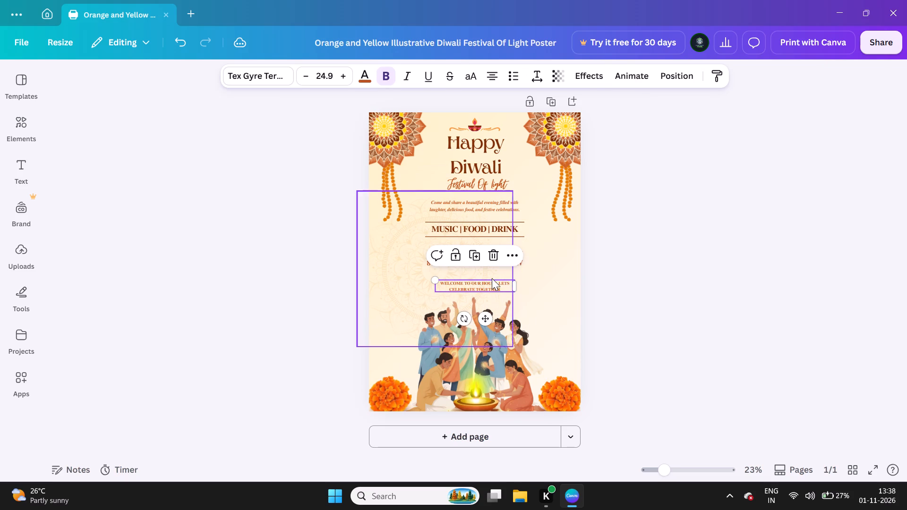
# Move the "WELCOME TO OUR HOUSE" message slightly up, closer beneath the event date and time lines.
pyautogui.click(489, 283)
pyautogui.moveTo(489, 283); pyautogui.dragTo(562, 292)
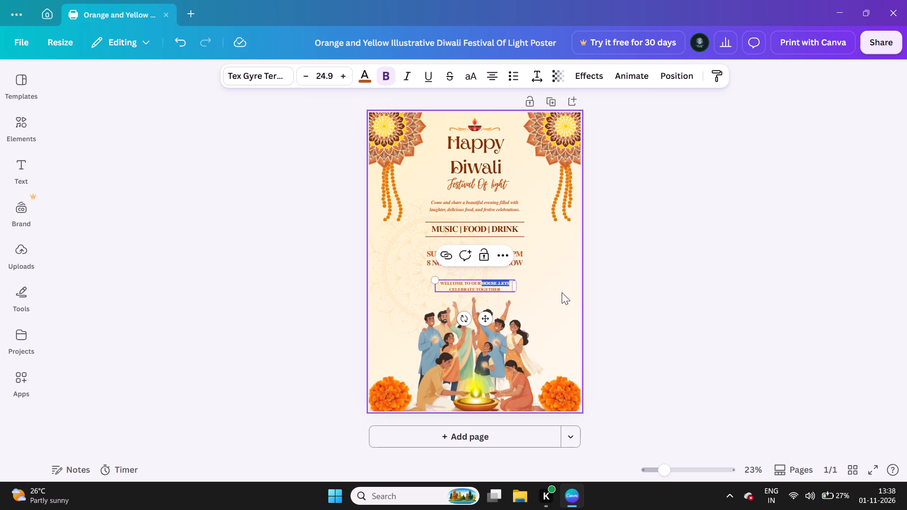
pyautogui.click(562, 292)
pyautogui.click(475, 281)
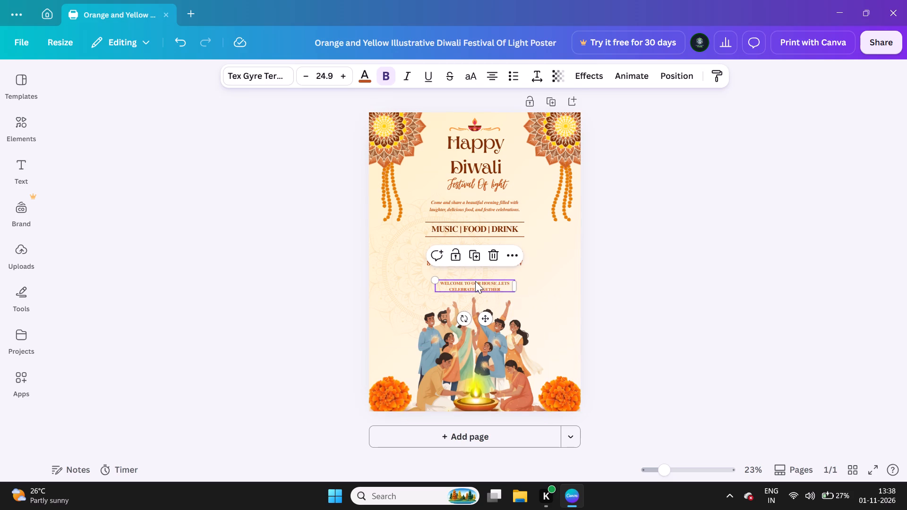
pyautogui.click(485, 321)
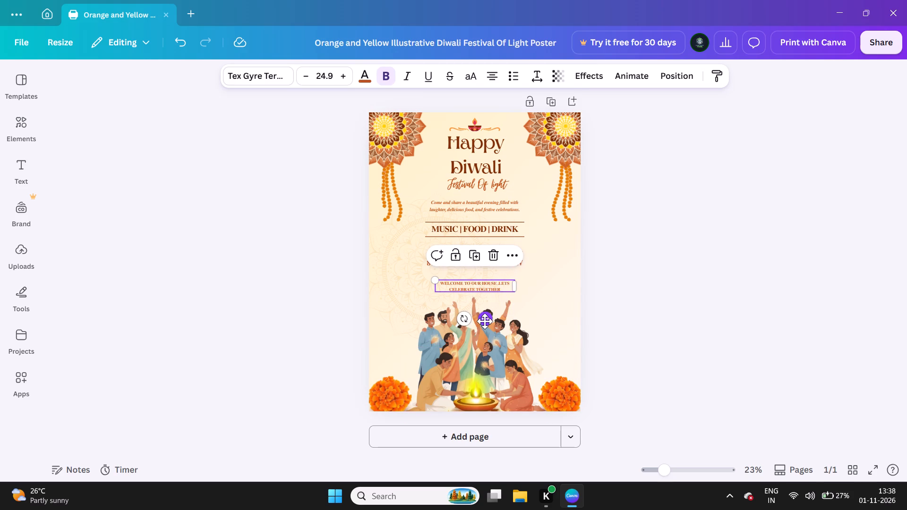
pyautogui.click(484, 319)
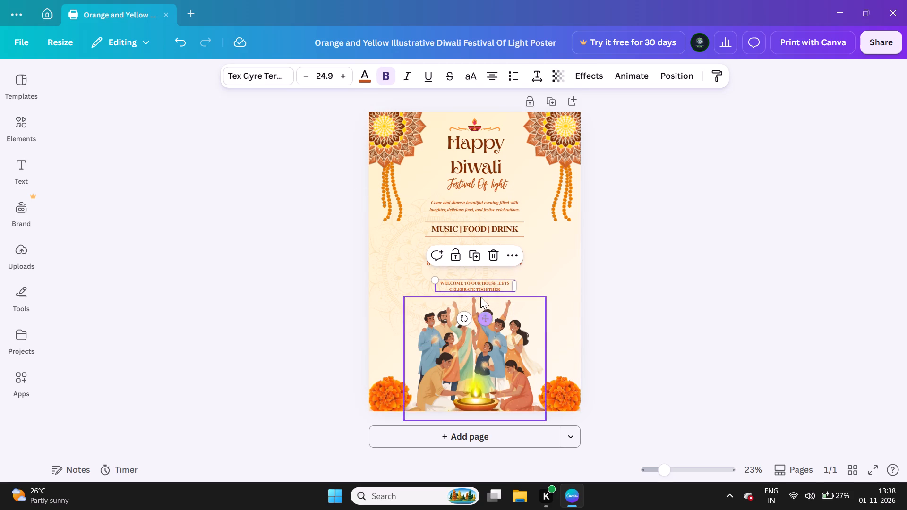
pyautogui.click(539, 282)
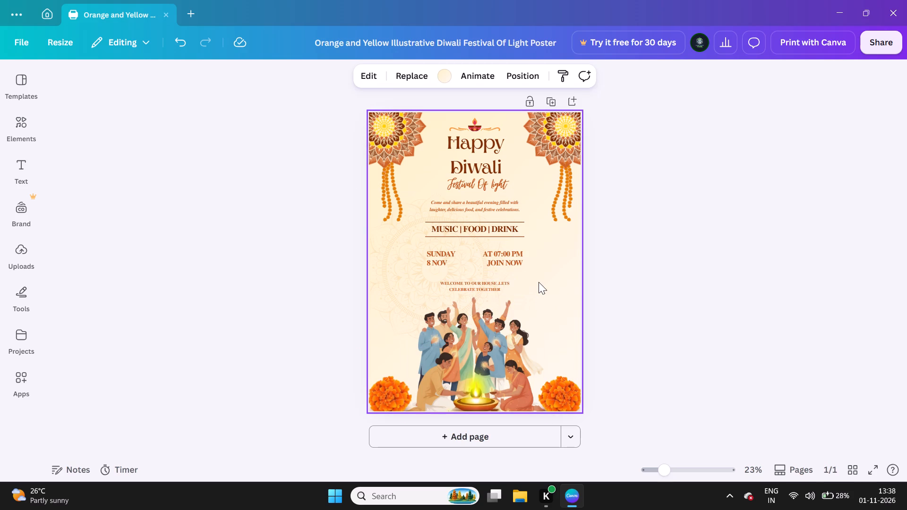
pyautogui.click(486, 283)
pyautogui.moveTo(486, 283); pyautogui.dragTo(487, 277)
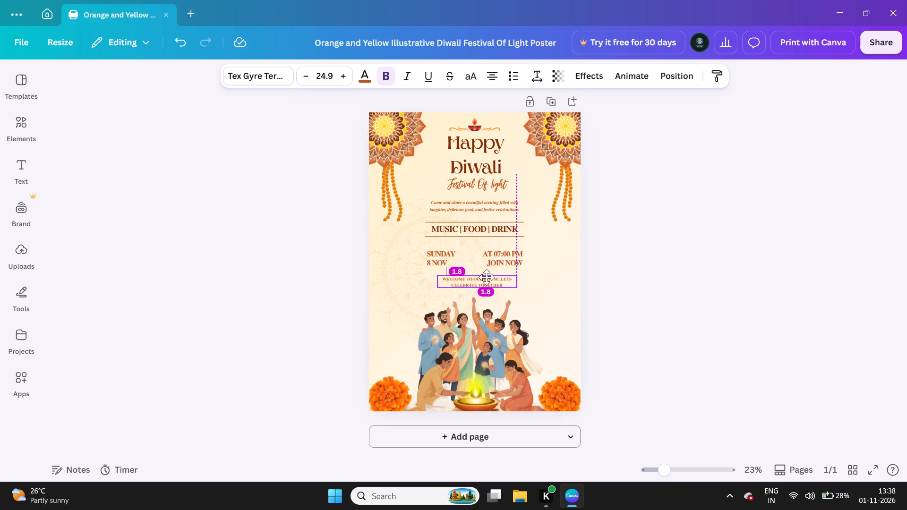
pyautogui.moveTo(487, 277); pyautogui.dragTo(485, 275)
pyautogui.click(280, 286)
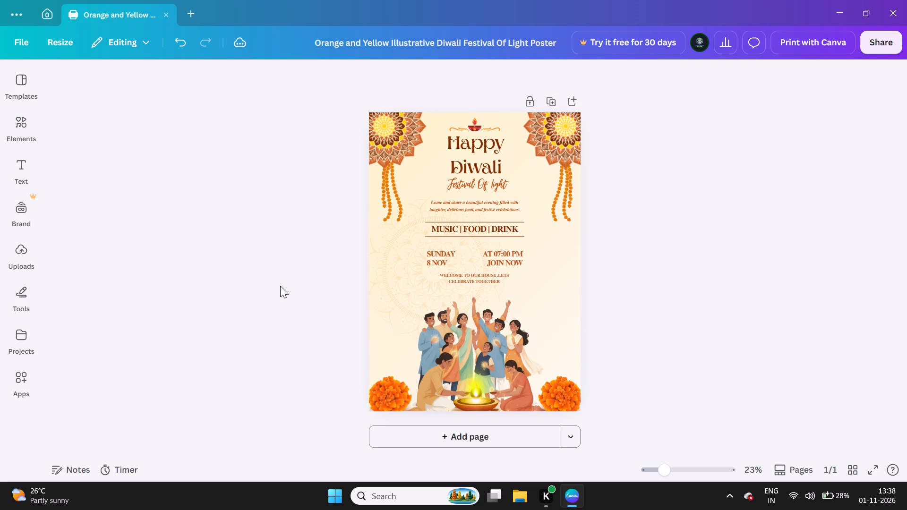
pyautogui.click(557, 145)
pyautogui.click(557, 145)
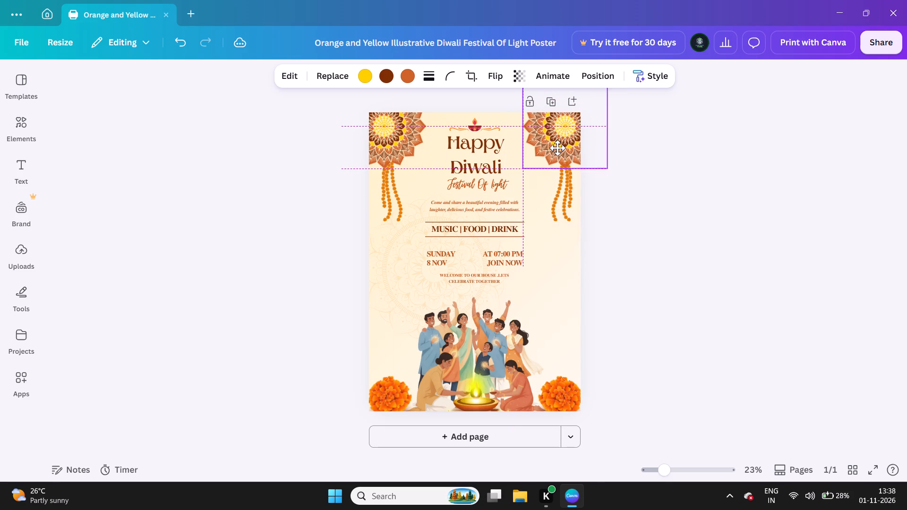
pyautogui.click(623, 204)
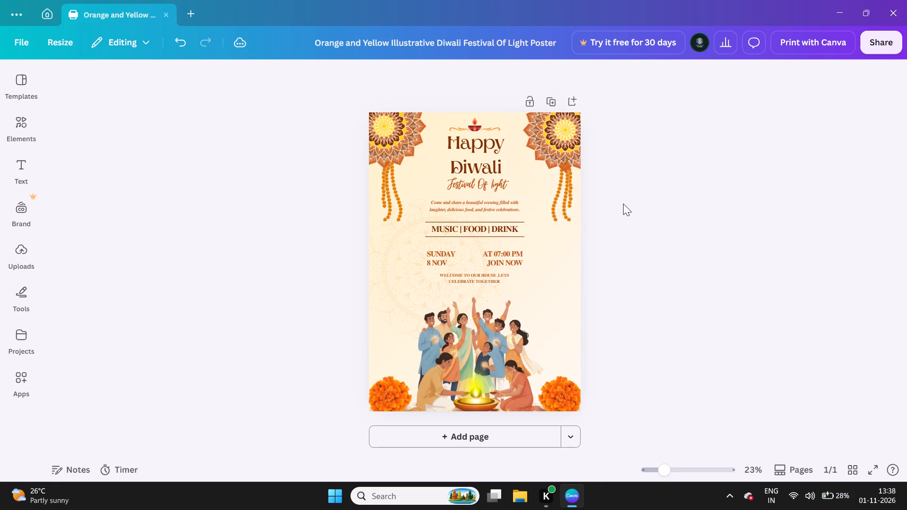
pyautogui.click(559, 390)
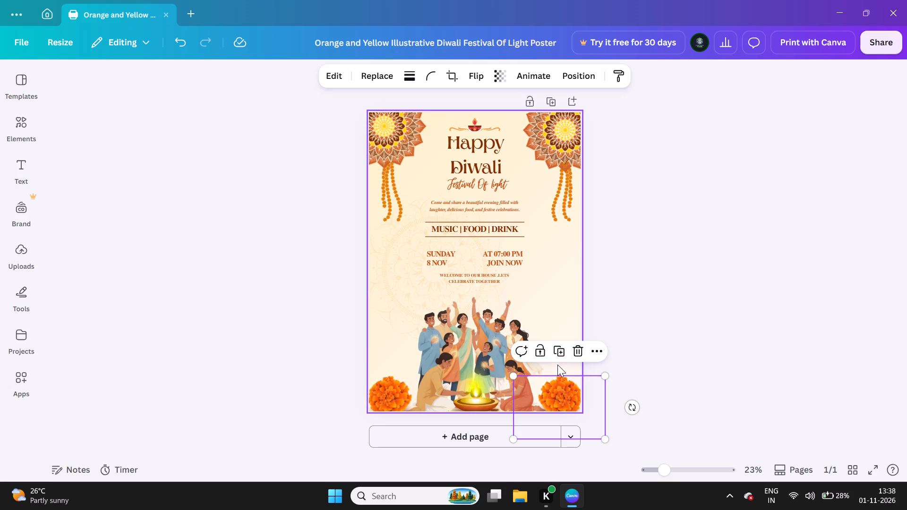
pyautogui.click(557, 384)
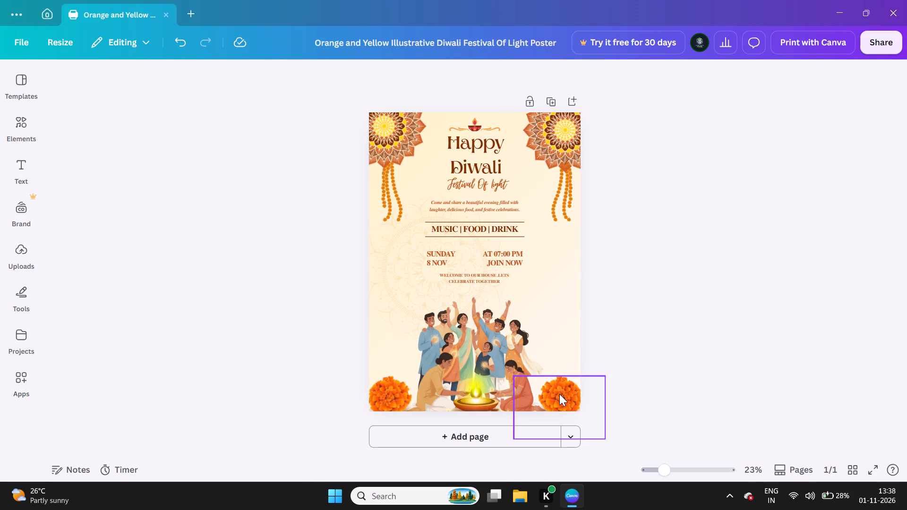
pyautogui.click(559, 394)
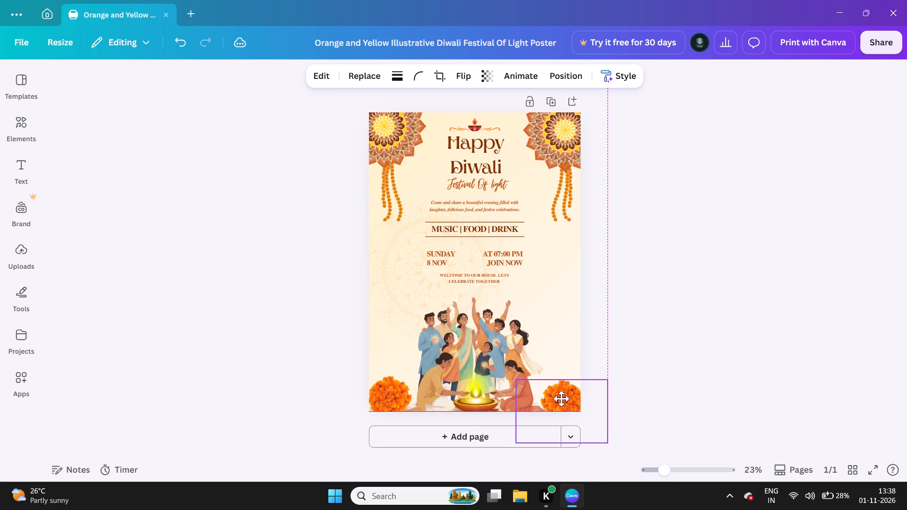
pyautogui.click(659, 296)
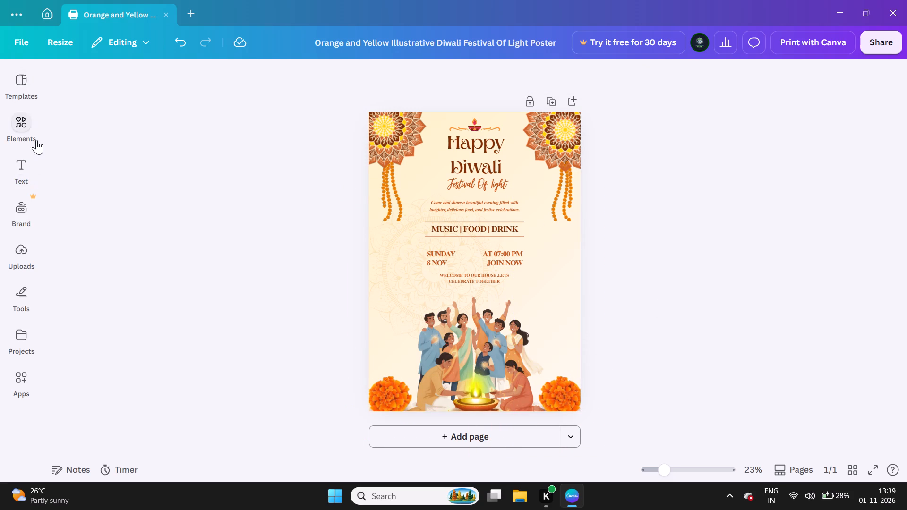
# Open the collection of poster templates.
pyautogui.click(21, 95)
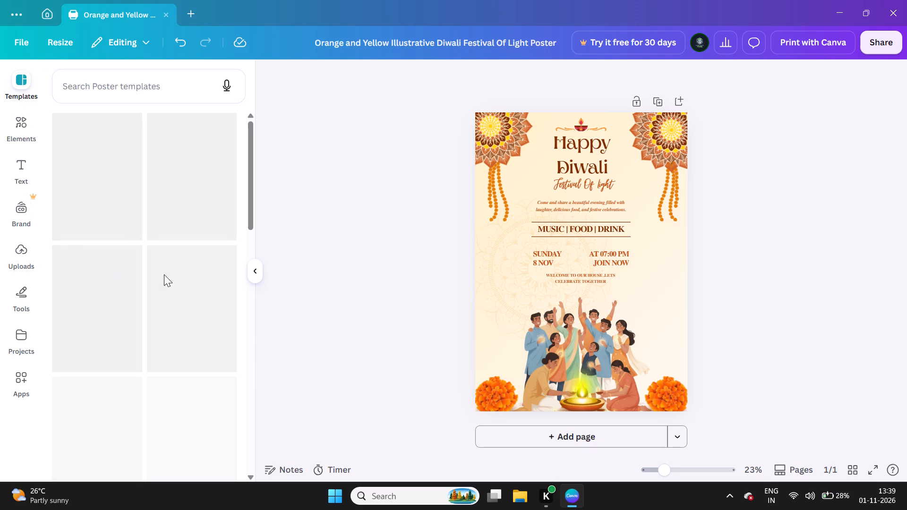
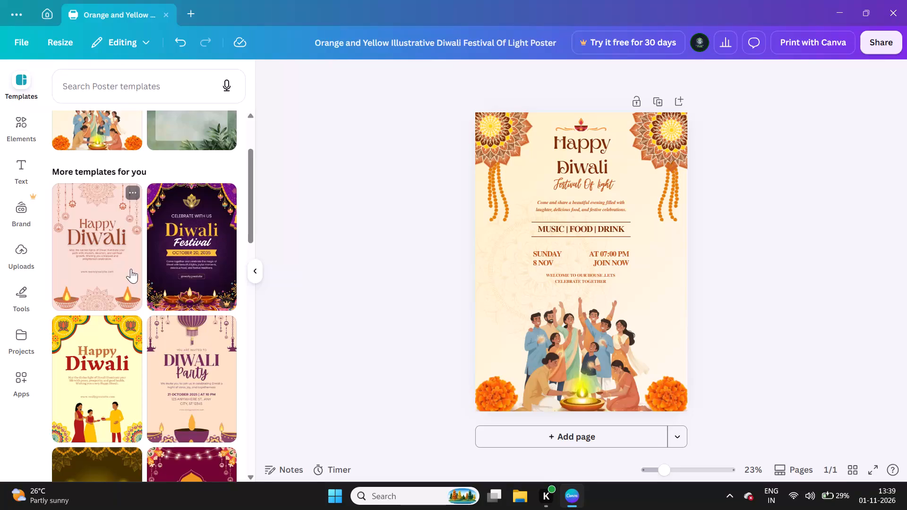
# Add the Peach Illustrated Diwali Poster template as a new second page.
pyautogui.click(89, 280)
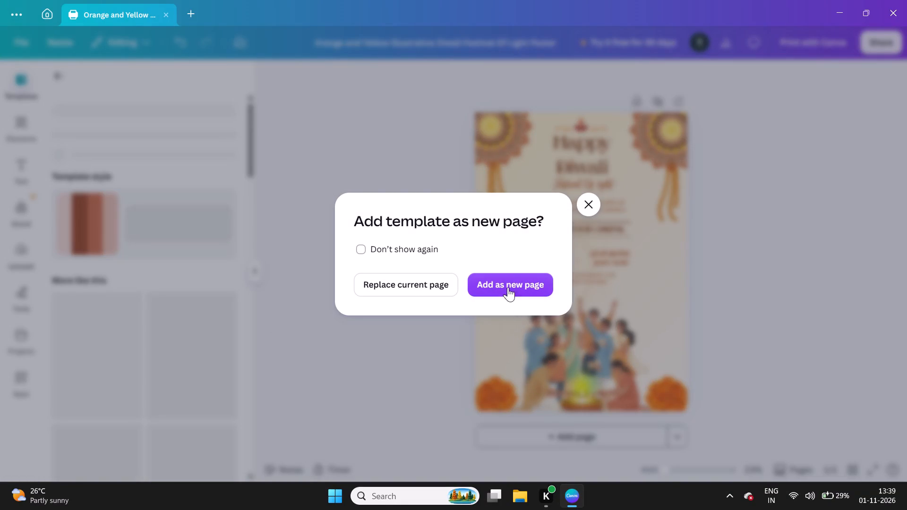
pyautogui.click(506, 284)
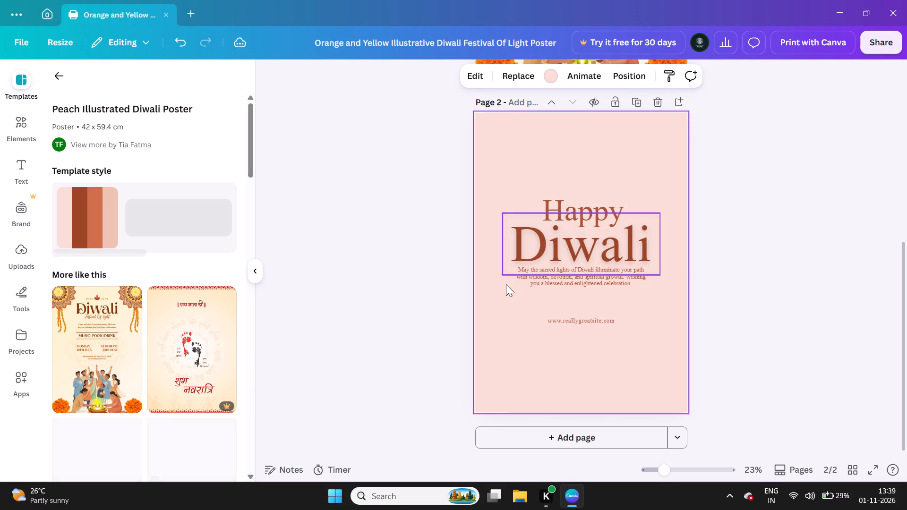
pyautogui.click(384, 283)
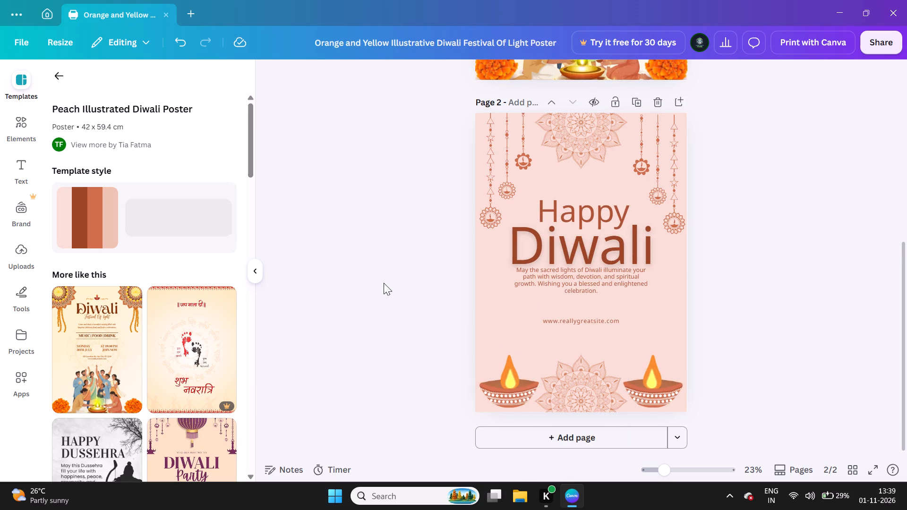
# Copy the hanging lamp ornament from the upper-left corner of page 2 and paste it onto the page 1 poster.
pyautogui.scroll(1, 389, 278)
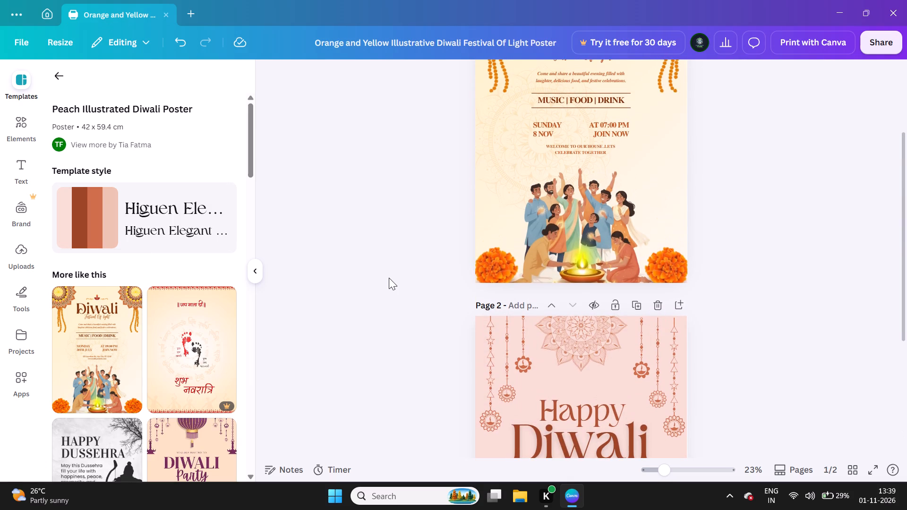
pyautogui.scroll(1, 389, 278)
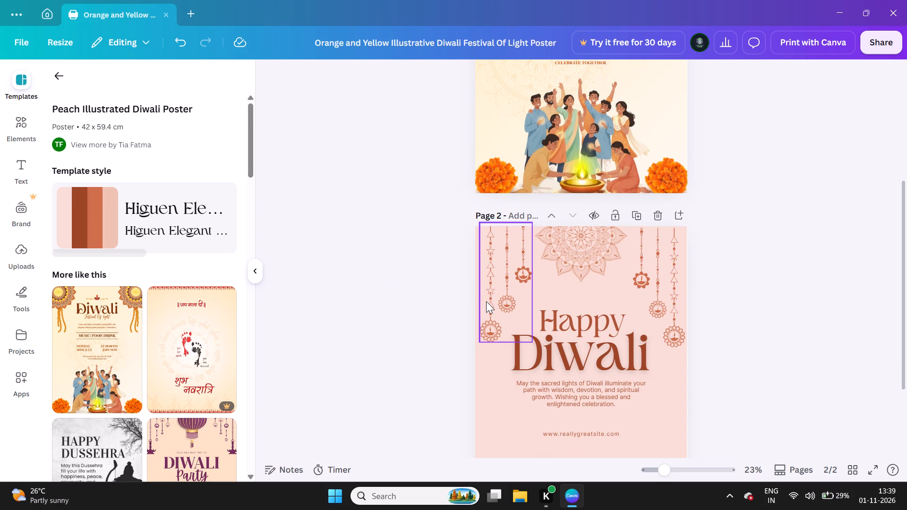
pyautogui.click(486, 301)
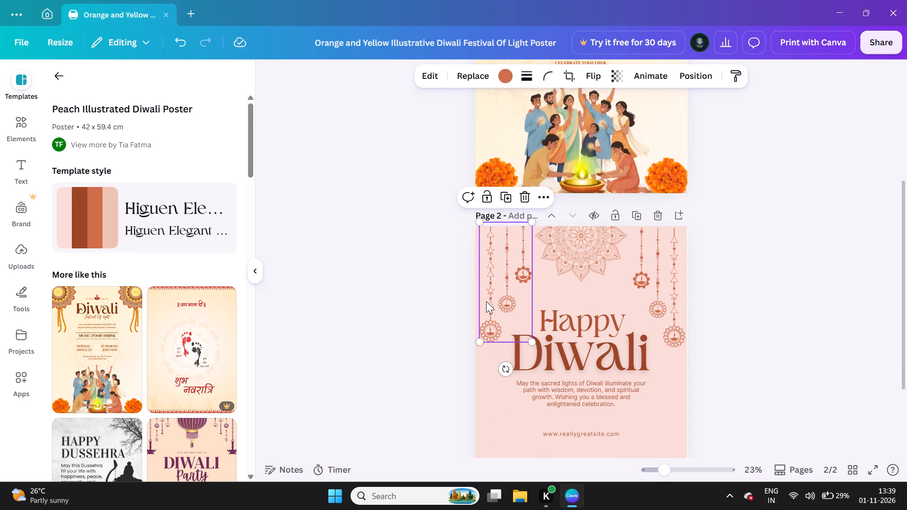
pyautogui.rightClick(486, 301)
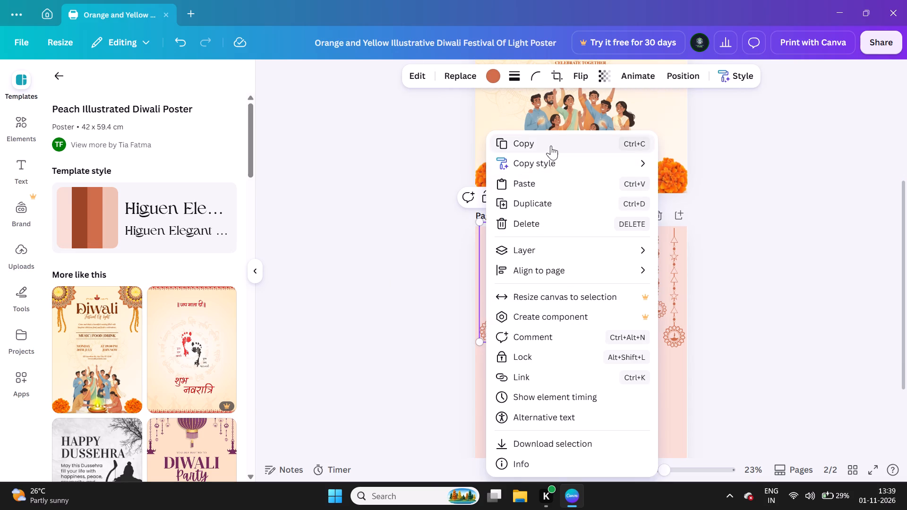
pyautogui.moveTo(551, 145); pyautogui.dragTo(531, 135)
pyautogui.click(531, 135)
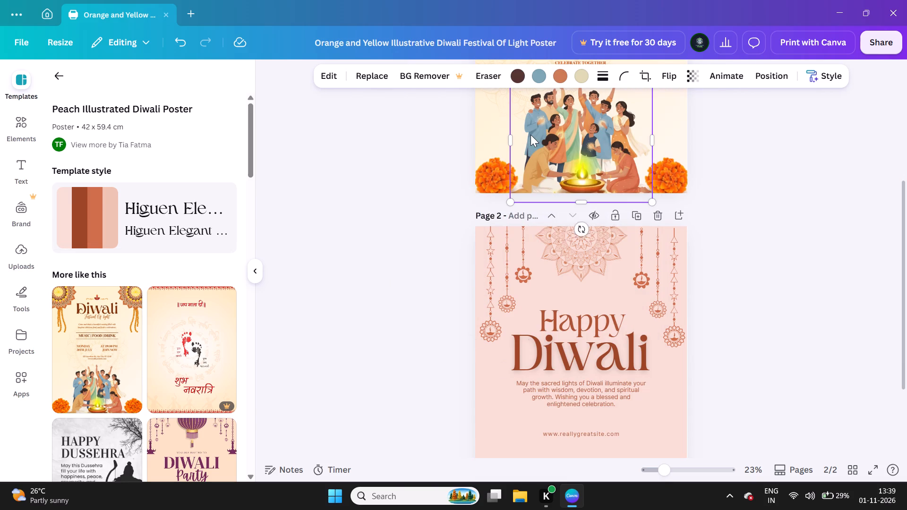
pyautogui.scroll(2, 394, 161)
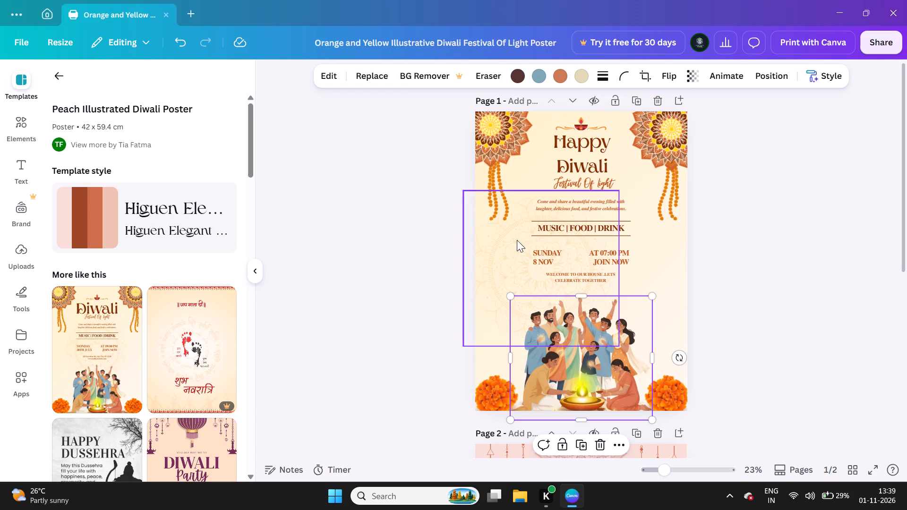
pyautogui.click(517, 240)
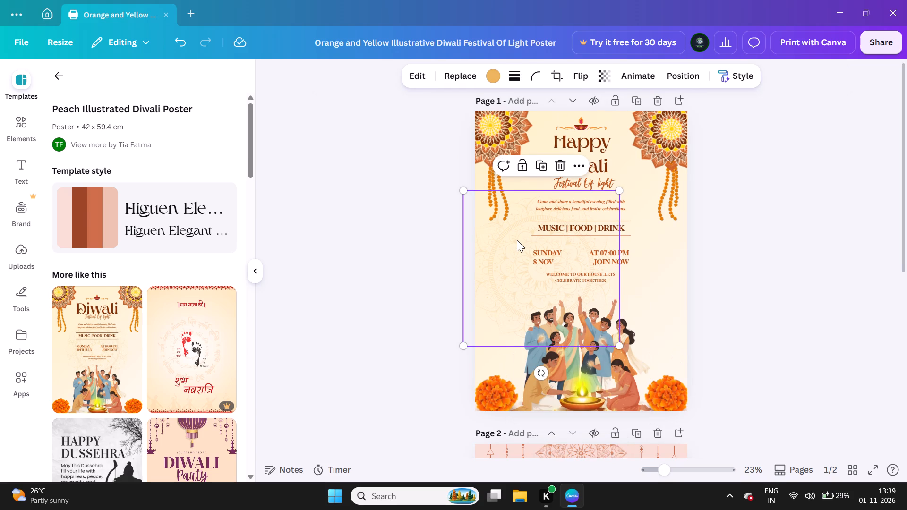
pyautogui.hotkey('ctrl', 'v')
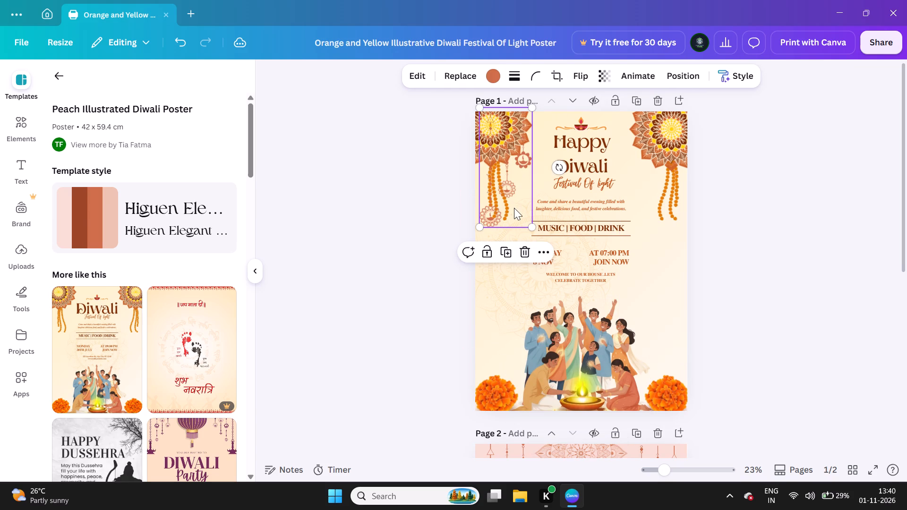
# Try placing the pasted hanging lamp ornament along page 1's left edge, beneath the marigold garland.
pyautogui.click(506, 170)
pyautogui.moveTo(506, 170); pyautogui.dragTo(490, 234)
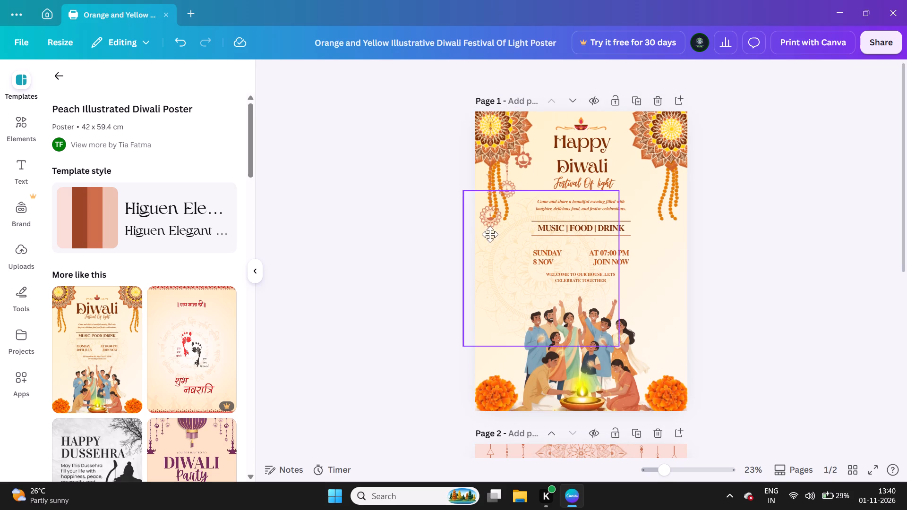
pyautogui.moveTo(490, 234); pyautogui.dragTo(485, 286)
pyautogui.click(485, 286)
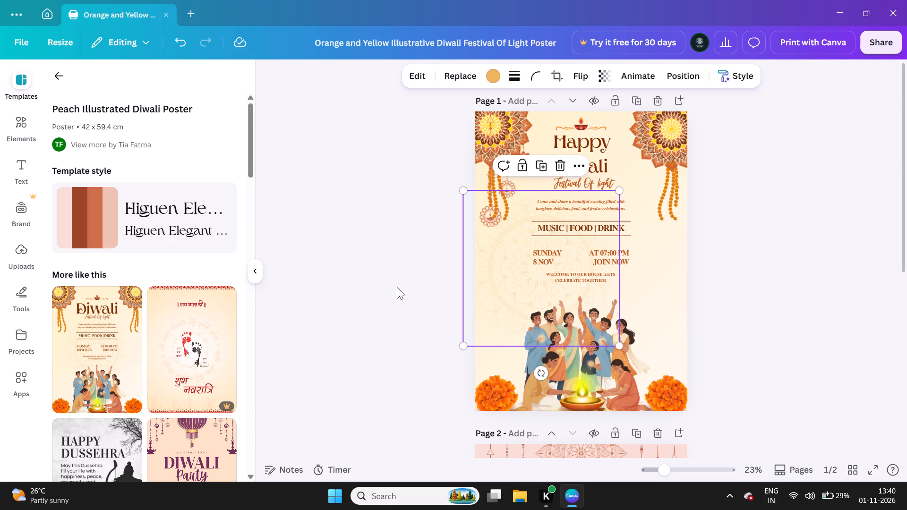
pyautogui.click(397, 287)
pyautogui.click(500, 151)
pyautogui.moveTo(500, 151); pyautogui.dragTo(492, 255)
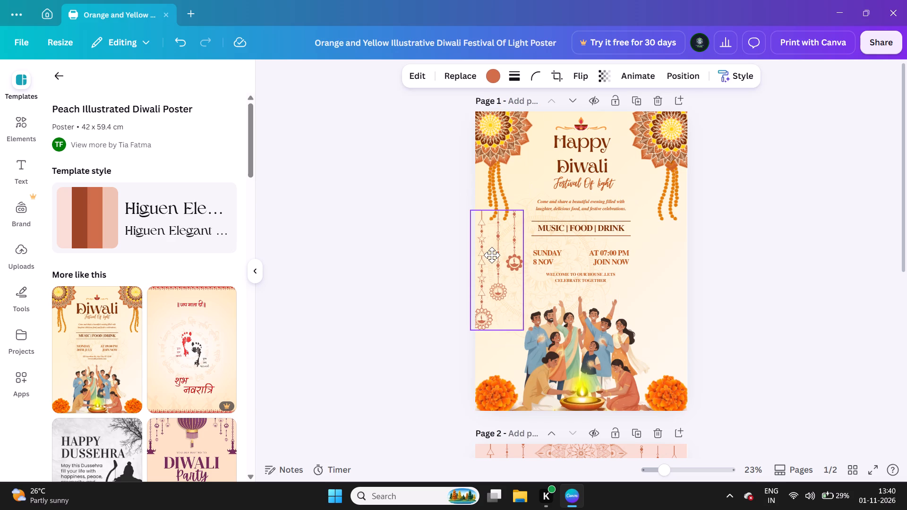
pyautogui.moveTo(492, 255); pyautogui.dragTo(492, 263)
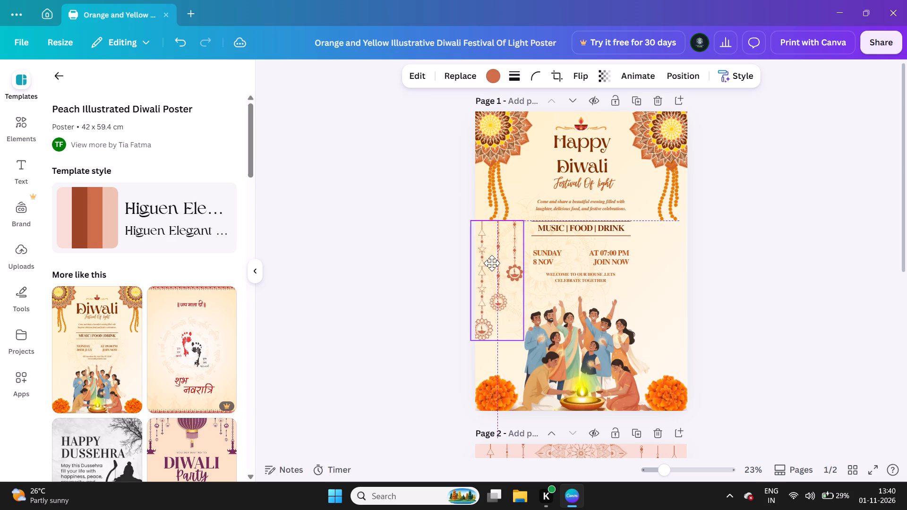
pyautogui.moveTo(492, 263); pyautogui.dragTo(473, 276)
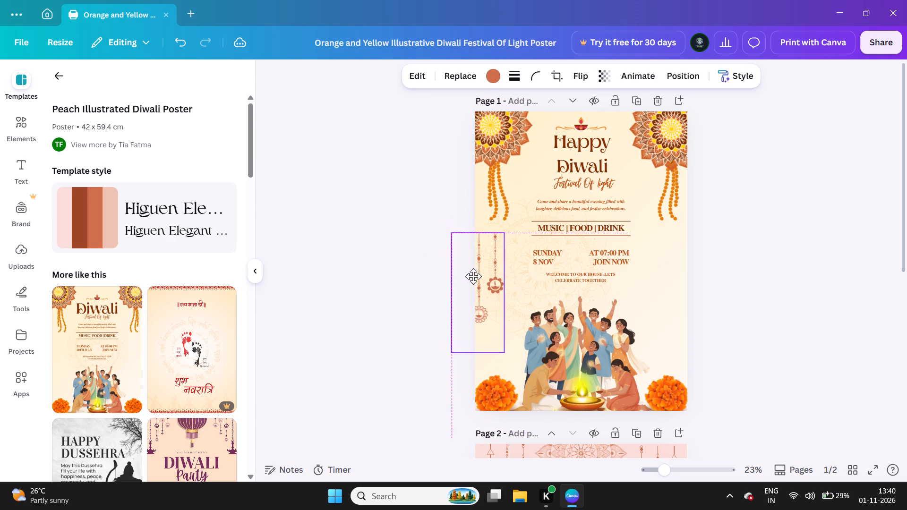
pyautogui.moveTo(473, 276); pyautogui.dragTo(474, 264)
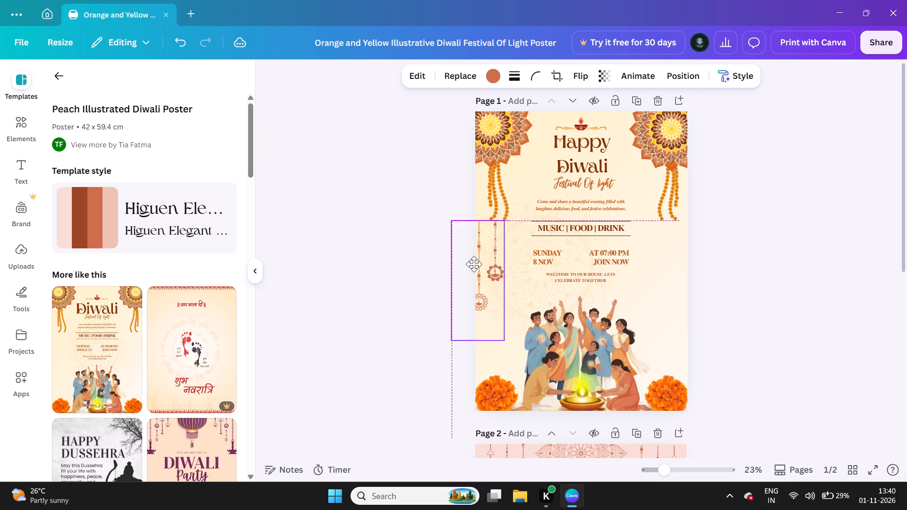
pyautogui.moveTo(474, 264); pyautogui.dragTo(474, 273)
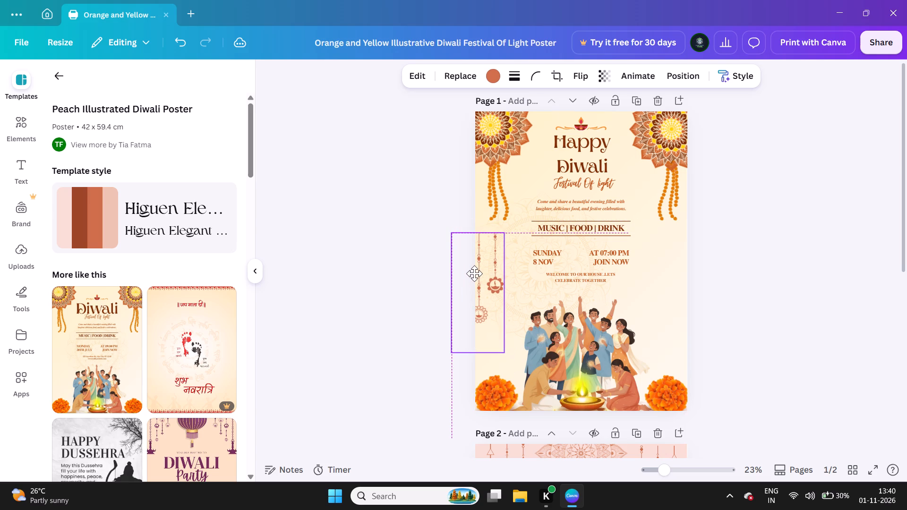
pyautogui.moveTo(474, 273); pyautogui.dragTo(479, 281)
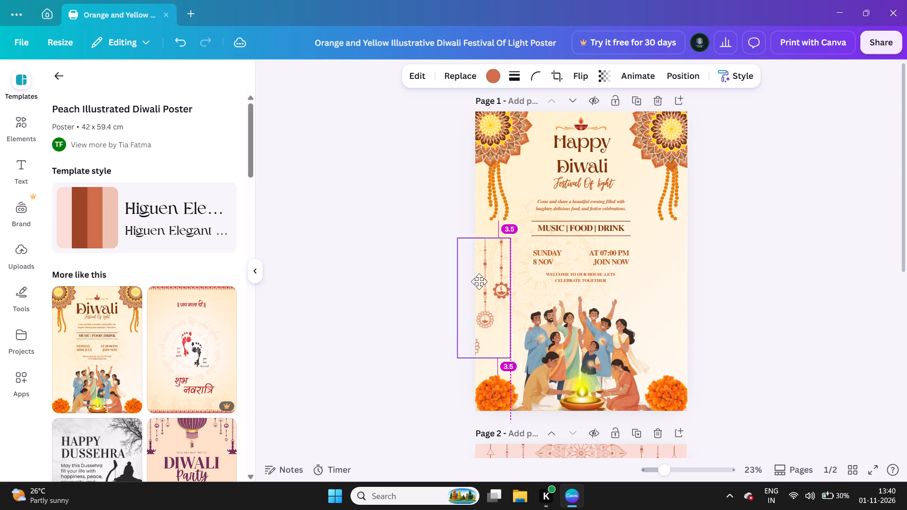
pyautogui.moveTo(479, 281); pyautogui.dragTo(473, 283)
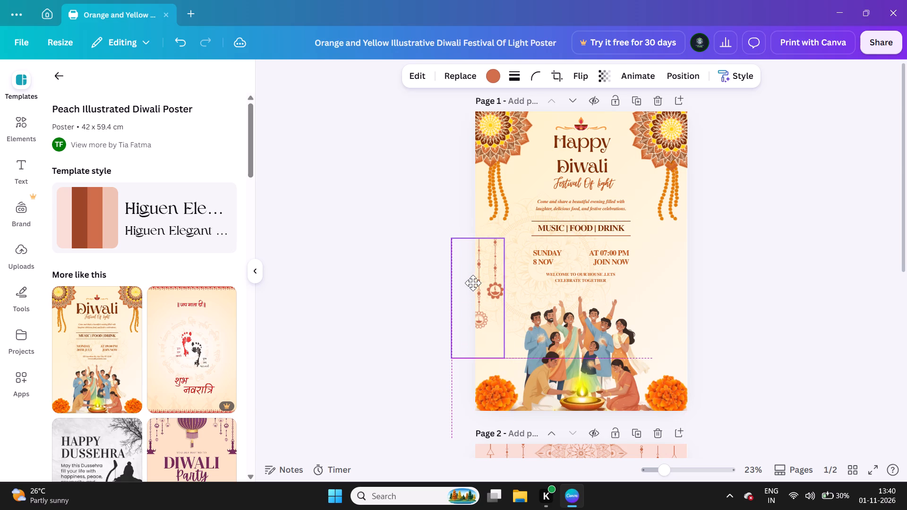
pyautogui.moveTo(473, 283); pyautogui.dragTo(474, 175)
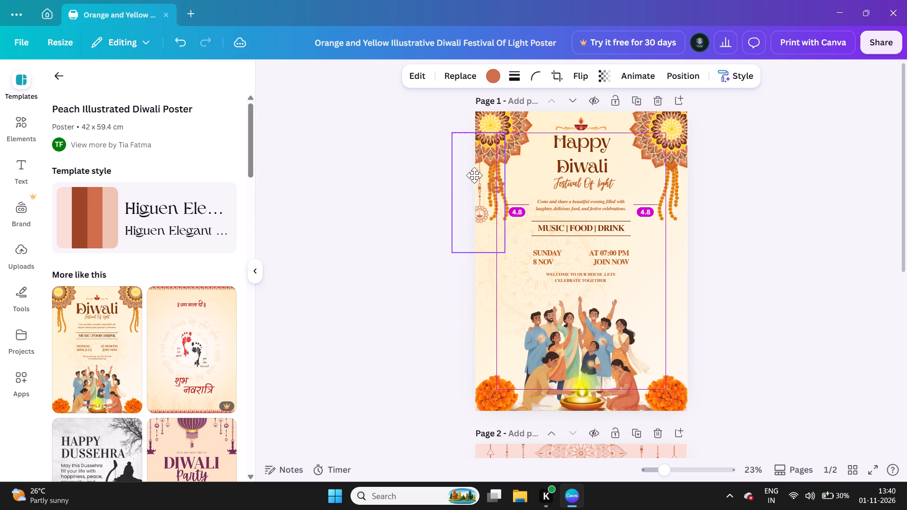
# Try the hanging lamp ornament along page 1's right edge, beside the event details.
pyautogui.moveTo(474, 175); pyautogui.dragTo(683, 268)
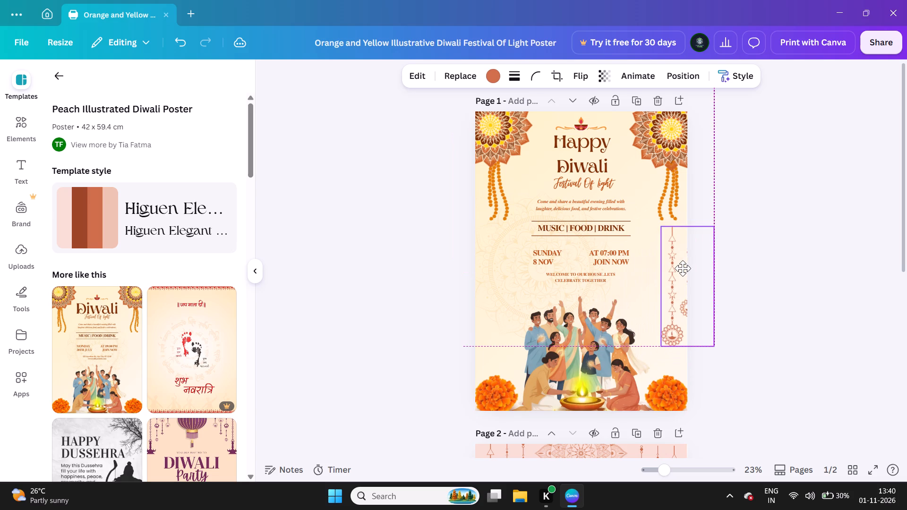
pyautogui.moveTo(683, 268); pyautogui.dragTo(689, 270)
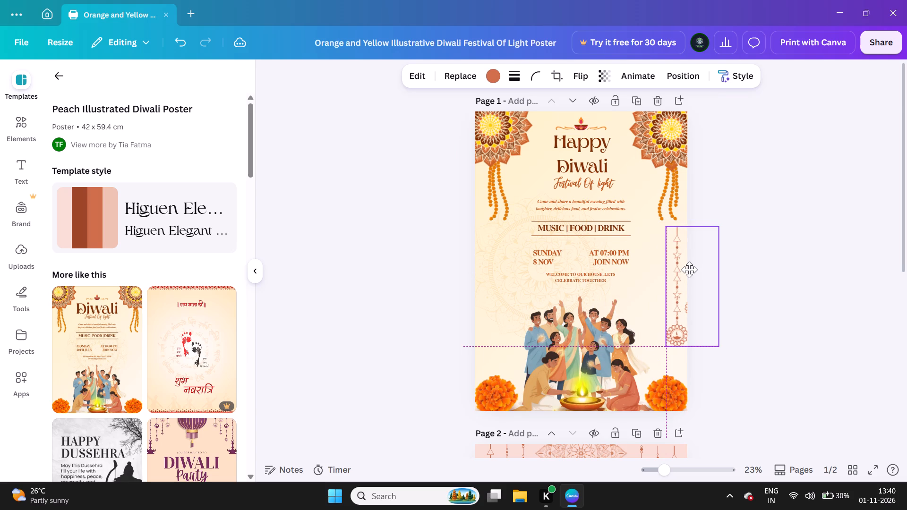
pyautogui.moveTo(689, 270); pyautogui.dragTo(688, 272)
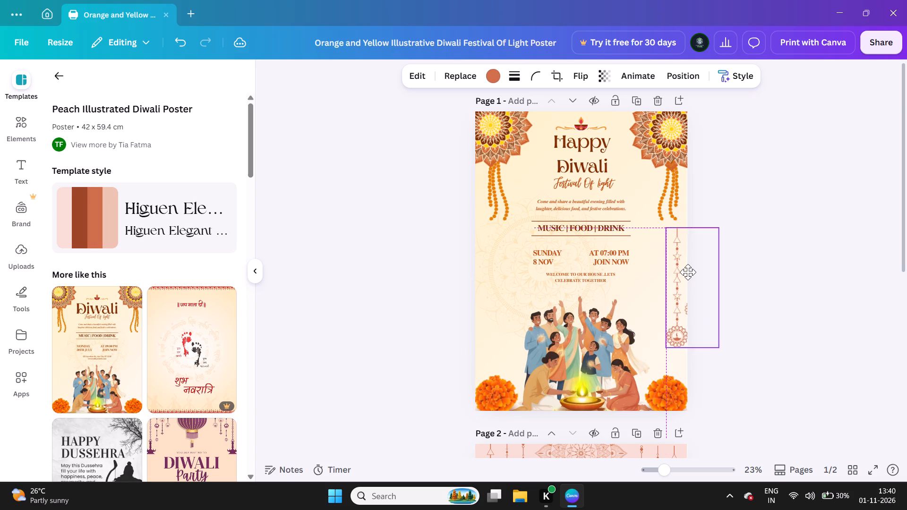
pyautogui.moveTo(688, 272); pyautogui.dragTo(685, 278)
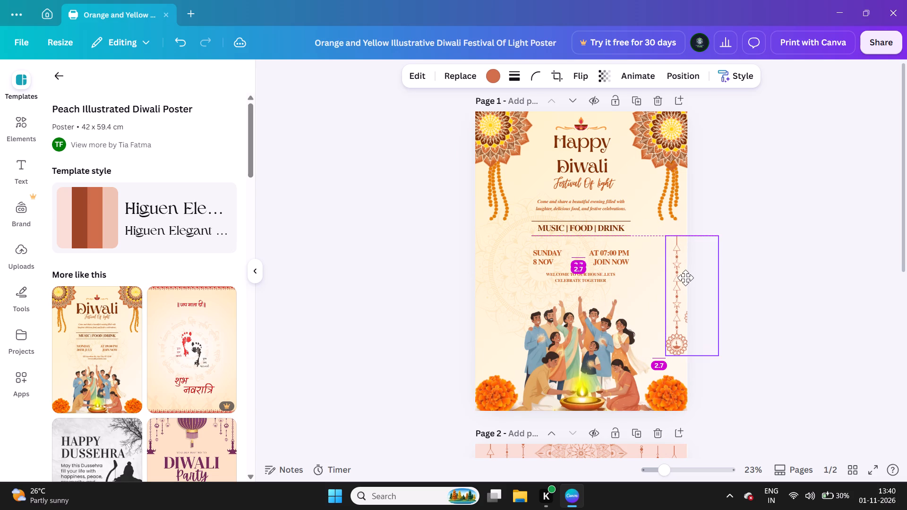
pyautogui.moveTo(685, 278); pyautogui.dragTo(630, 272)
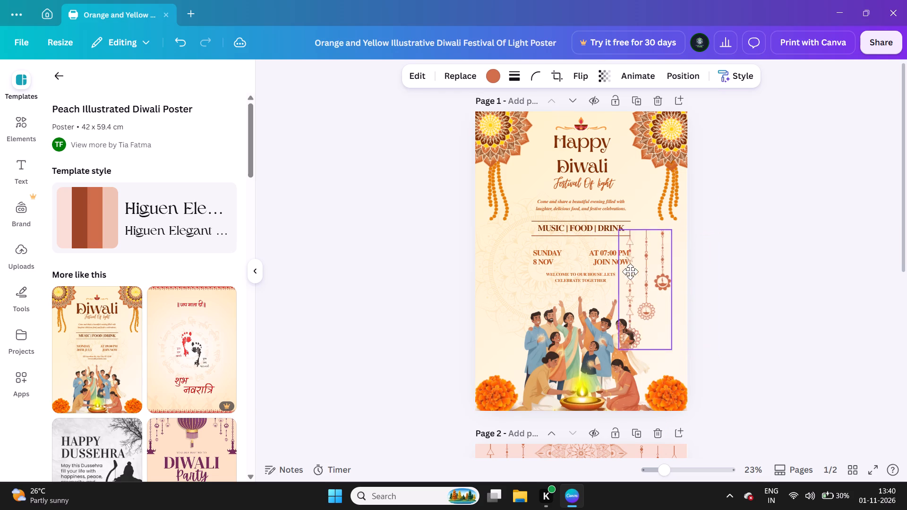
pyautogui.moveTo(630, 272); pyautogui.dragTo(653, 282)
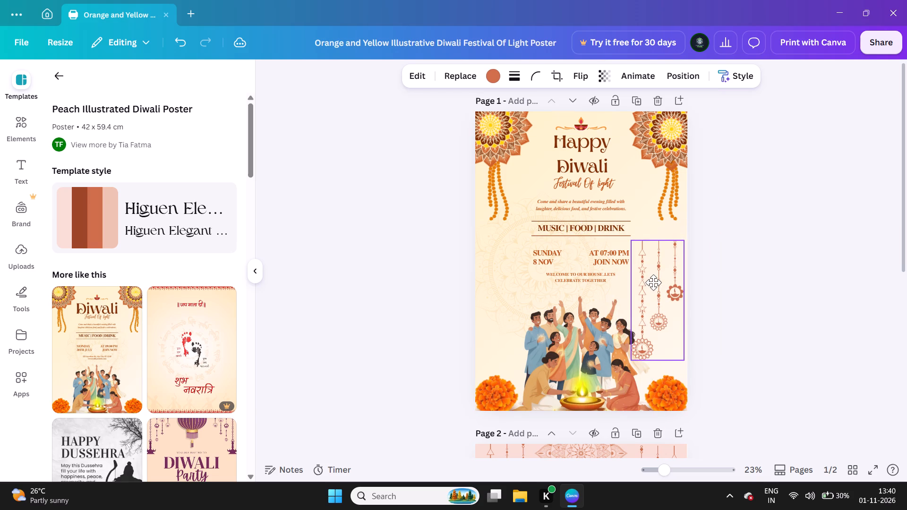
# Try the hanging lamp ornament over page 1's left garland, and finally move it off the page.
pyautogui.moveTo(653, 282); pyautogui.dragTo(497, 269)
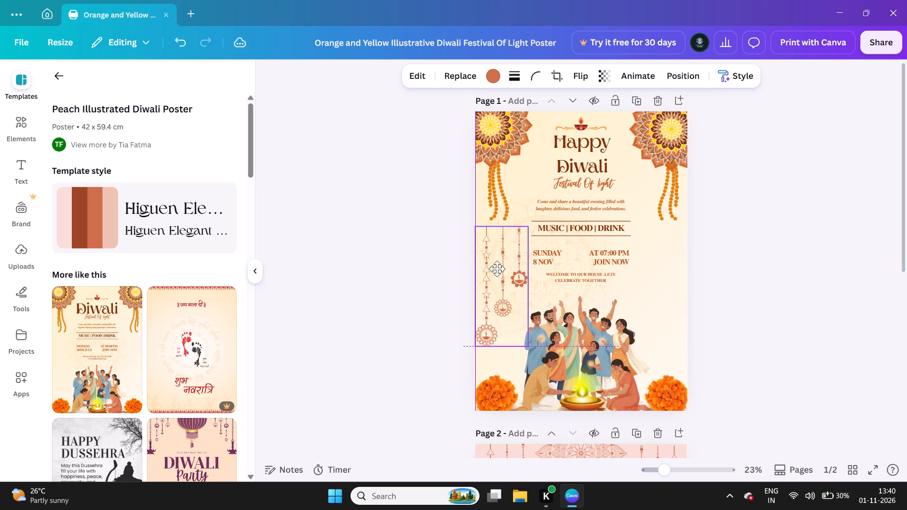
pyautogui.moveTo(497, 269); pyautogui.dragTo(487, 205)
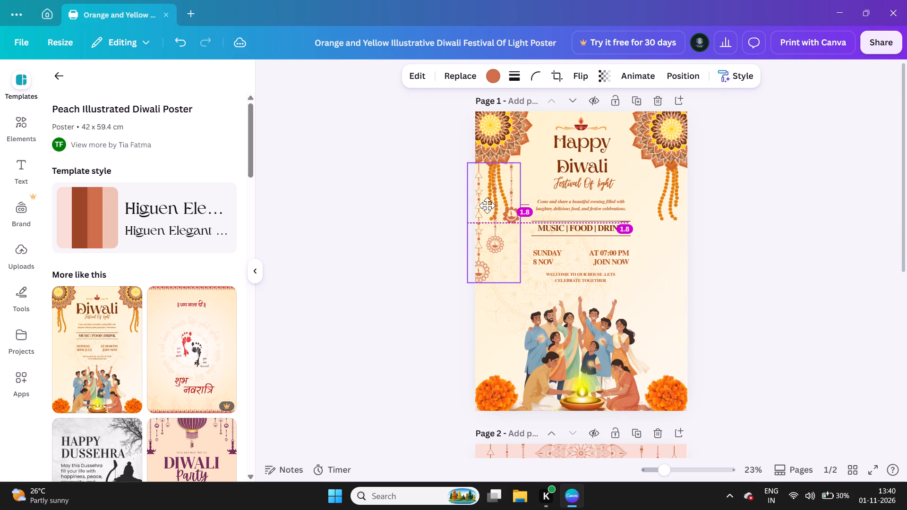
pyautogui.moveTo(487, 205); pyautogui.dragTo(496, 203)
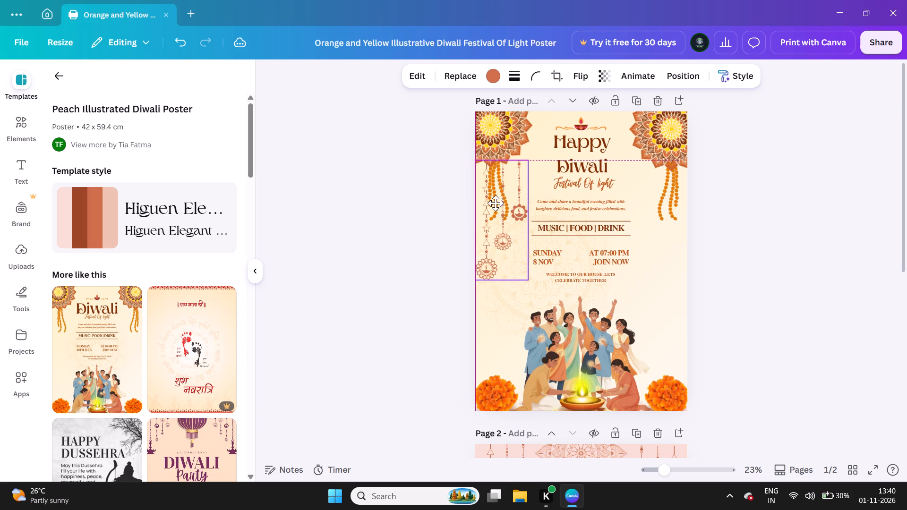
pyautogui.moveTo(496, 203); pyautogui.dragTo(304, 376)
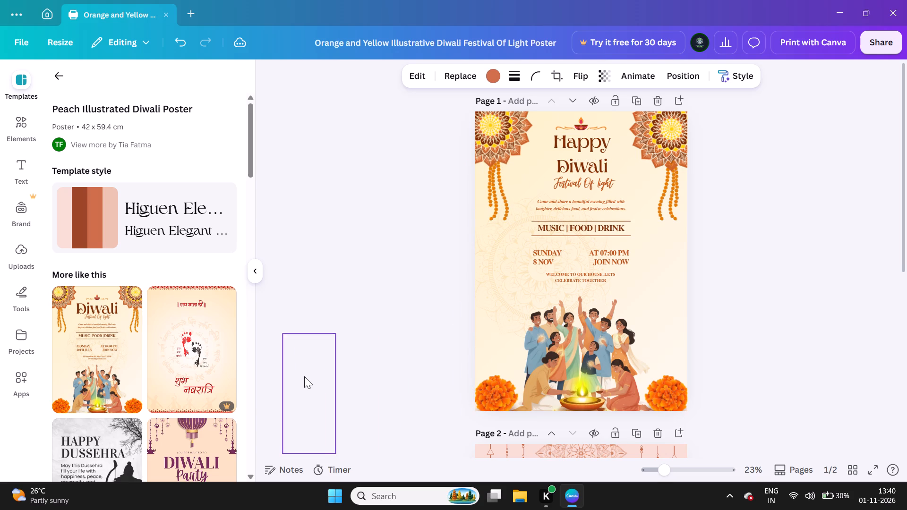
# Move the bottom-left diya on page 2 up to that page's top-left corner, over the hanging ornaments.
pyautogui.scroll(-4, 419, 371)
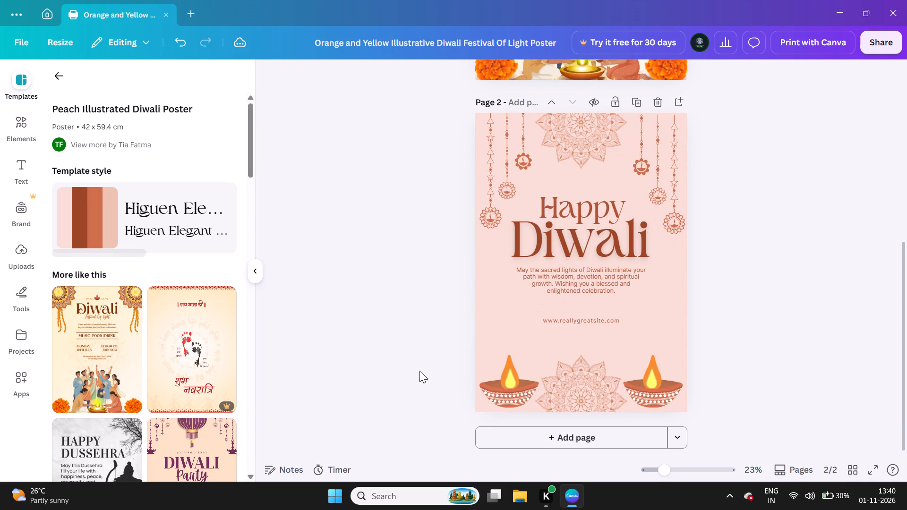
pyautogui.click(514, 381)
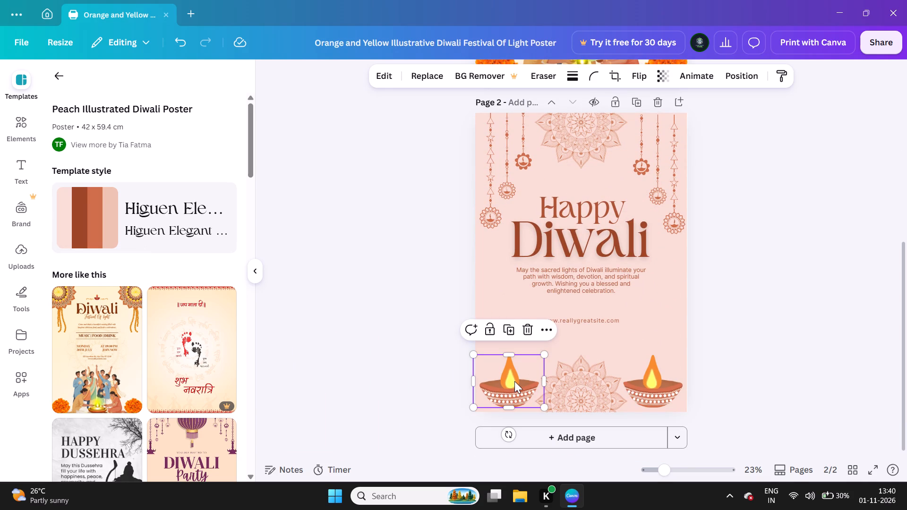
pyautogui.click(514, 381)
pyautogui.moveTo(514, 381); pyautogui.dragTo(542, 127)
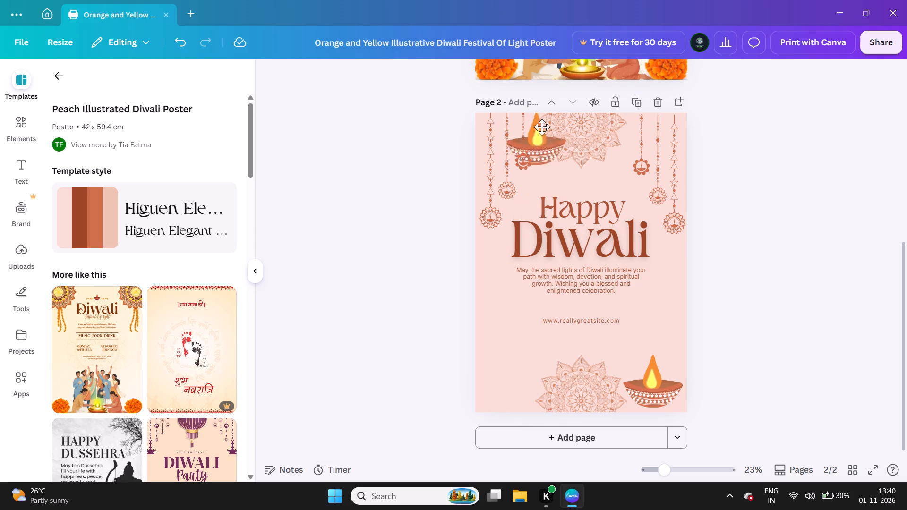
pyautogui.moveTo(542, 127); pyautogui.dragTo(523, 150)
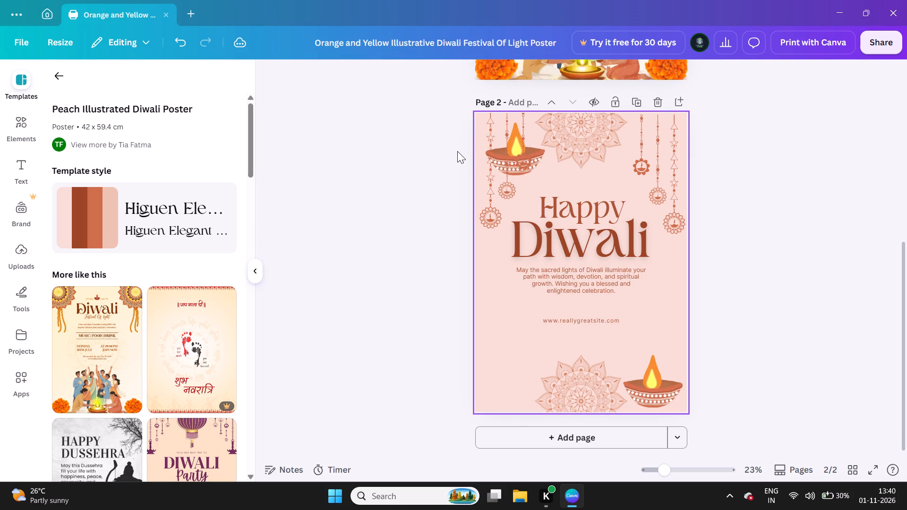
# Move the hanging ornaments in page 2's top-left corner off the page.
pyautogui.scroll(3, 458, 151)
pyautogui.click(527, 430)
pyautogui.moveTo(527, 430); pyautogui.dragTo(321, 448)
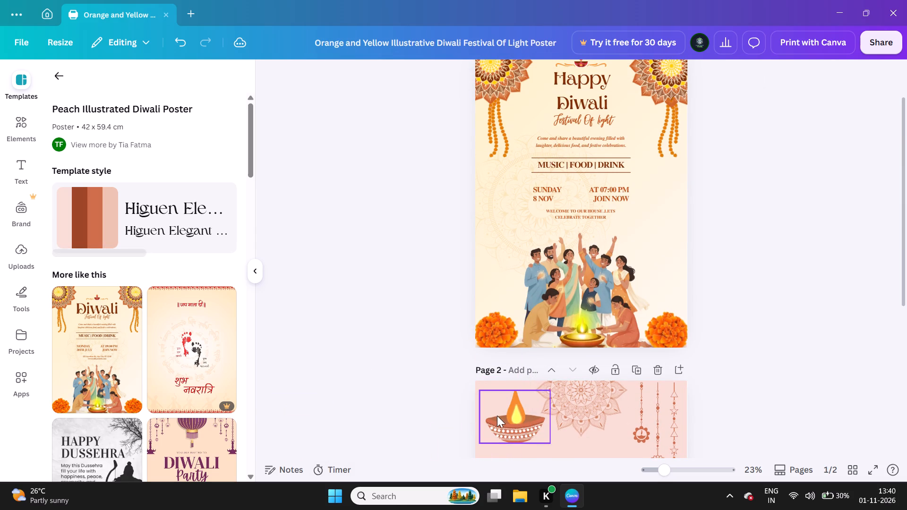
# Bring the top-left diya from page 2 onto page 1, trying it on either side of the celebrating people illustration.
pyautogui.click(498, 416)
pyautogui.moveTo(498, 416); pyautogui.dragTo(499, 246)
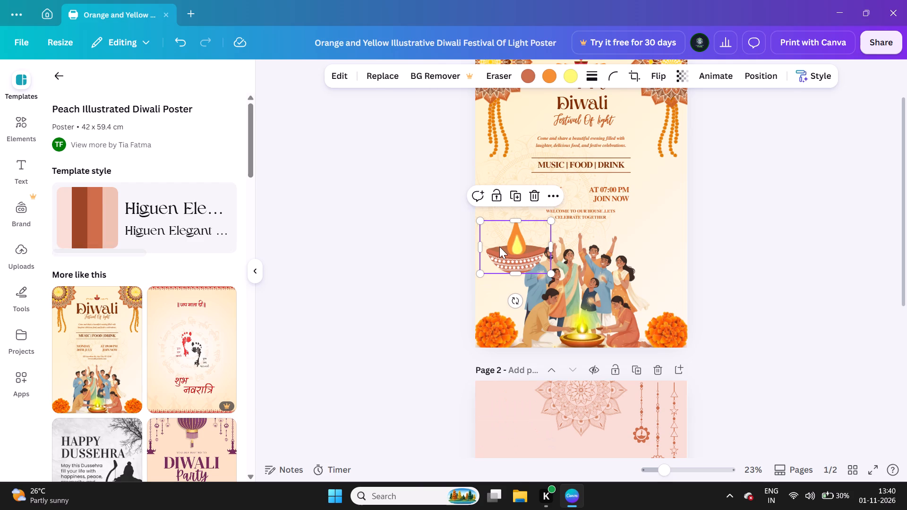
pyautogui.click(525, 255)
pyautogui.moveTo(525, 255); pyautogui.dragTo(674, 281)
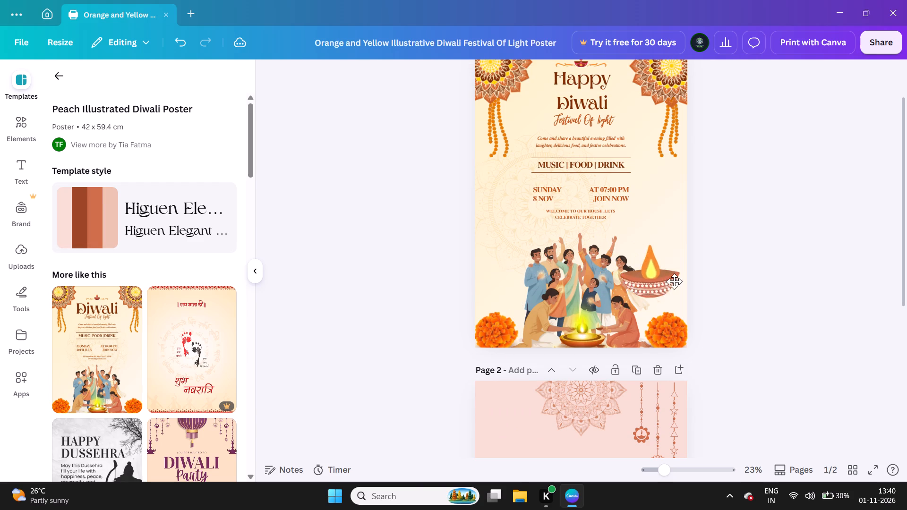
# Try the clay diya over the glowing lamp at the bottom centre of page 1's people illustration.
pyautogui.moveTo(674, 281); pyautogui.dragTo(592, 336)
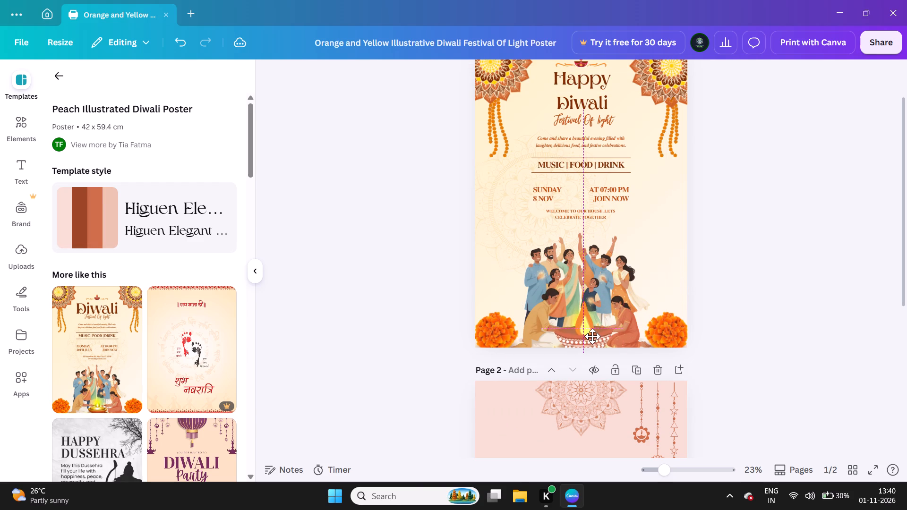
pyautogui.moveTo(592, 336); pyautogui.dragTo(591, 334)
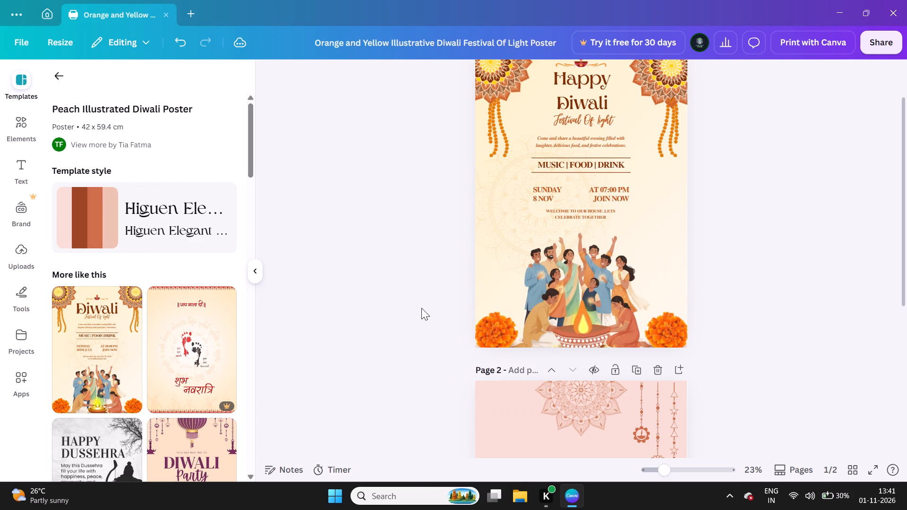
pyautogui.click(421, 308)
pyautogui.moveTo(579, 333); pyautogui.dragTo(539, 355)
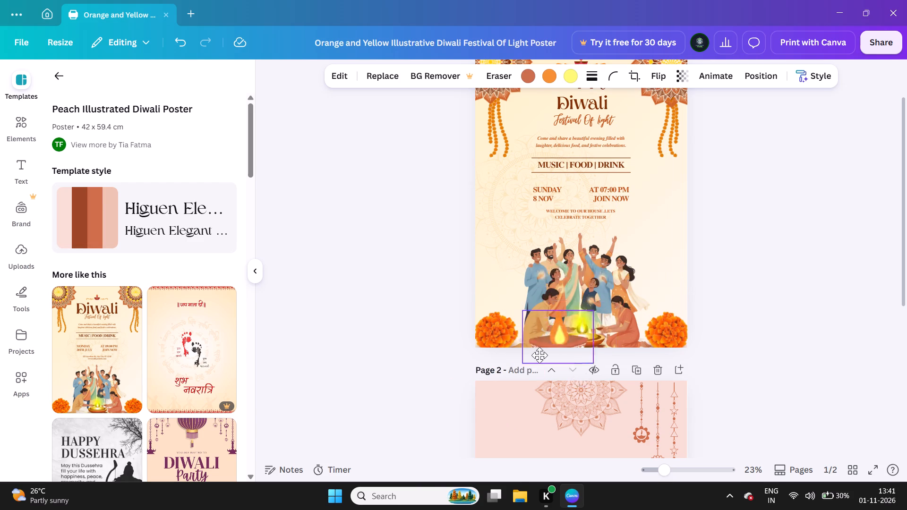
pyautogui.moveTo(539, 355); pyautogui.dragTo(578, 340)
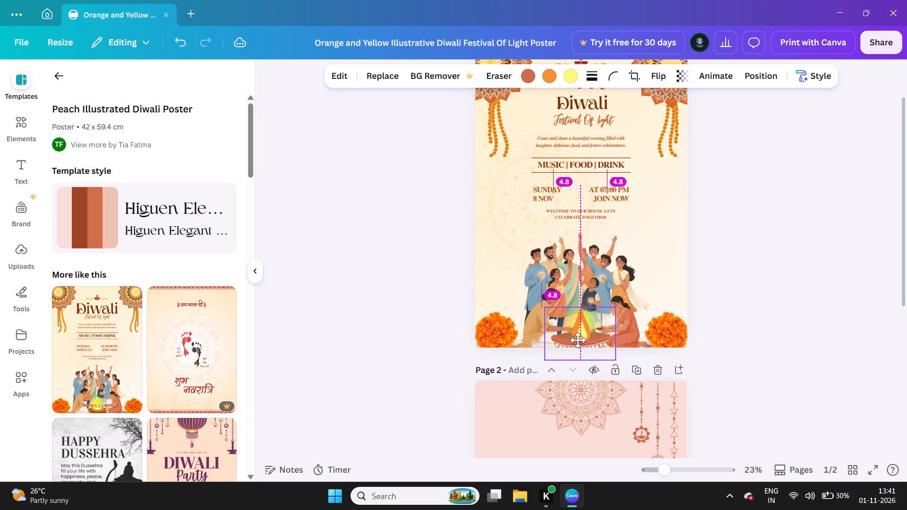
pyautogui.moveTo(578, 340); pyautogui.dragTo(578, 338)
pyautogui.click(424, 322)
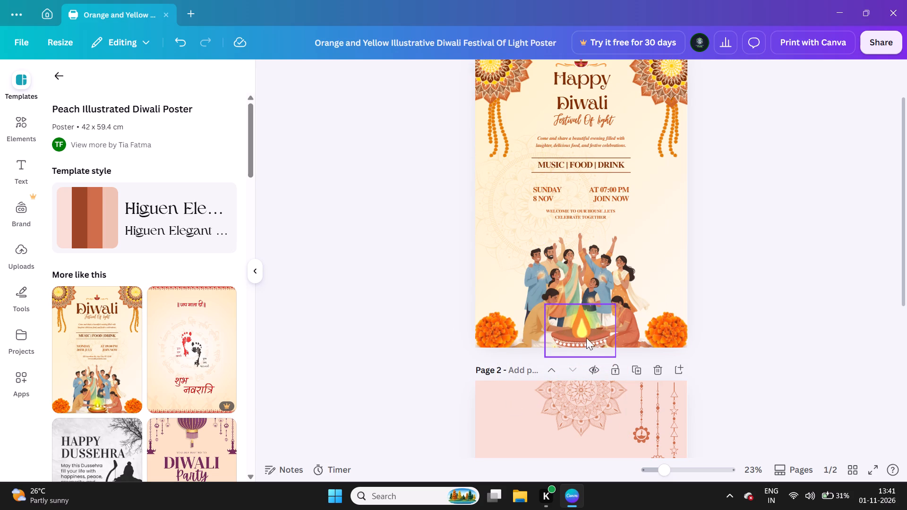
# Try the clay diya around page 1's glowing lamp again, and finally move it off the page.
pyautogui.moveTo(575, 340); pyautogui.dragTo(567, 345)
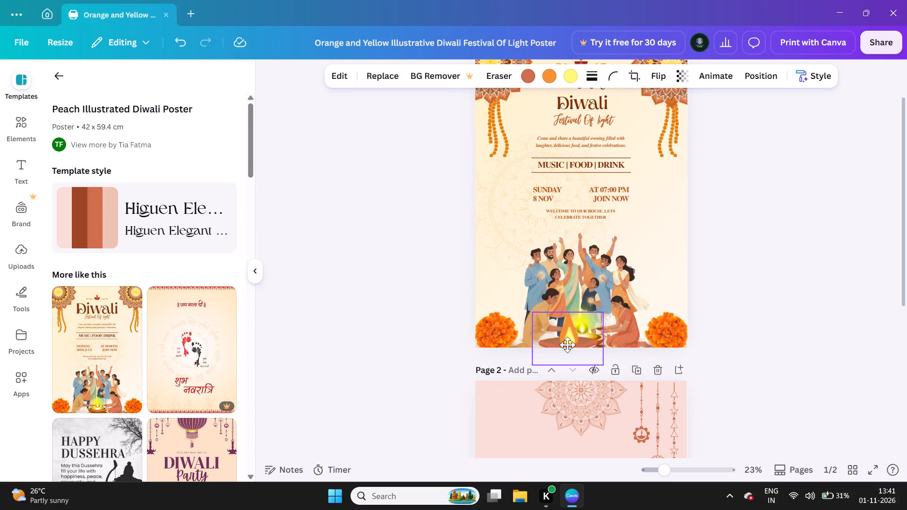
pyautogui.moveTo(567, 345); pyautogui.dragTo(536, 359)
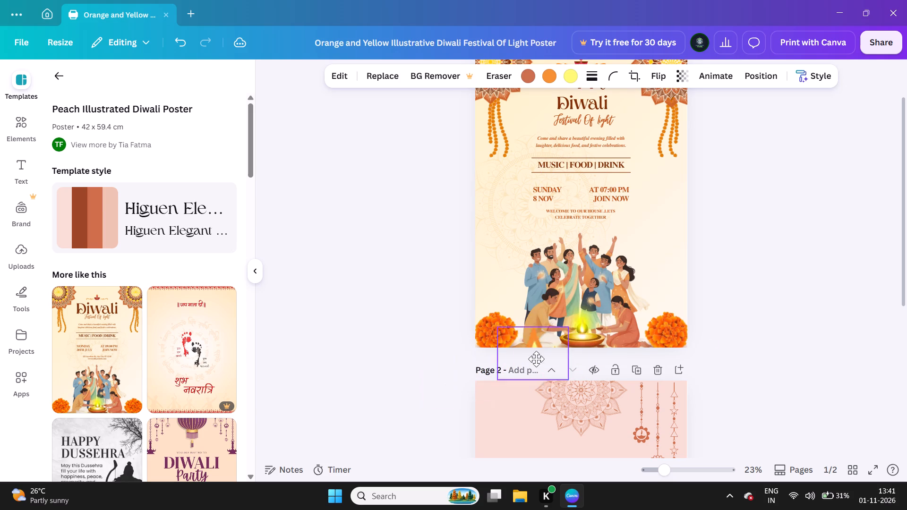
pyautogui.moveTo(536, 359); pyautogui.dragTo(394, 415)
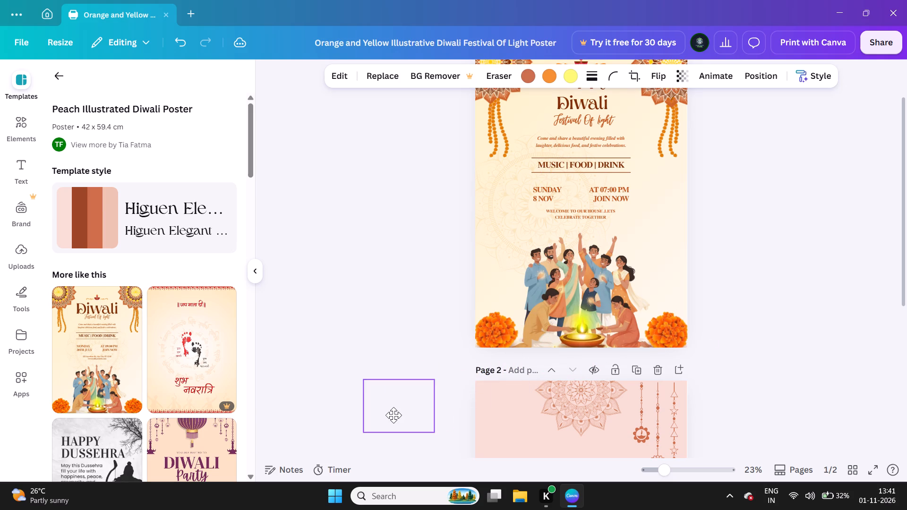
pyautogui.moveTo(394, 415); pyautogui.dragTo(577, 340)
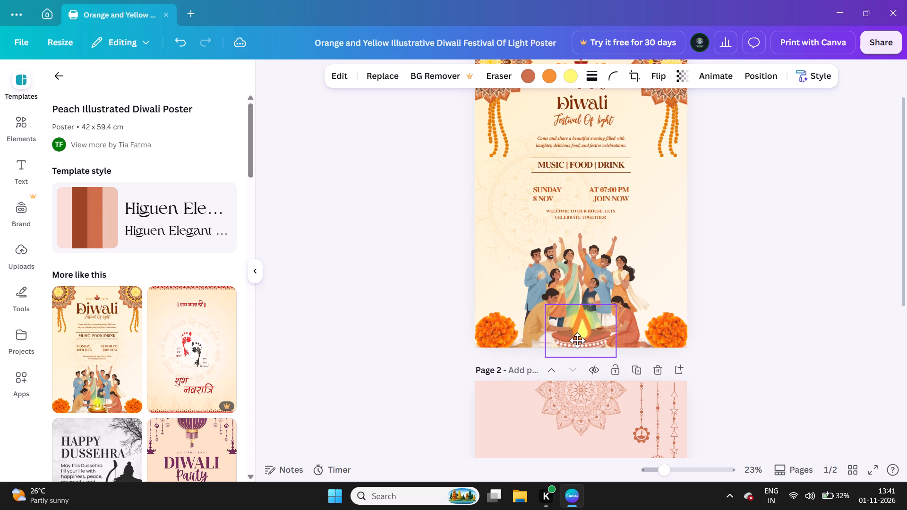
pyautogui.moveTo(577, 340); pyautogui.dragTo(274, 429)
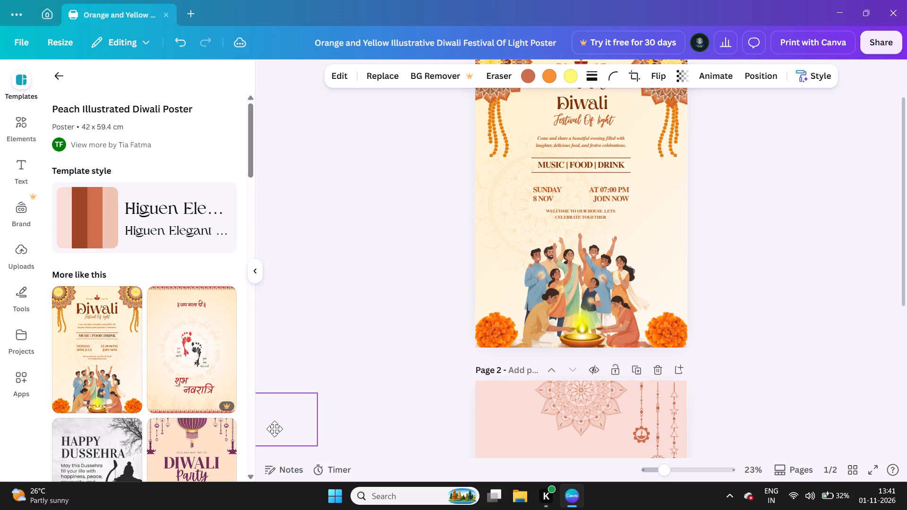
pyautogui.moveTo(274, 429); pyautogui.dragTo(310, 380)
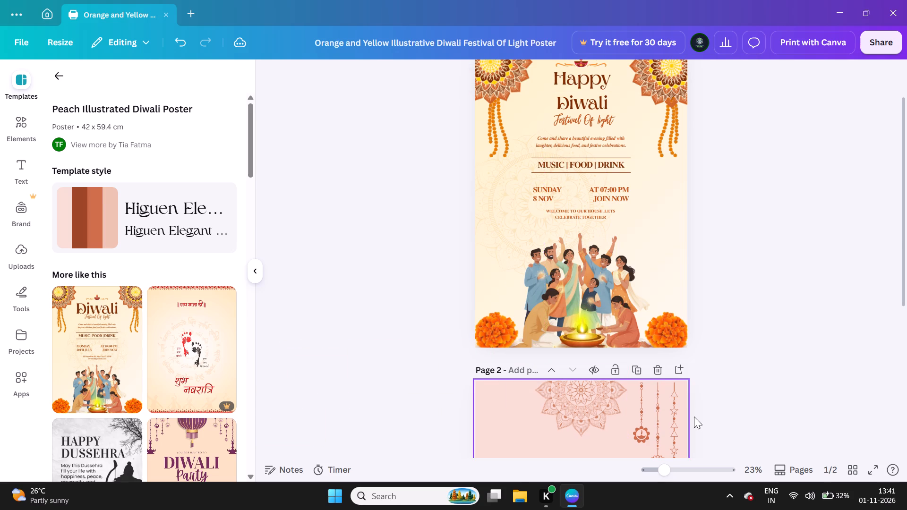
# Review the remaining decorations on page 2 and the full layout of page 1.
pyautogui.scroll(-3, 694, 416)
pyautogui.scroll(2, 685, 435)
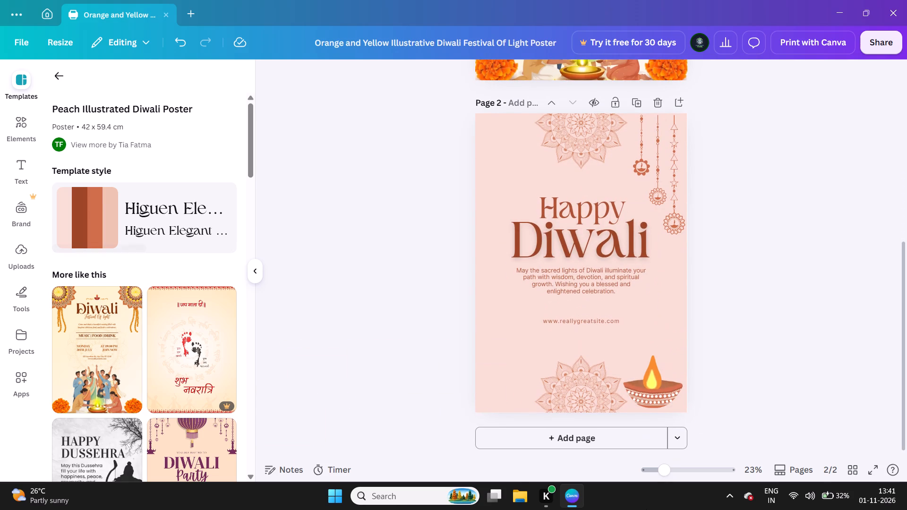
pyautogui.scroll(4, 646, 509)
pyautogui.scroll(2, 522, 297)
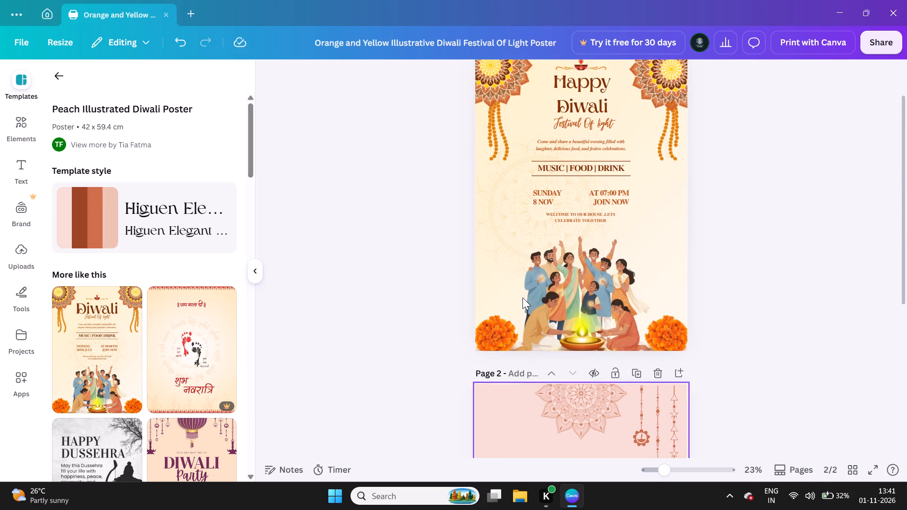
pyautogui.scroll(5, 522, 297)
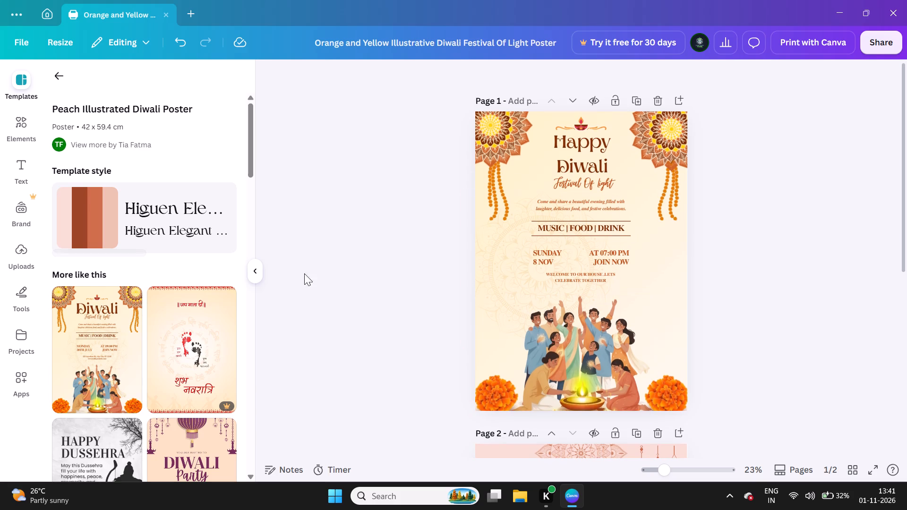
# Browse the templates similar to the Peach Illustrated Diwali Poster for further design ideas.
pyautogui.scroll(-3, 149, 316)
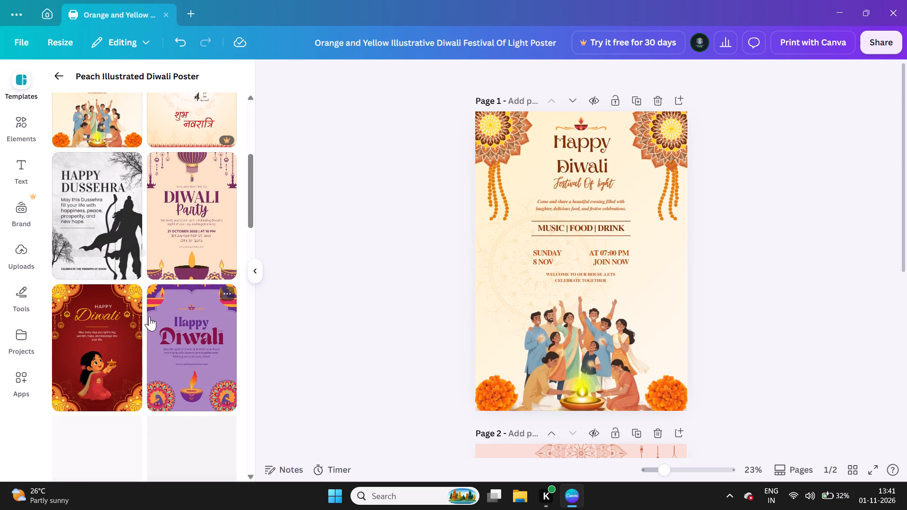
pyautogui.scroll(-2, 149, 316)
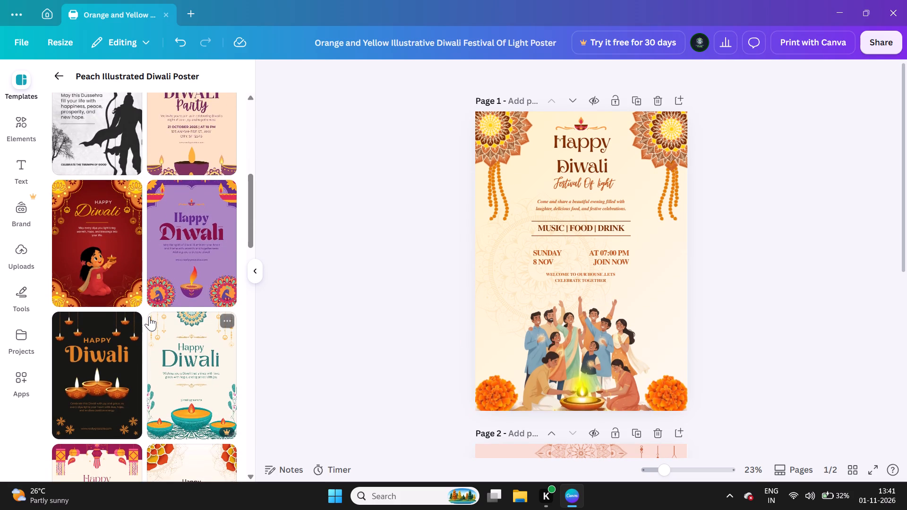
pyautogui.scroll(-2, 149, 316)
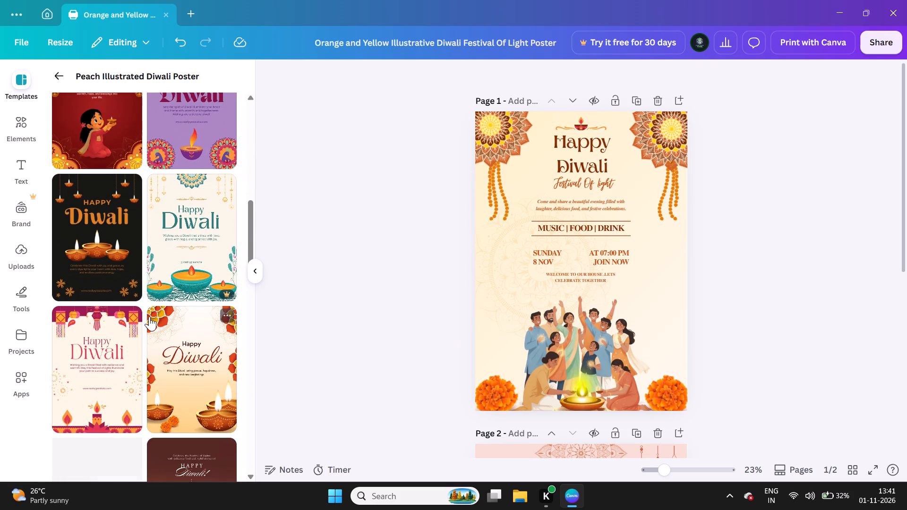
pyautogui.scroll(-4, 149, 316)
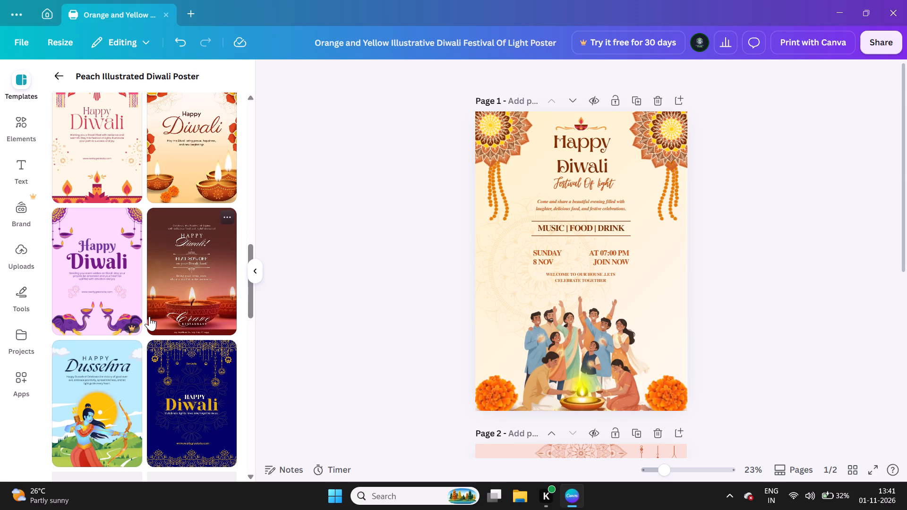
pyautogui.scroll(-1, 149, 316)
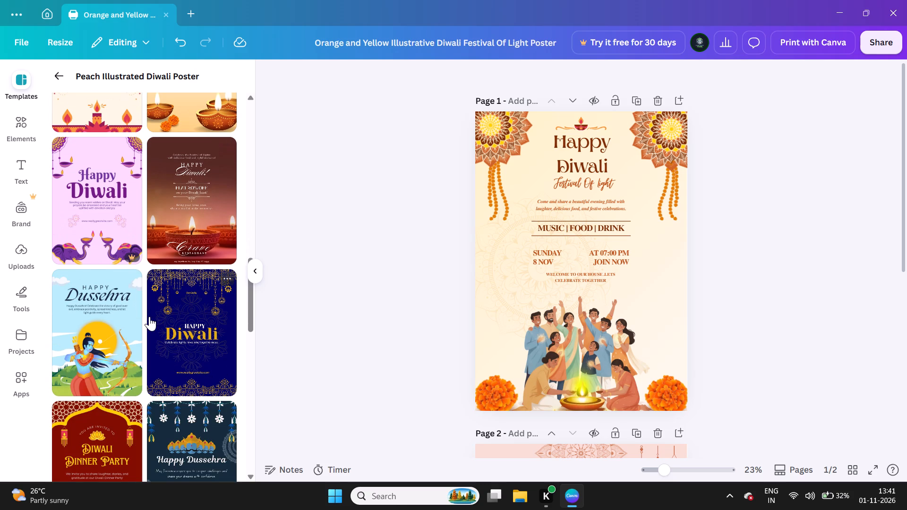
pyautogui.scroll(-3, 149, 316)
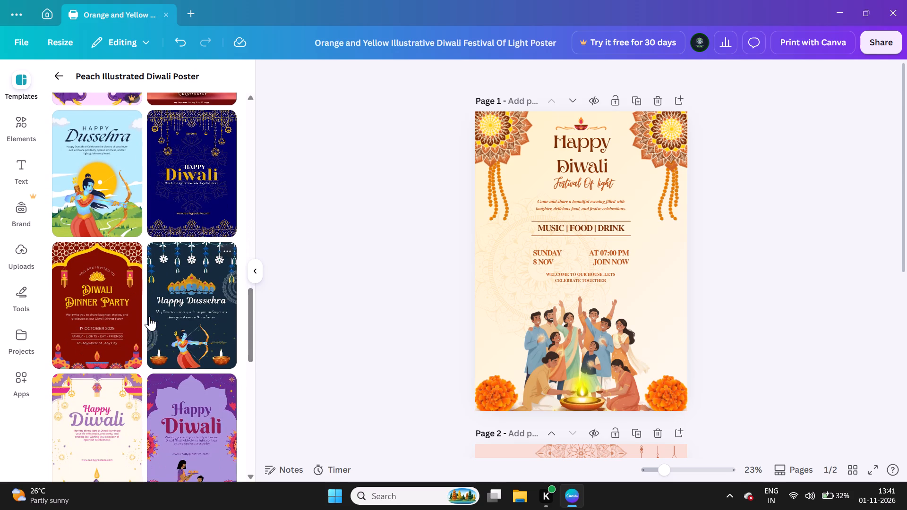
pyautogui.scroll(-3, 149, 316)
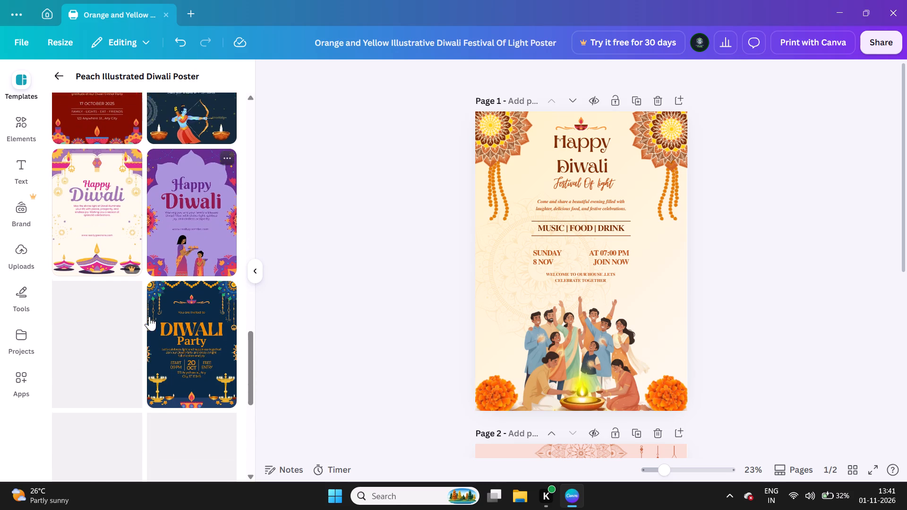
pyautogui.scroll(-1, 149, 316)
pyautogui.scroll(10, 149, 316)
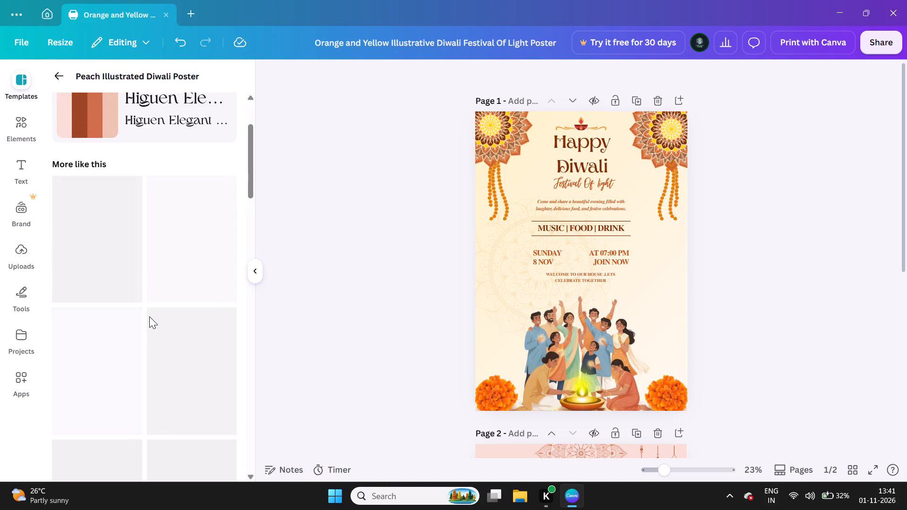
pyautogui.scroll(-1, 149, 316)
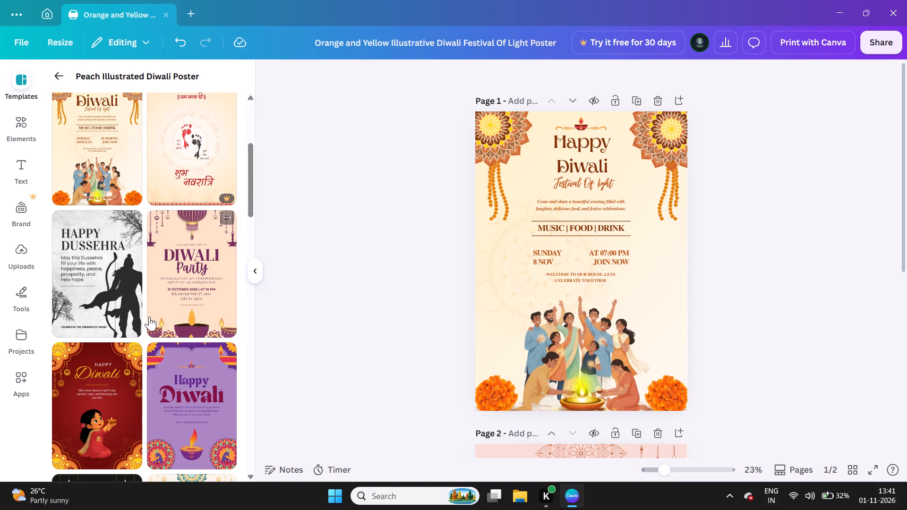
pyautogui.scroll(-2, 149, 316)
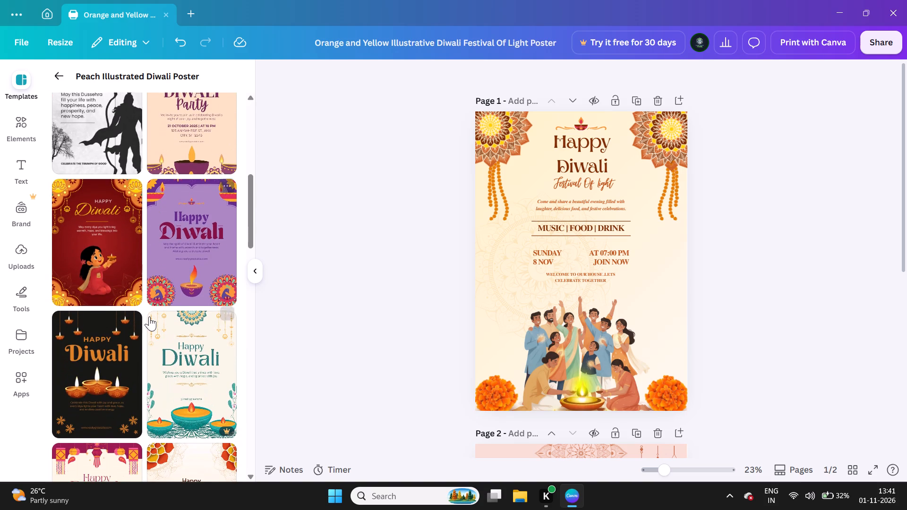
pyautogui.scroll(2, 149, 316)
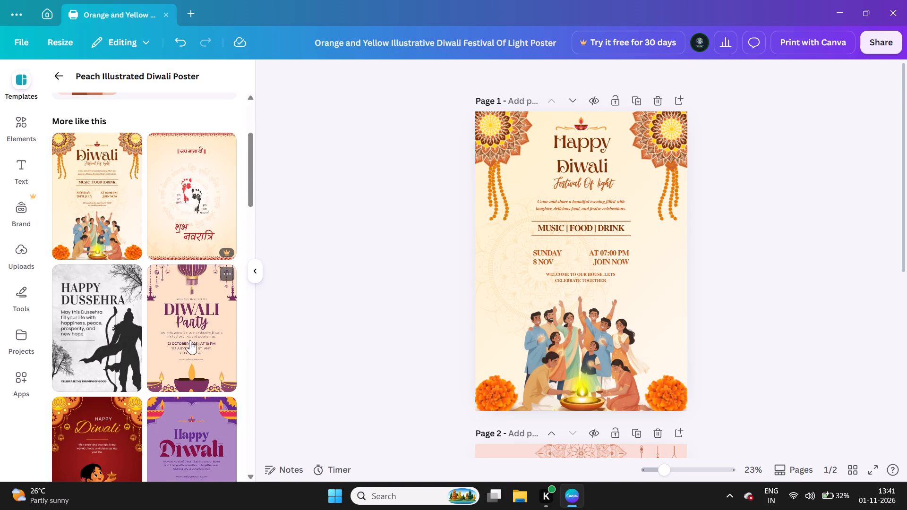
pyautogui.scroll(-2, 168, 345)
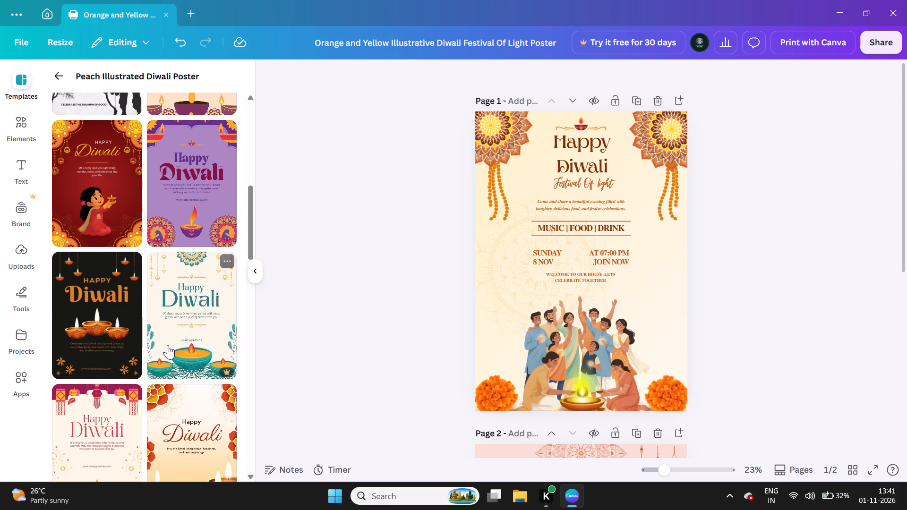
pyautogui.scroll(-5, 168, 345)
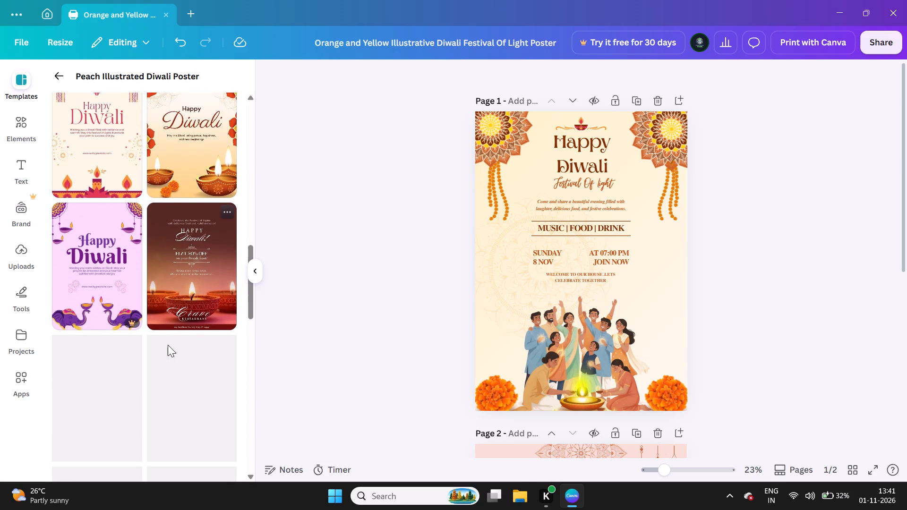
pyautogui.scroll(-4, 168, 345)
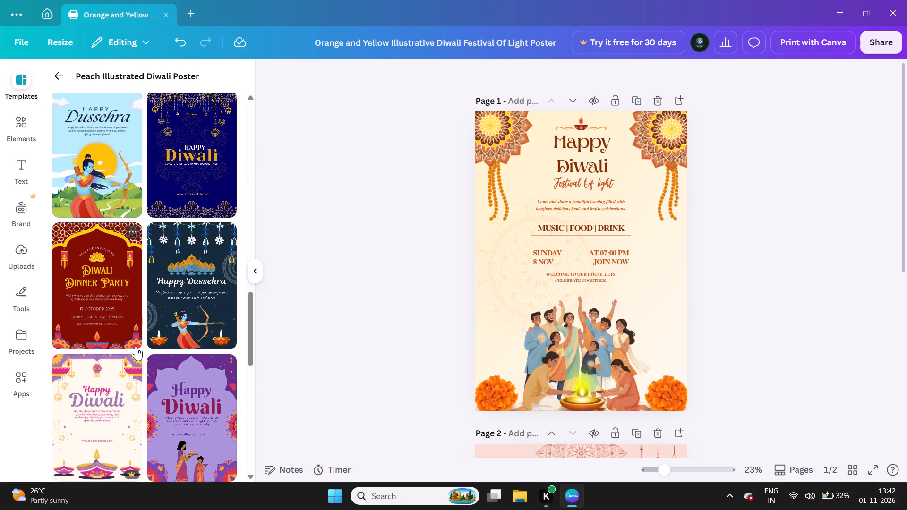
pyautogui.scroll(-3, 136, 346)
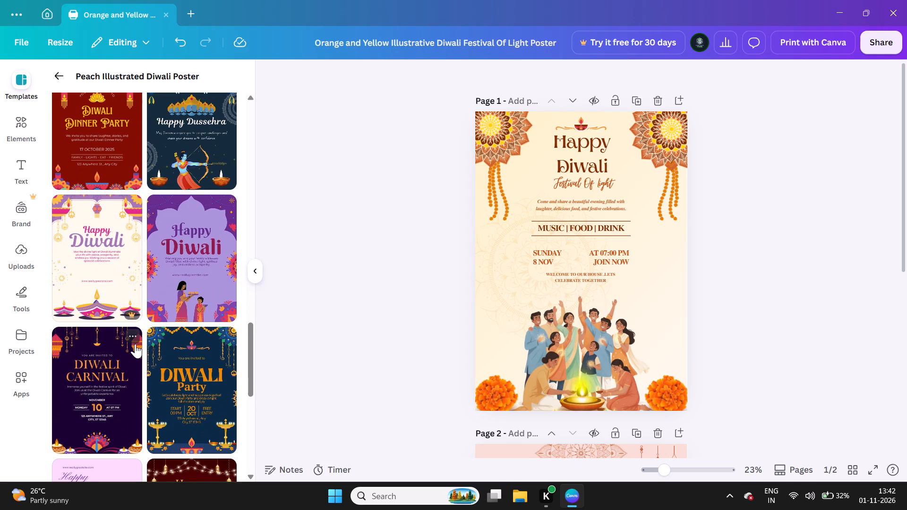
pyautogui.scroll(-2, 92, 289)
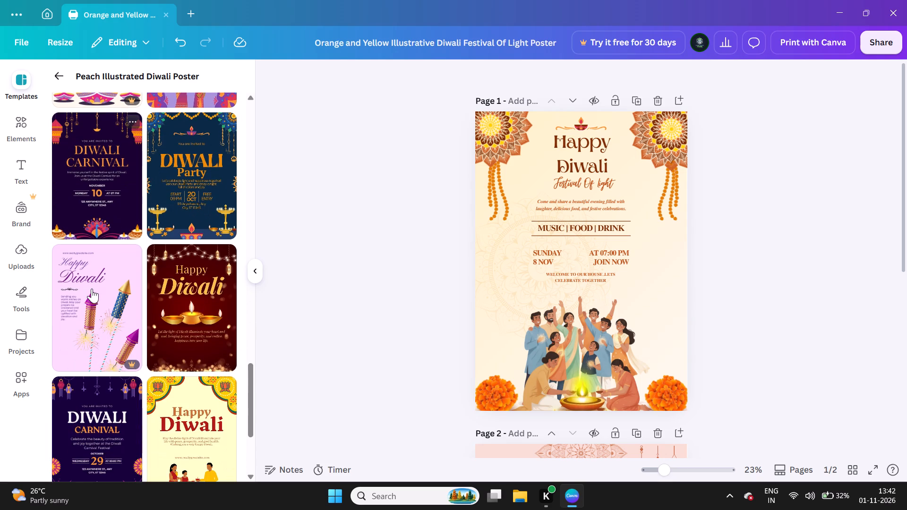
pyautogui.scroll(-1, 92, 289)
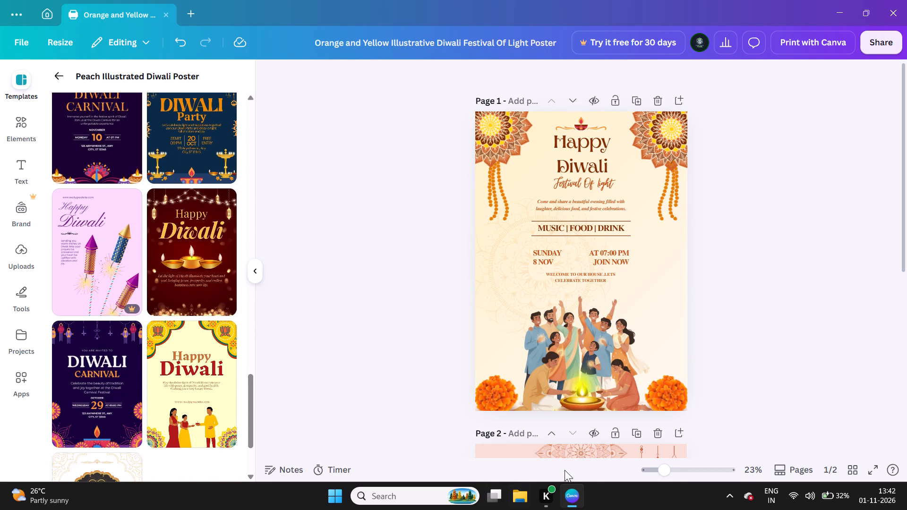
# Move page 1's celebrating people illustration slightly up and left, just beneath the welcome message, with its base on the page's bottom edge.
pyautogui.click(560, 320)
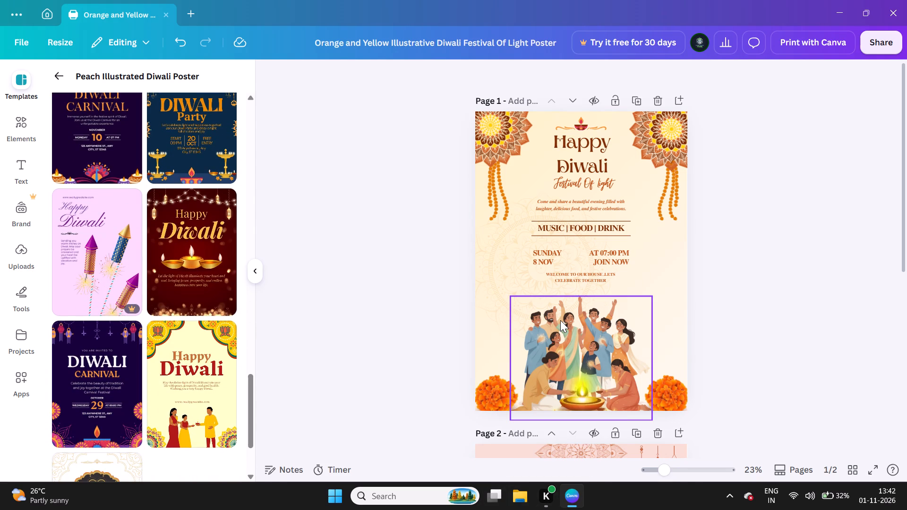
pyautogui.click(566, 318)
pyautogui.moveTo(566, 318); pyautogui.dragTo(575, 282)
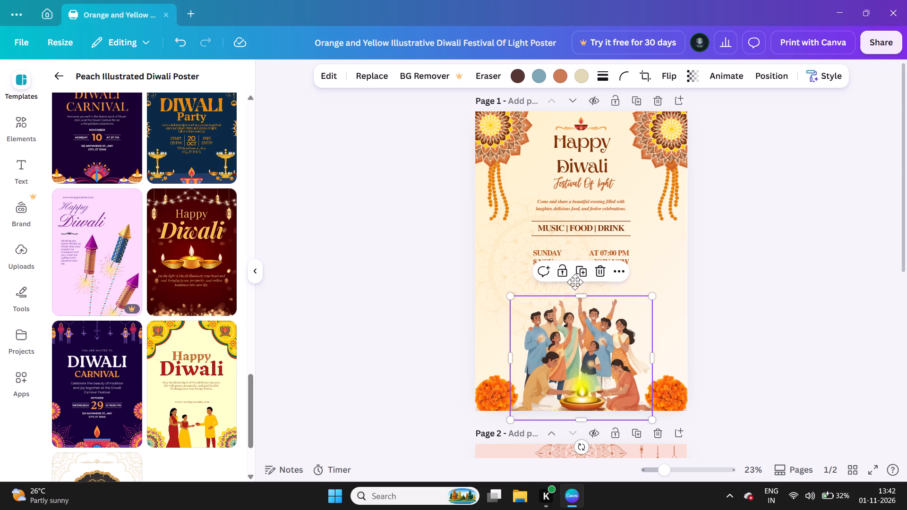
pyautogui.moveTo(575, 282); pyautogui.dragTo(561, 306)
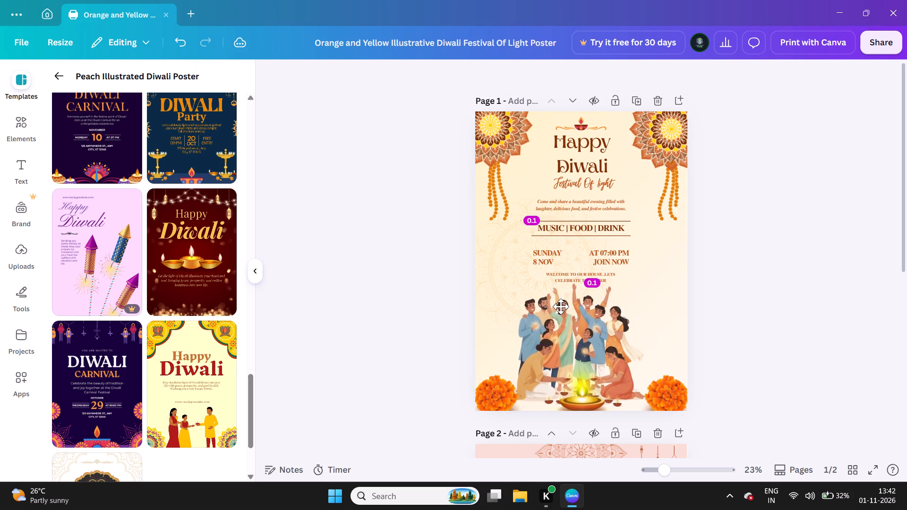
pyautogui.moveTo(561, 306); pyautogui.dragTo(561, 309)
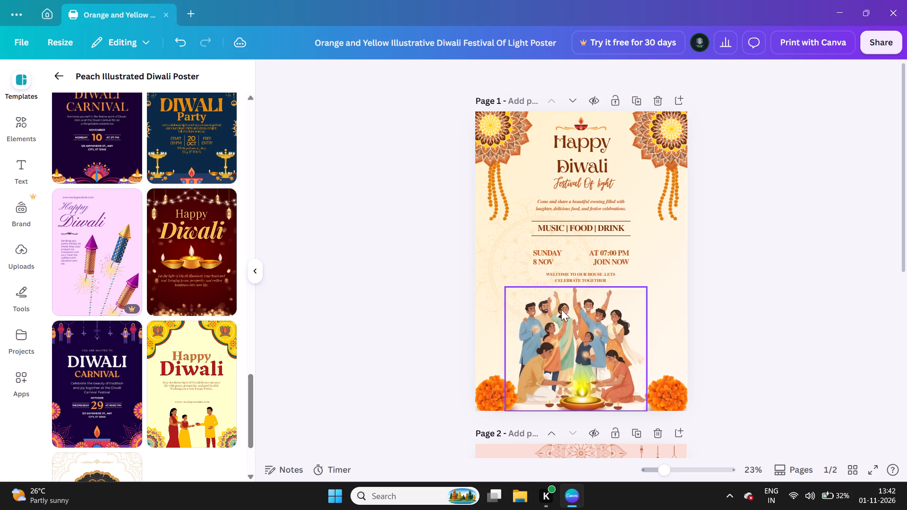
pyautogui.click(392, 287)
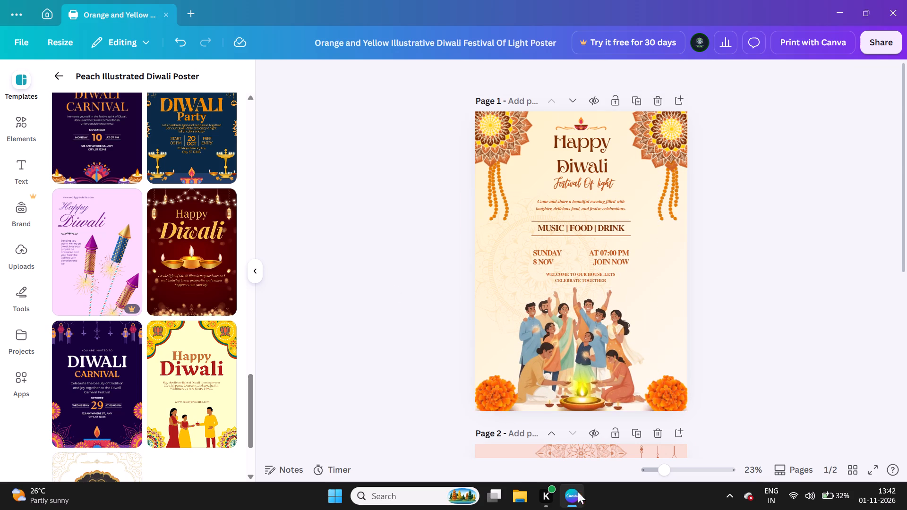
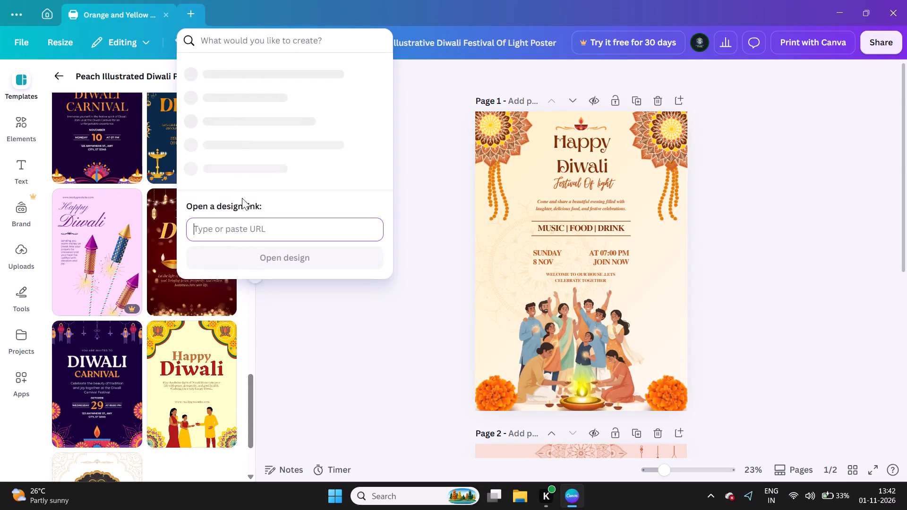
# Leave the poster editor for the home page and close the open Diwali poster template preview.
pyautogui.click(50, 7)
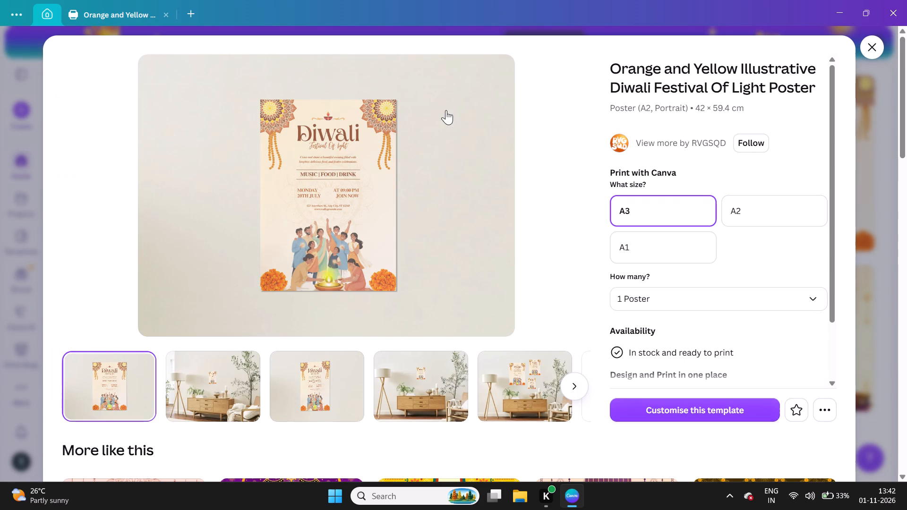
pyautogui.click(874, 48)
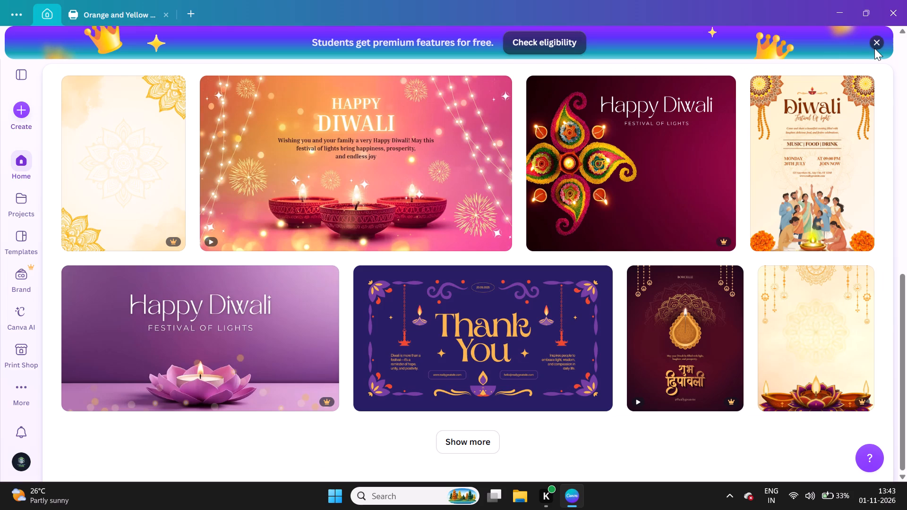
pyautogui.click(43, 13)
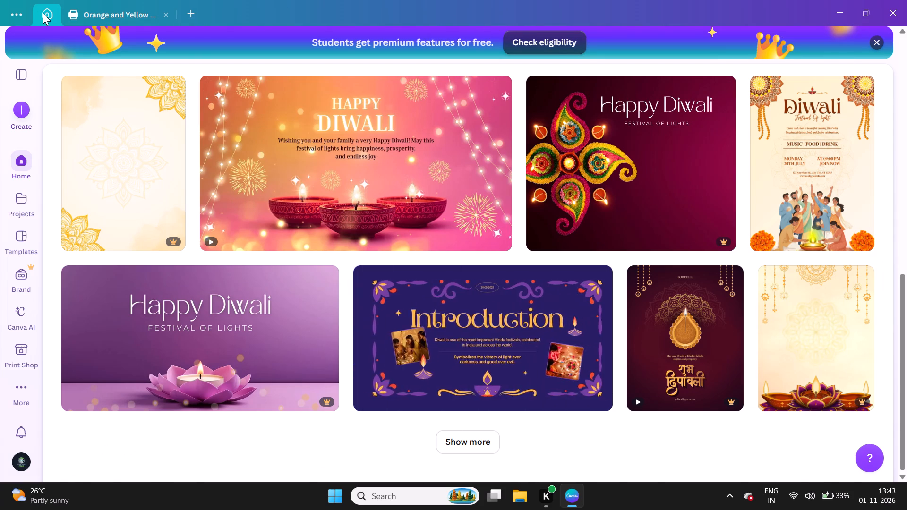
# Replace the home page's diwali search with a search for "Environment presentation".
pyautogui.click(303, 194)
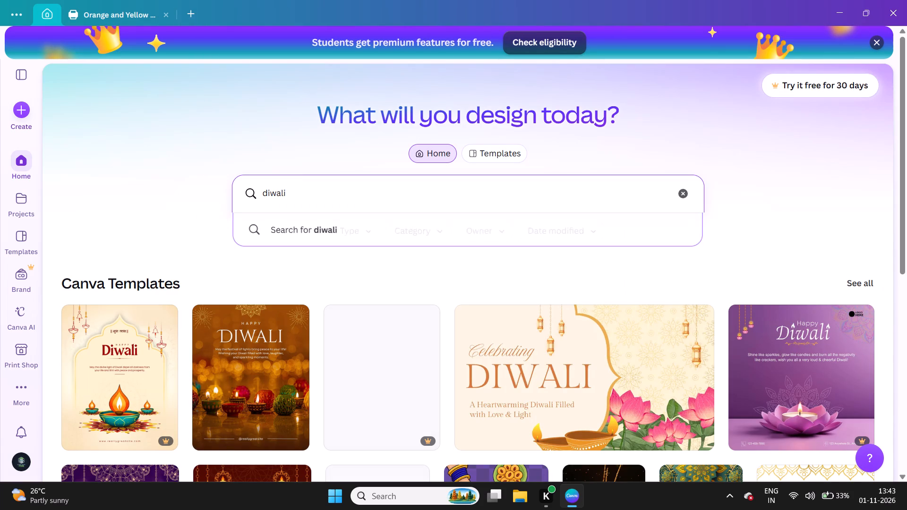
pyautogui.press('BackSpace')
pyautogui.press('BackSpace')
pyautogui.press('BackSpace')
pyautogui.press('BackSpace')
pyautogui.press('BackSpace')
pyautogui.press('BackSpace')
pyautogui.press('BackSpace')
pyautogui.press('BackSpace')
pyautogui.press('BackSpace')
pyautogui.press('BackSpace')
pyautogui.press('BackSpace')
pyautogui.press('BackSpace')
pyautogui.press('BackSpace')
pyautogui.write('ENB')
pyautogui.press('=')
pyautogui.press('BackSpace')
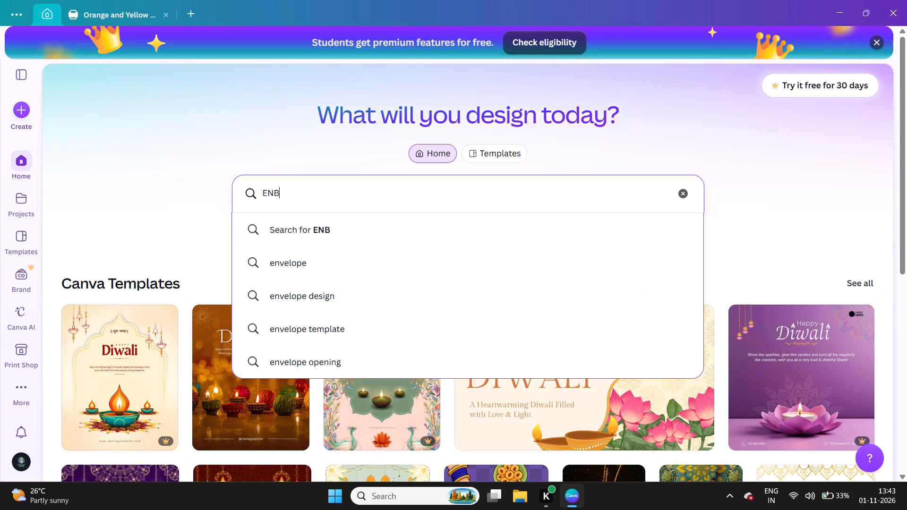
pyautogui.press('BackSpace')
pyautogui.press('BackSpace')
pyautogui.press('v')
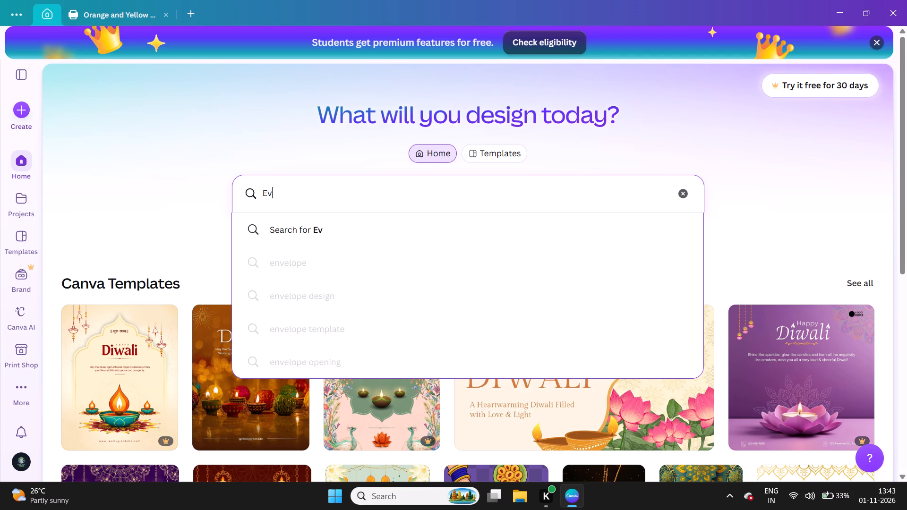
pyautogui.press('BackSpace')
pyautogui.write('nvironment')
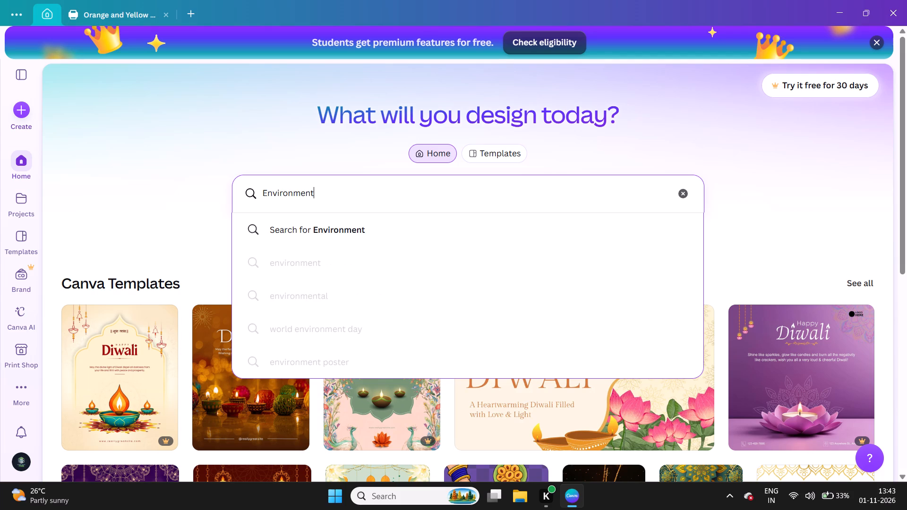
pyautogui.press('space')
pyautogui.write('presentat')
pyautogui.write('ion')
pyautogui.press('Return')
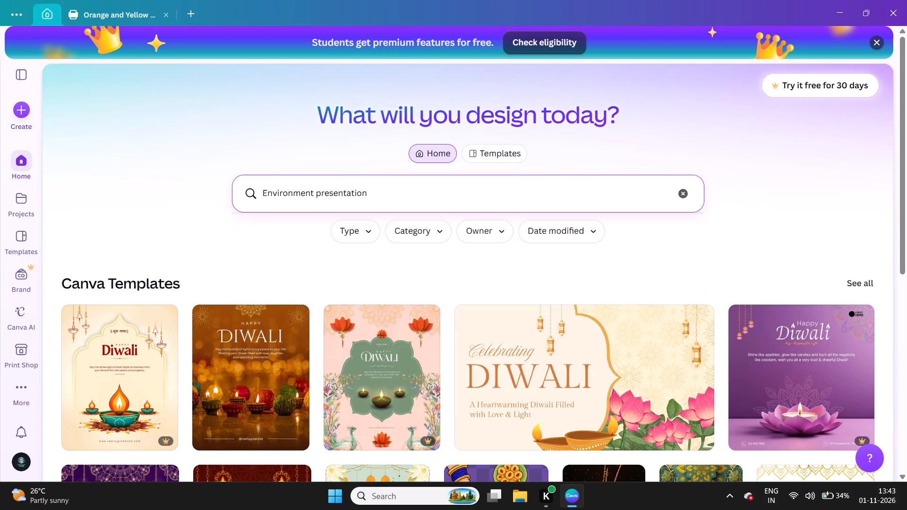
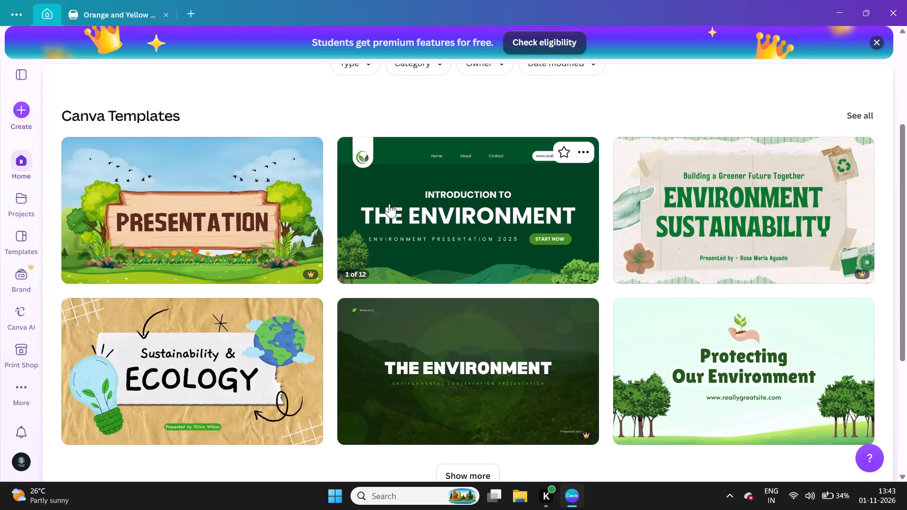
# Open the Green Modern Illustration Nature Environment Presentation template for customising with all 12 pages.
pyautogui.scroll(-1, 417, 335)
pyautogui.click(469, 201)
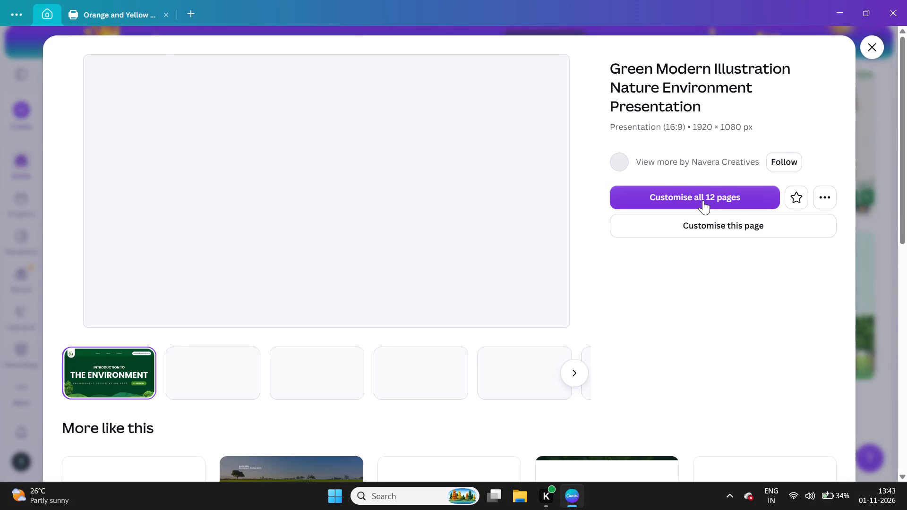
pyautogui.click(703, 200)
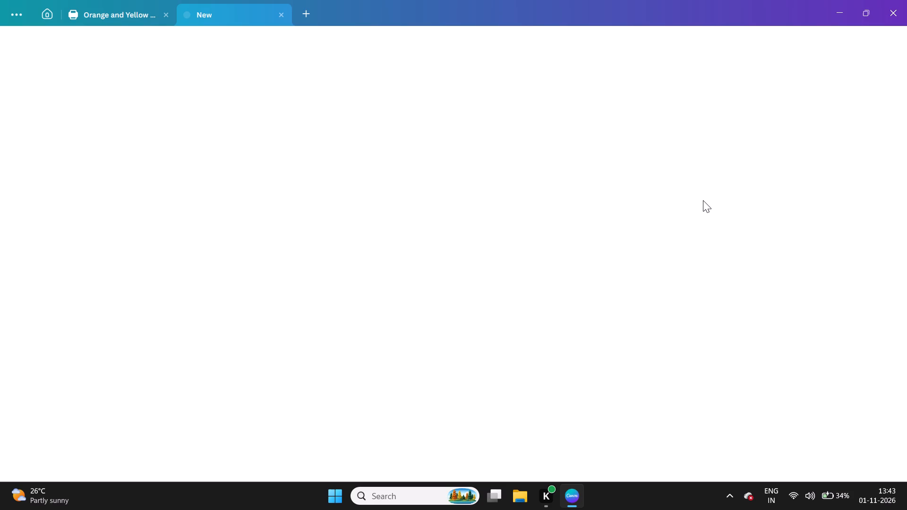
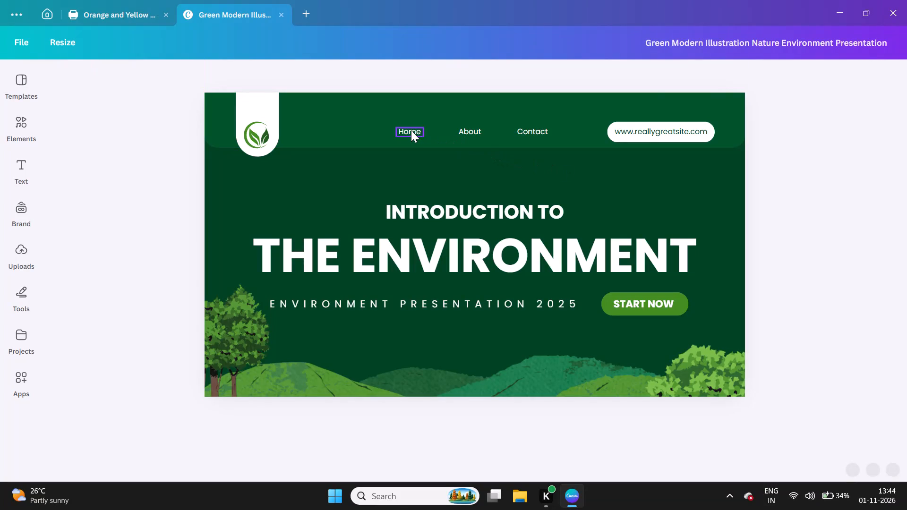
# Delete the Home, About and Contact labels and the website address text from the cover slide's header.
pyautogui.click(410, 130)
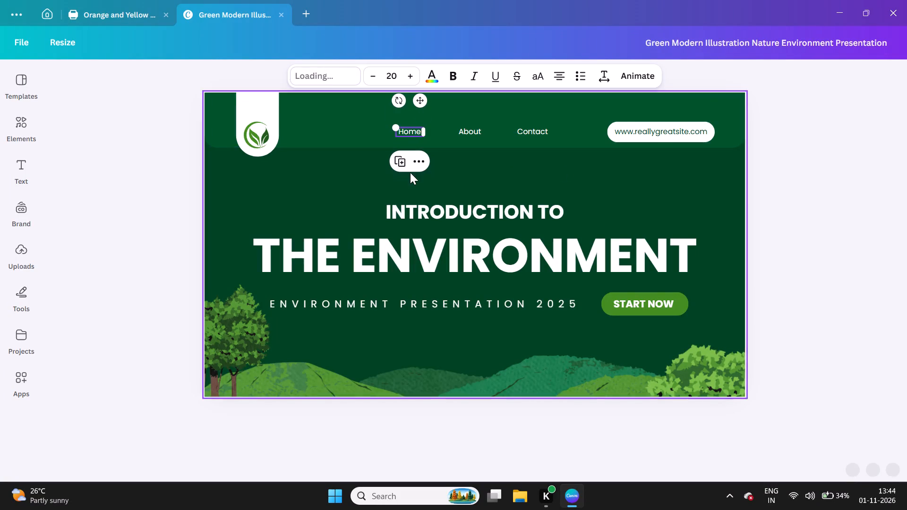
pyautogui.click(414, 158)
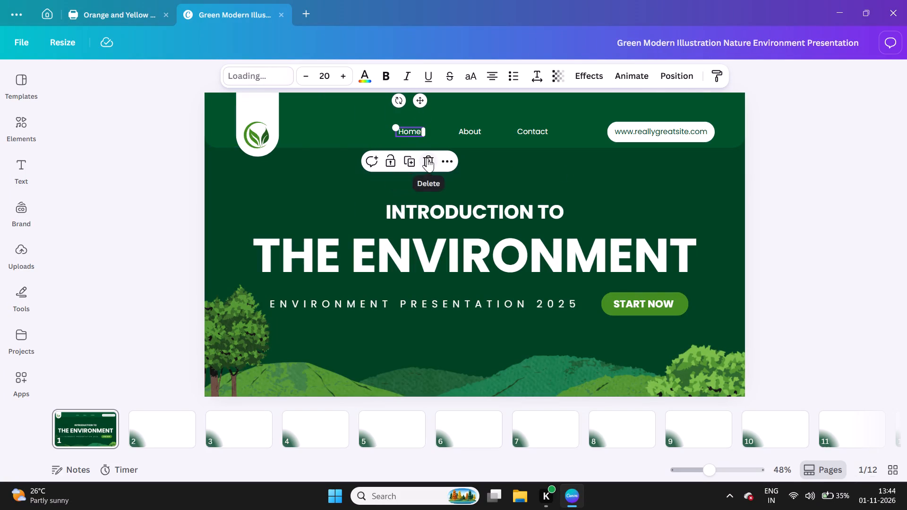
pyautogui.click(427, 158)
pyautogui.click(473, 133)
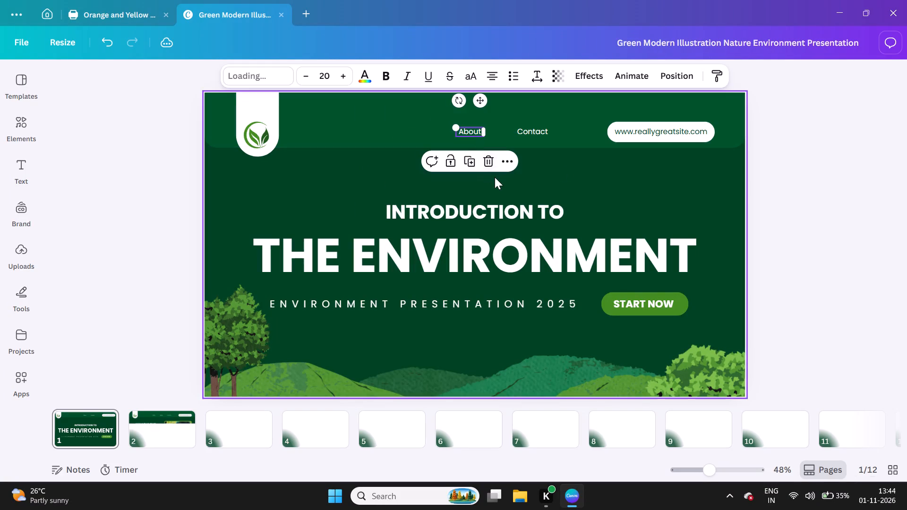
pyautogui.click(487, 166)
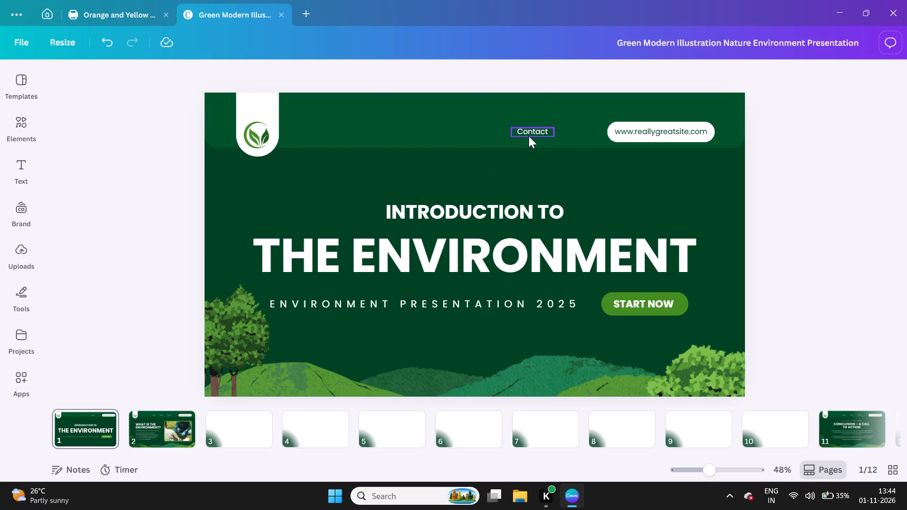
pyautogui.click(529, 136)
pyautogui.click(551, 167)
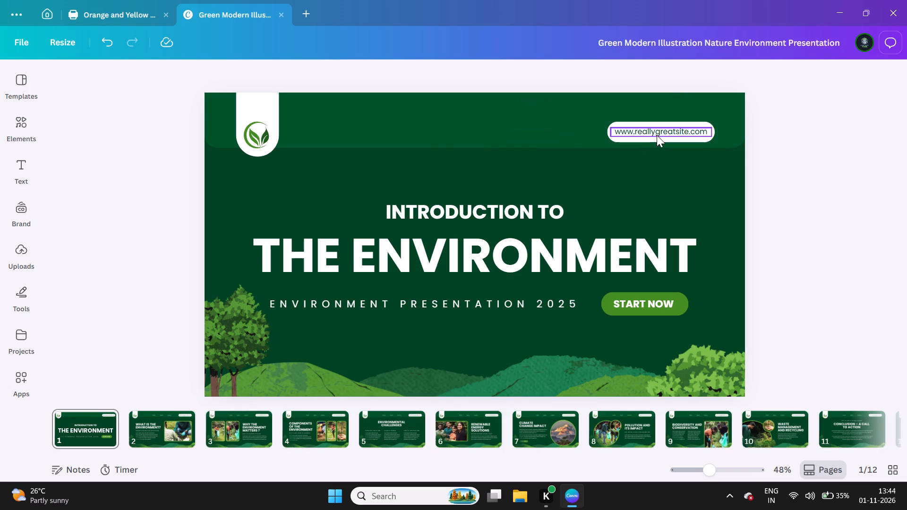
pyautogui.click(657, 134)
pyautogui.click(675, 157)
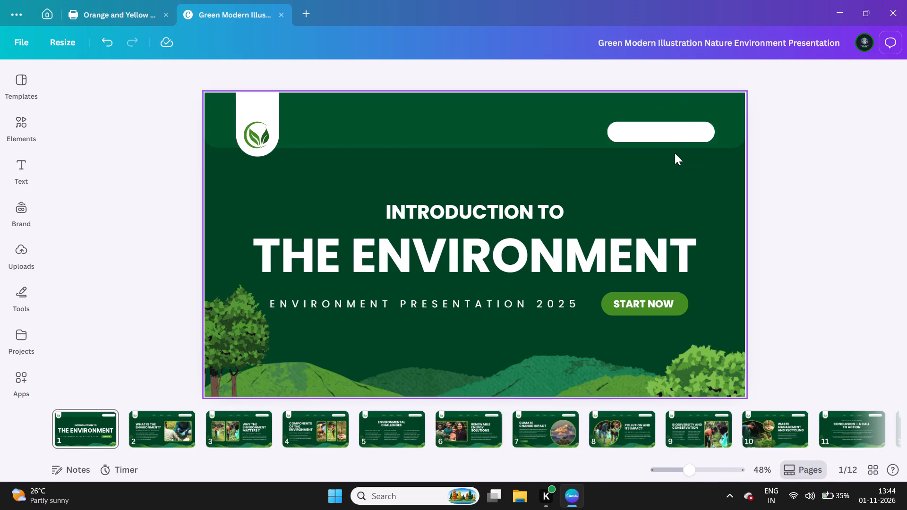
# Stretch the white rounded bar in the cover header to about 1,508 wide, reaching almost to the logo, and extend it up near the slide's top edge.
pyautogui.click(667, 136)
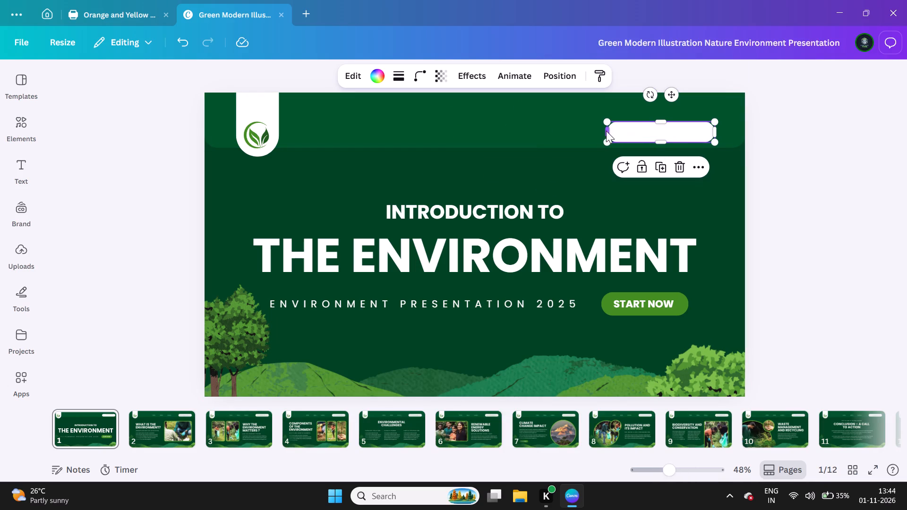
pyautogui.click(605, 129)
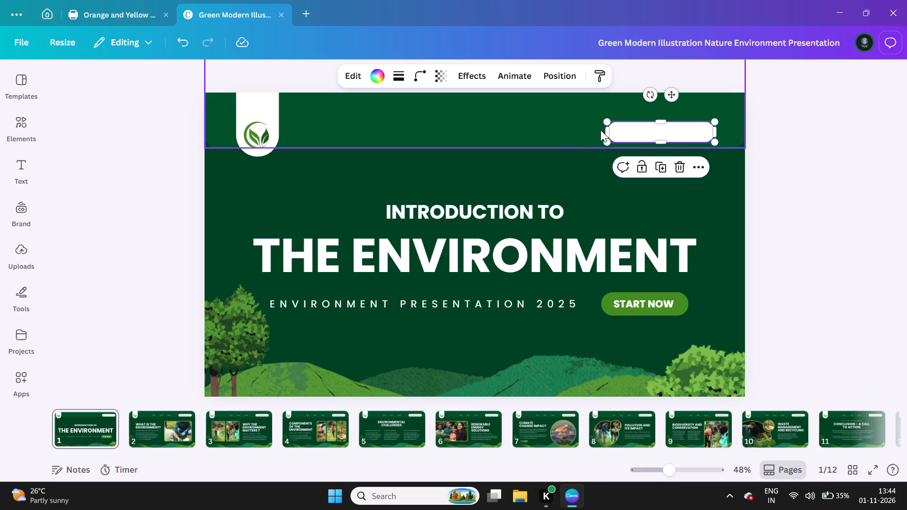
pyautogui.moveTo(604, 130); pyautogui.dragTo(298, 125)
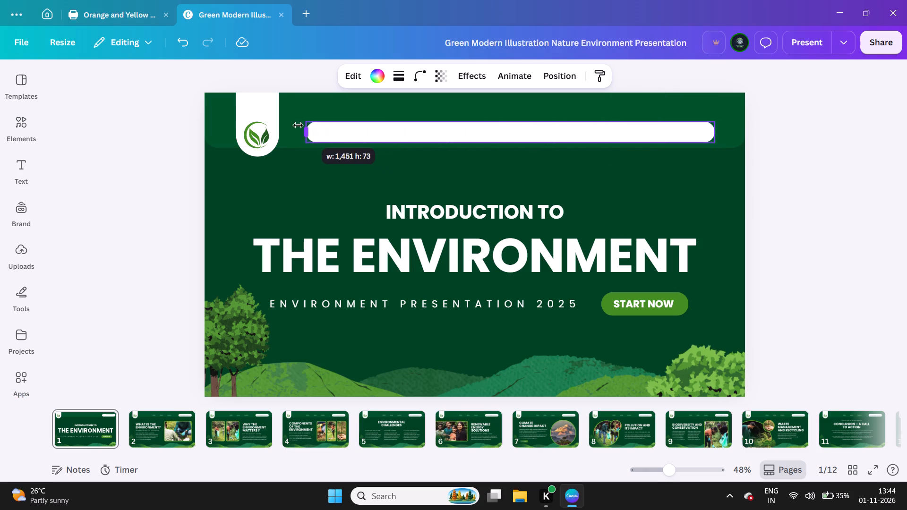
pyautogui.moveTo(298, 125); pyautogui.dragTo(287, 125)
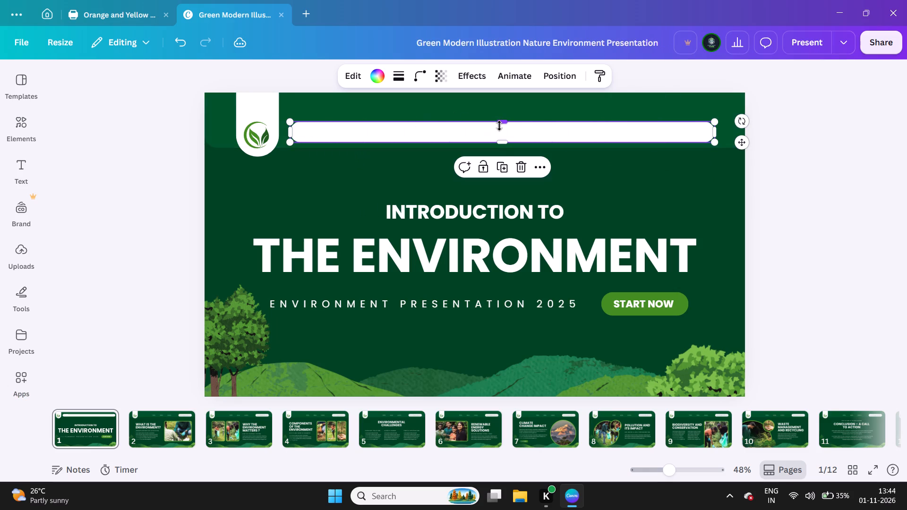
pyautogui.moveTo(499, 126); pyautogui.dragTo(494, 108)
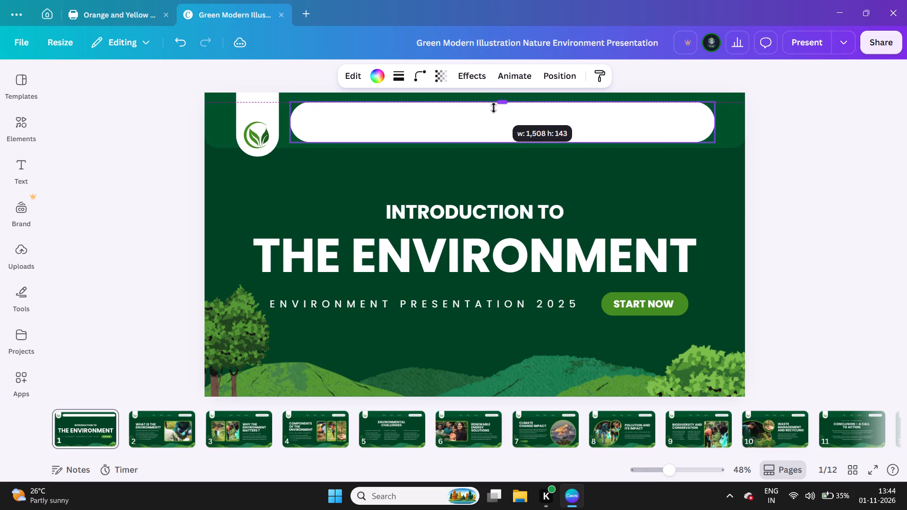
pyautogui.moveTo(494, 108); pyautogui.dragTo(494, 102)
pyautogui.click(586, 180)
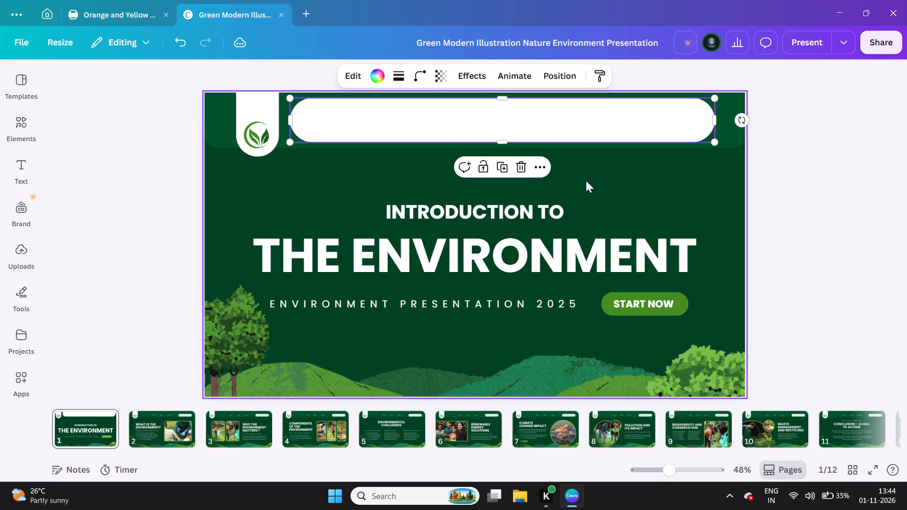
pyautogui.click(514, 213)
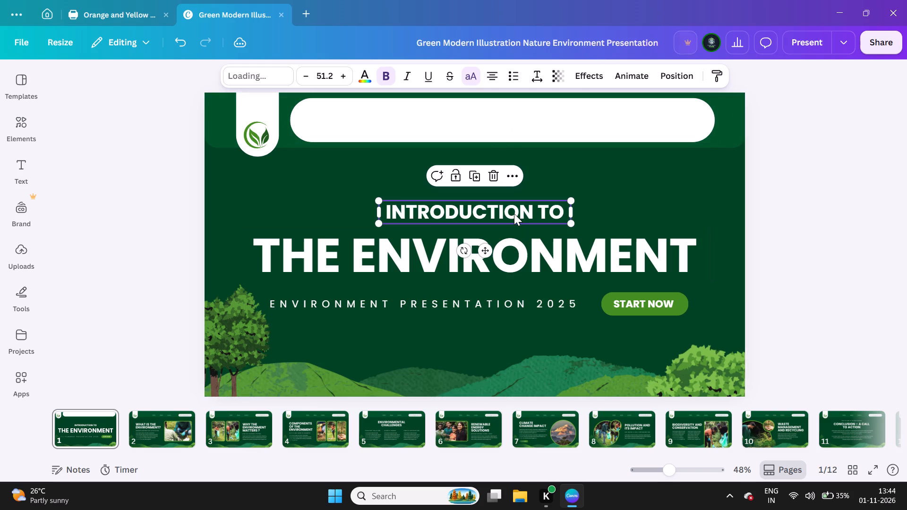
pyautogui.click(269, 162)
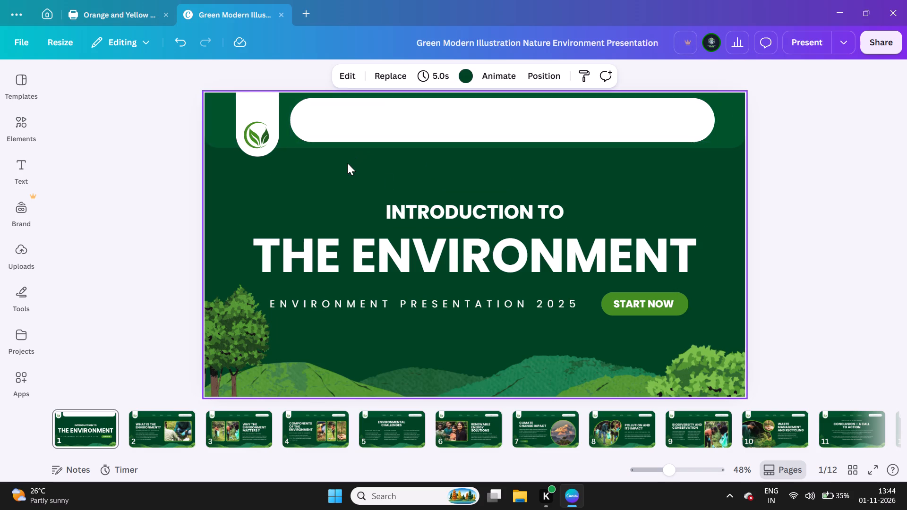
pyautogui.click(309, 185)
# Add a text box to the cover slide reading "BUNDELKHAND INSTITUTE OF ENGINEERING AND TECHNOLOGY".
pyautogui.click(17, 161)
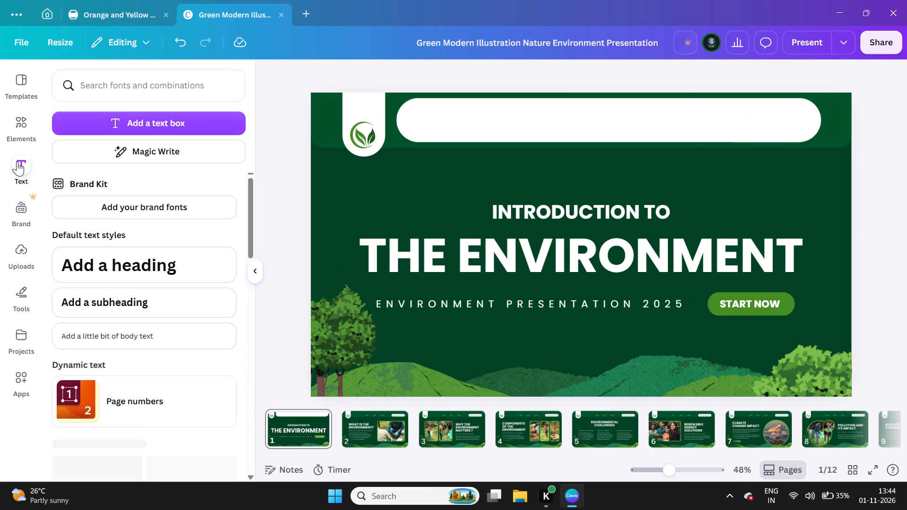
pyautogui.click(154, 119)
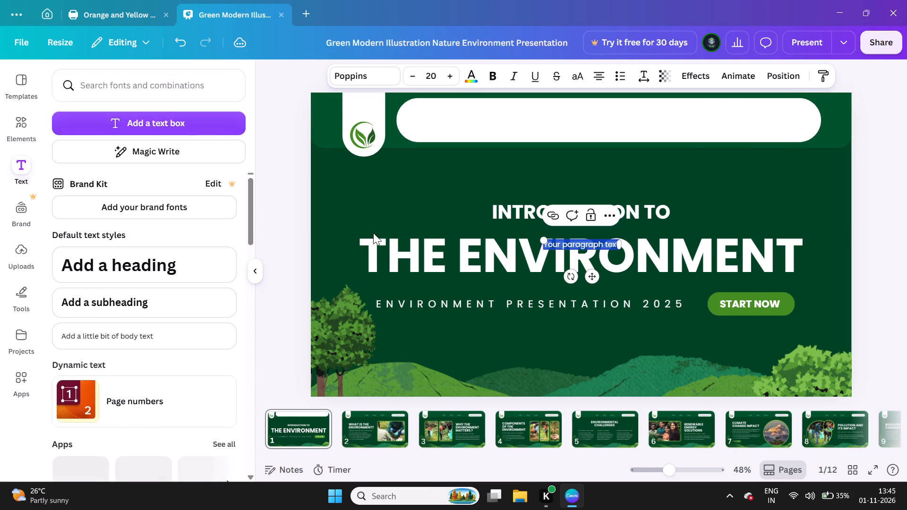
pyautogui.press('BackSpace')
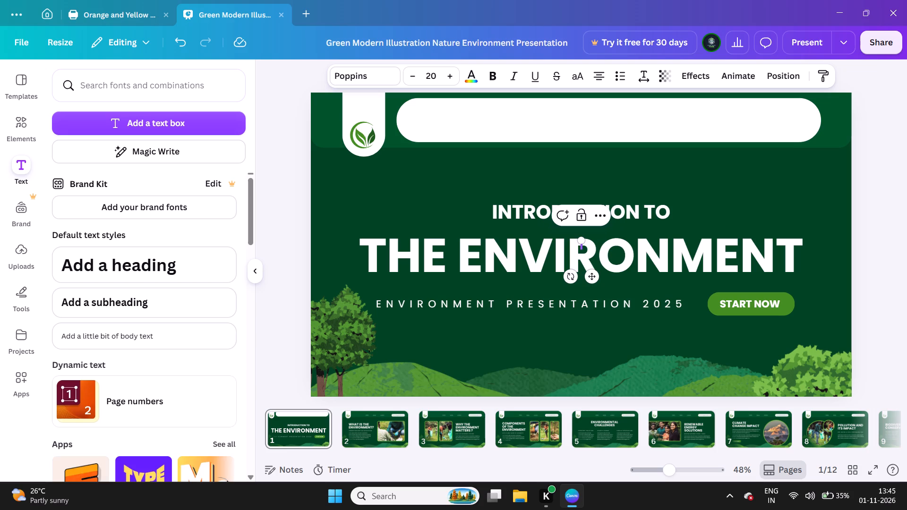
pyautogui.press('b')
pyautogui.press('BackSpace')
pyautogui.write('BUNDEL')
pyautogui.write('KHAND INSTITUTE OF ENGINEERING')
pyautogui.press('space')
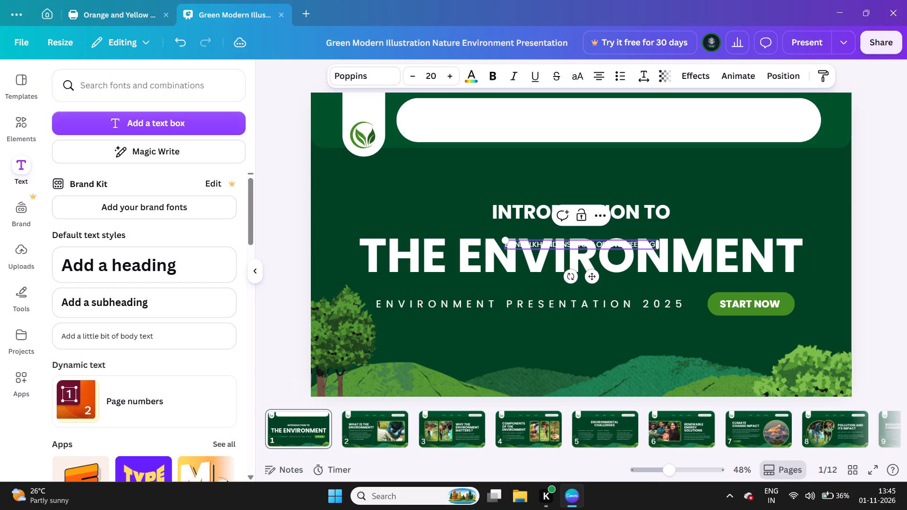
pyautogui.write('AND')
pyautogui.press('space')
pyautogui.write('TECHNOLOGY')
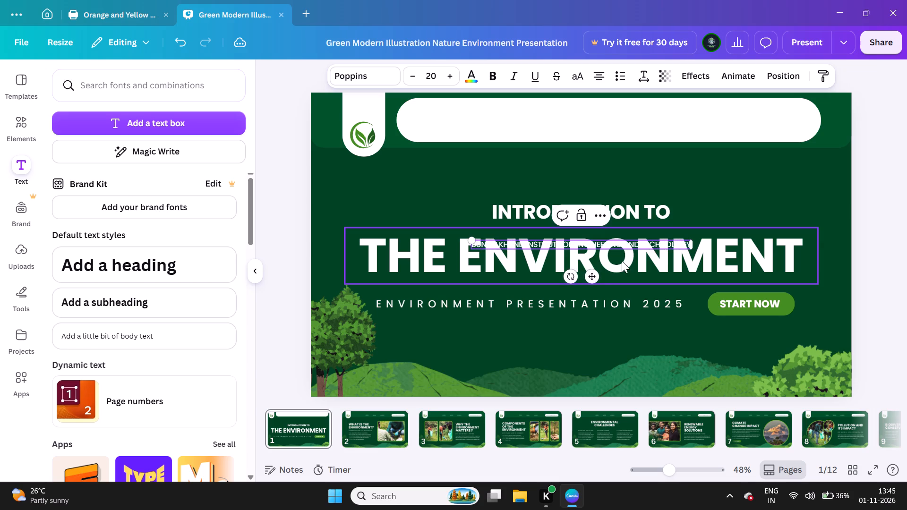
# Move the institute name text up into the white header bar.
pyautogui.moveTo(593, 275); pyautogui.dragTo(583, 238)
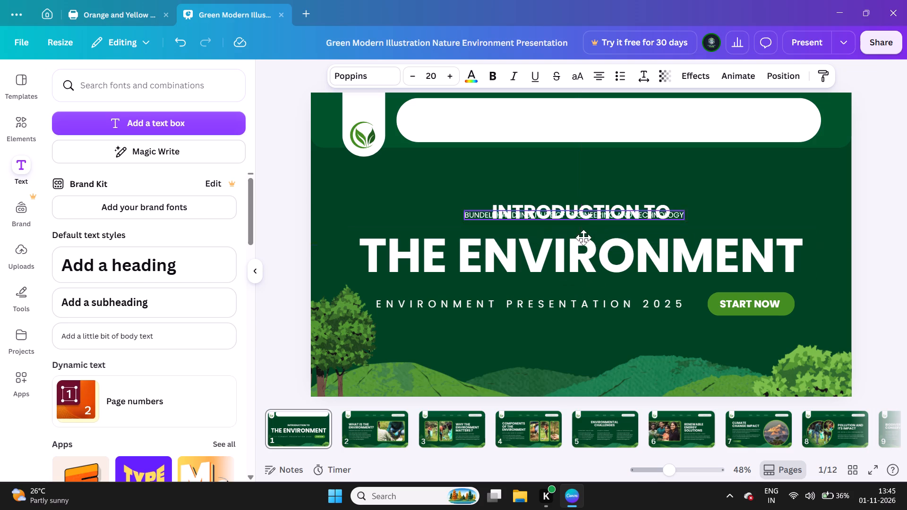
pyautogui.moveTo(583, 238); pyautogui.dragTo(579, 148)
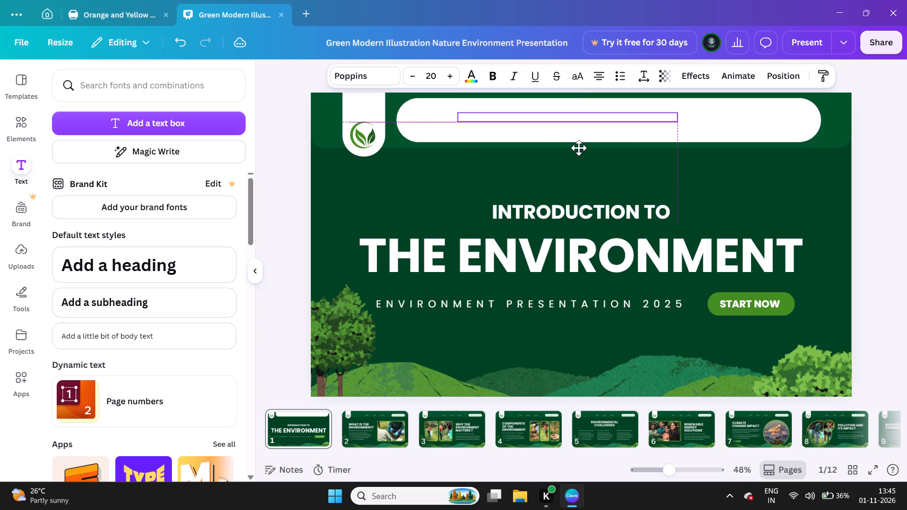
pyautogui.moveTo(579, 148); pyautogui.dragTo(577, 147)
# Format the institute name in black, bold text.
pyautogui.click(469, 73)
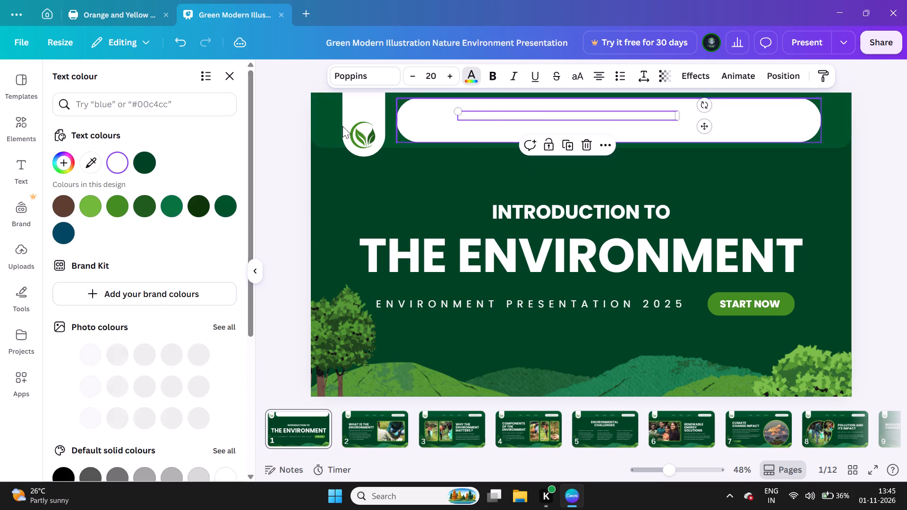
pyautogui.scroll(-1, 156, 376)
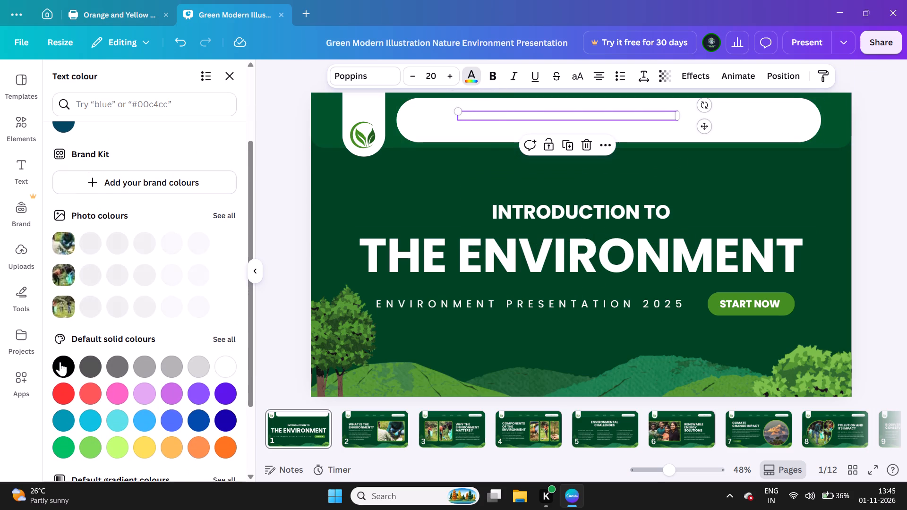
pyautogui.click(58, 362)
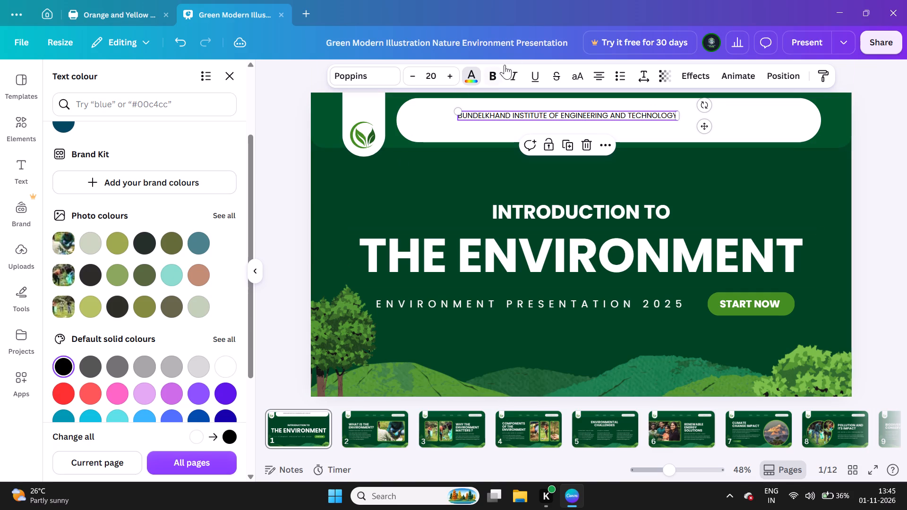
pyautogui.click(491, 75)
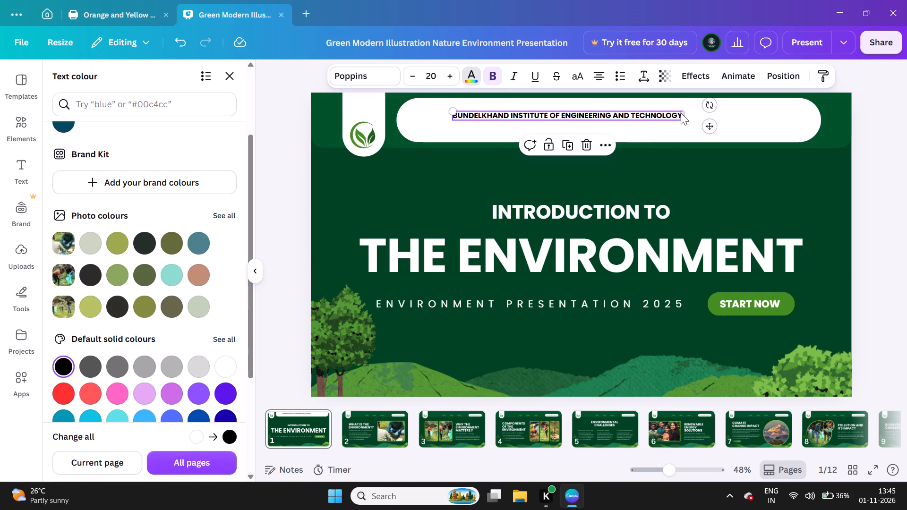
# Enlarge the institute name to a font size of about 32.4 so it spans most of the white header bar.
pyautogui.moveTo(681, 113); pyautogui.dragTo(685, 111)
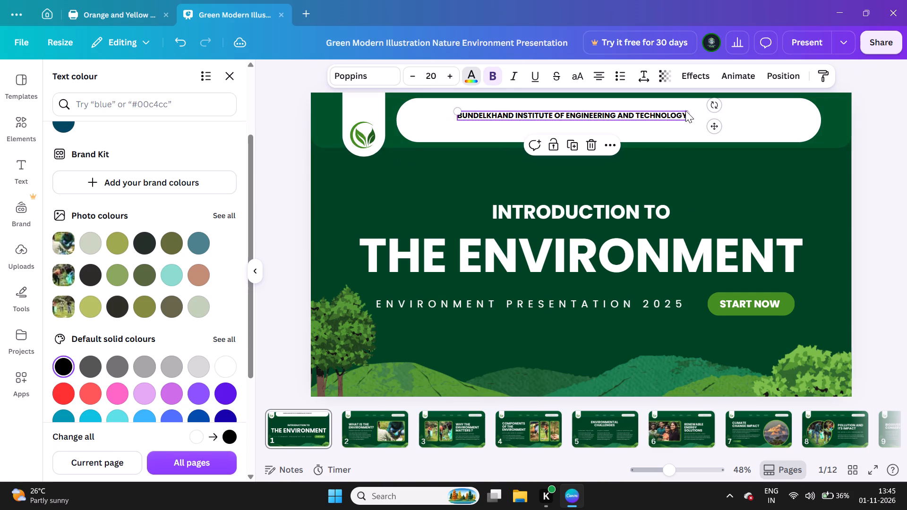
pyautogui.moveTo(685, 110); pyautogui.dragTo(878, 114)
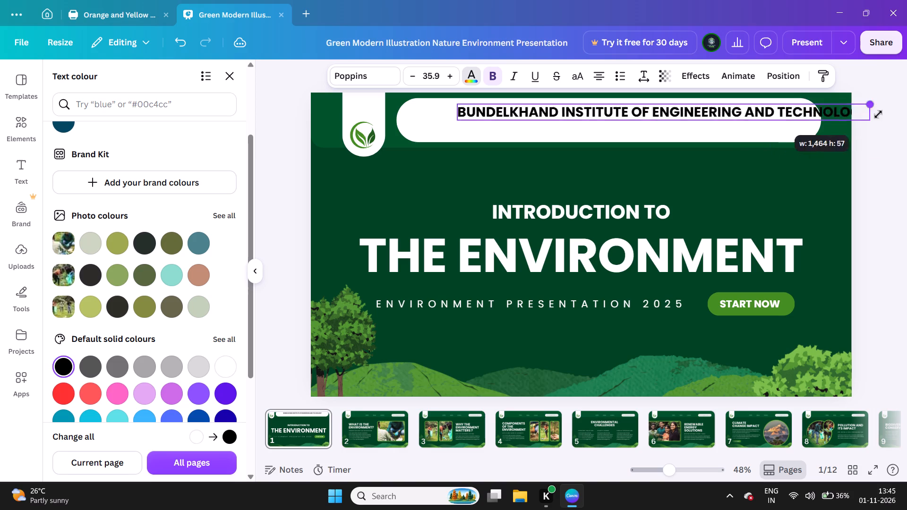
pyautogui.moveTo(878, 114); pyautogui.dragTo(802, 106)
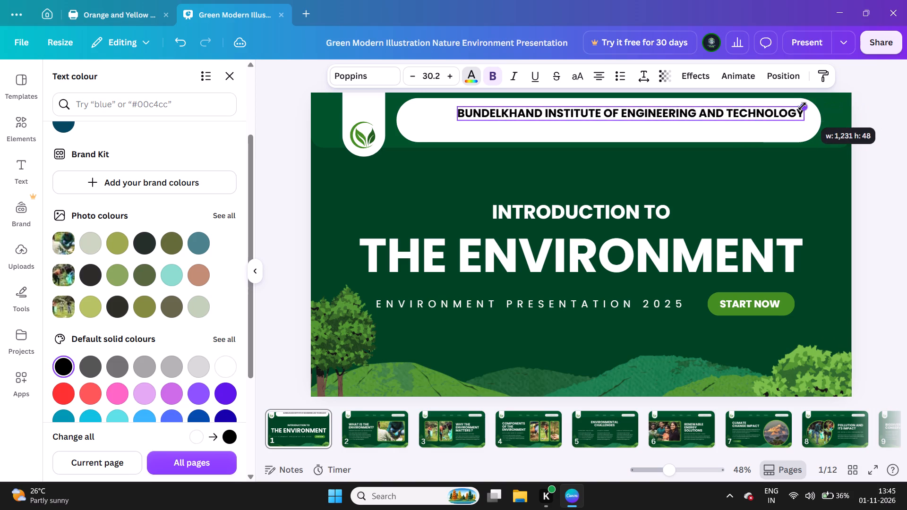
pyautogui.moveTo(802, 106); pyautogui.dragTo(792, 109)
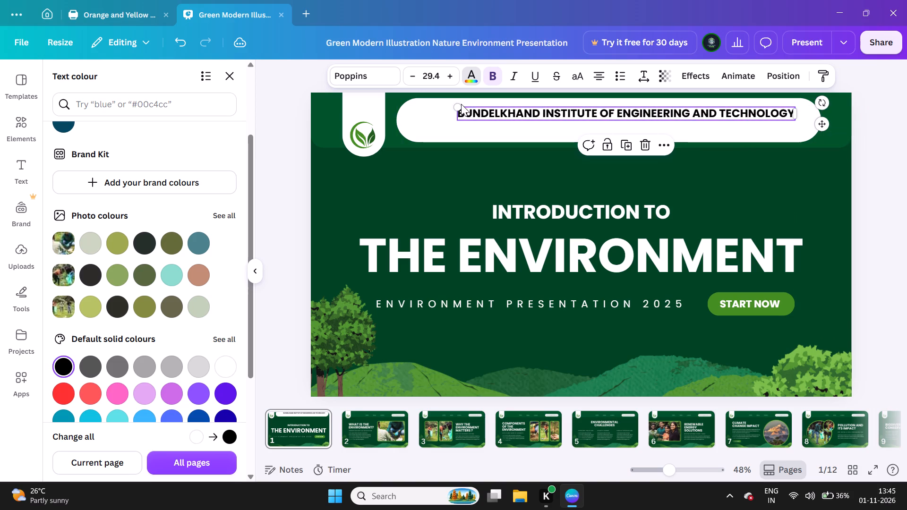
pyautogui.moveTo(458, 103); pyautogui.dragTo(425, 105)
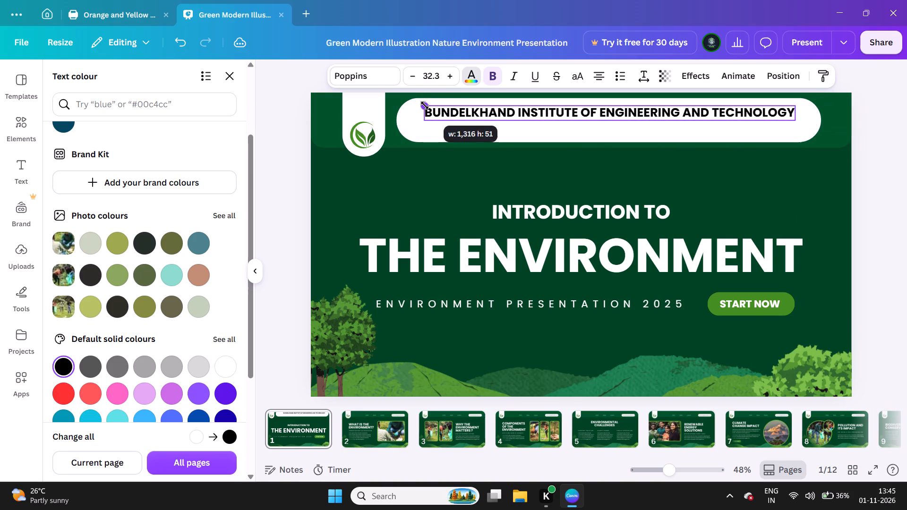
pyautogui.moveTo(425, 105); pyautogui.dragTo(423, 106)
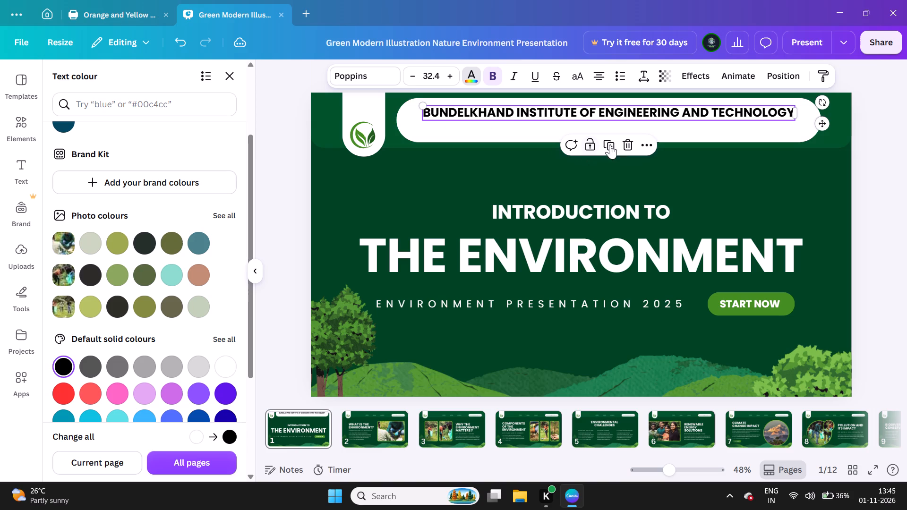
pyautogui.click(616, 113)
pyautogui.moveTo(616, 113); pyautogui.dragTo(708, 178)
pyautogui.click(708, 178)
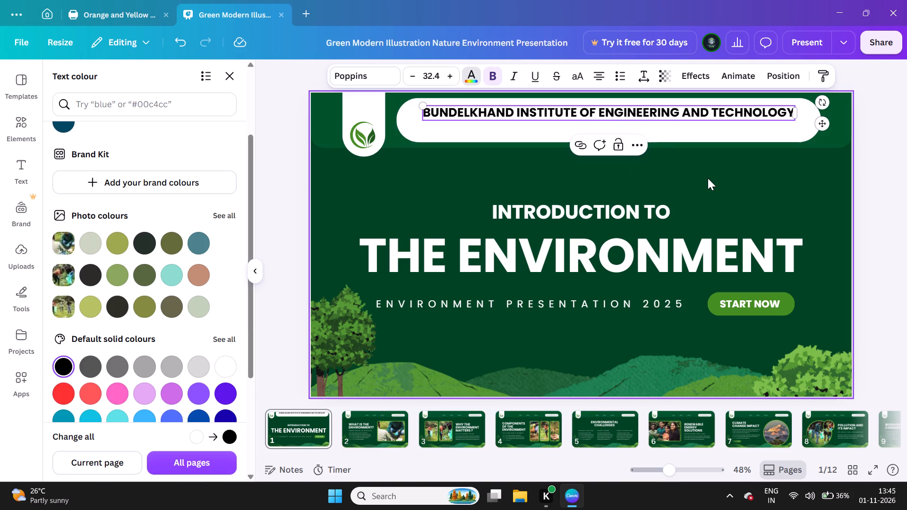
pyautogui.click(745, 112)
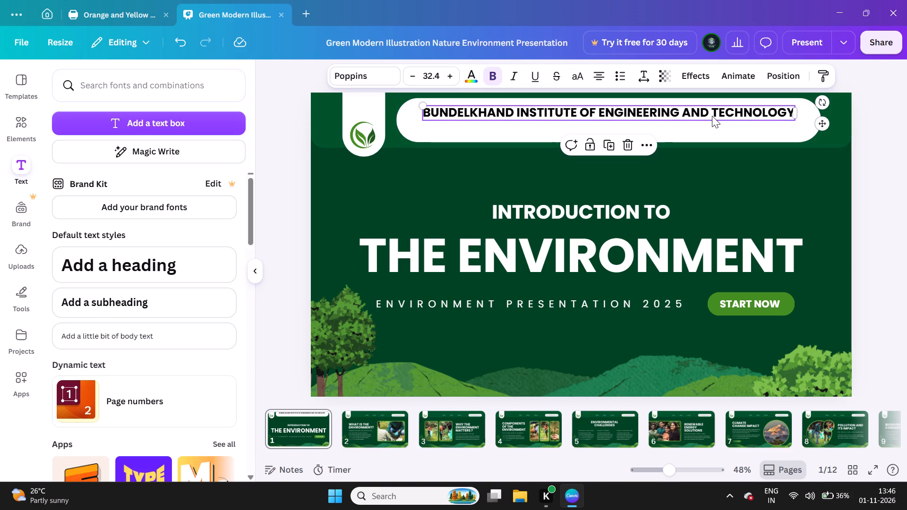
# Move the institute name down slightly so it sits vertically centred in the cover's white header bar.
pyautogui.moveTo(712, 116); pyautogui.dragTo(711, 124)
pyautogui.click(770, 184)
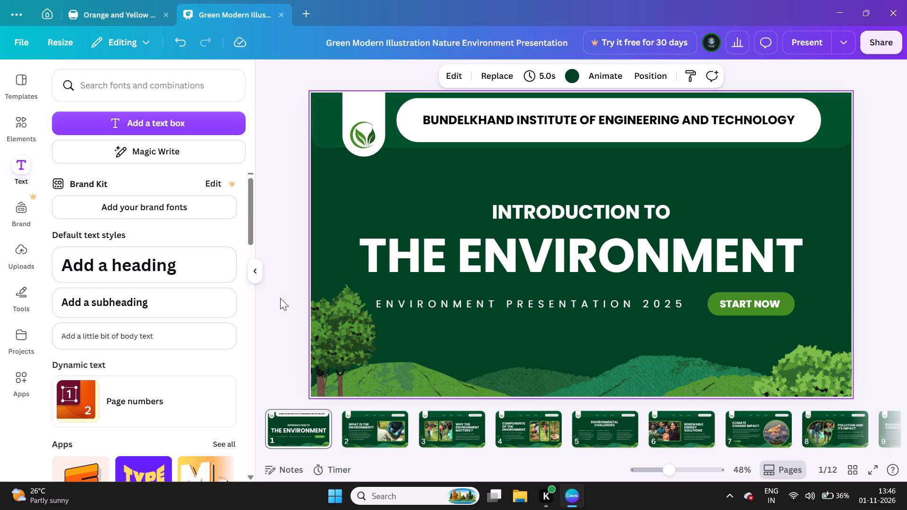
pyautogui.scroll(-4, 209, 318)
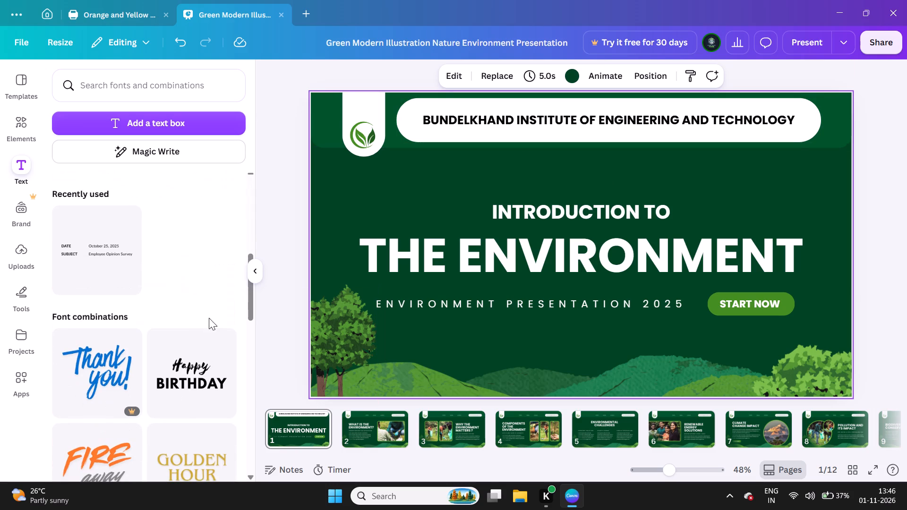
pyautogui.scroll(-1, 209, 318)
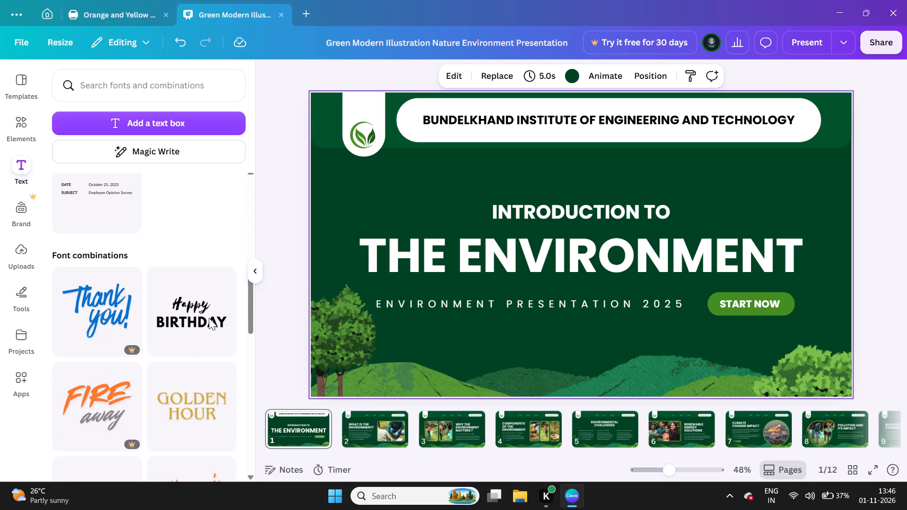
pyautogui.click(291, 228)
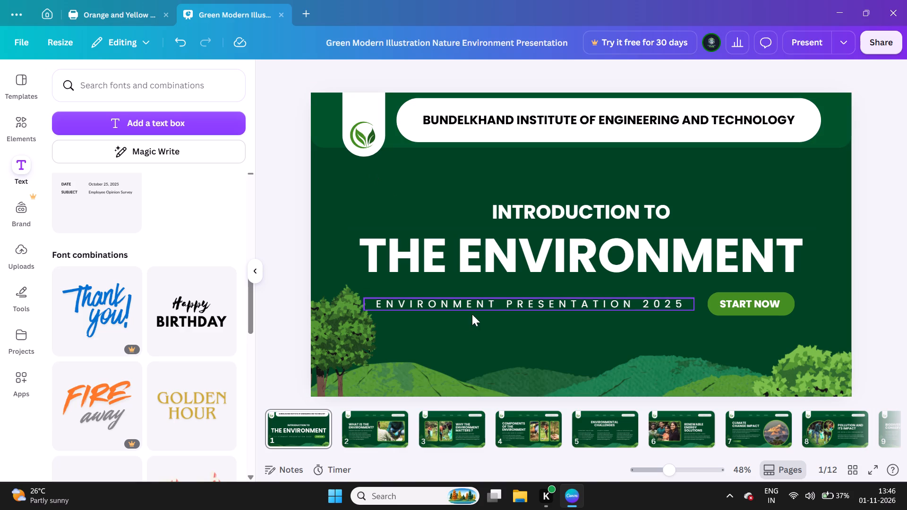
# Change the year in the cover's "ENVIRONMENT PRESENTATION" subtitle line to 2026.
pyautogui.click(648, 297)
pyautogui.click(648, 297)
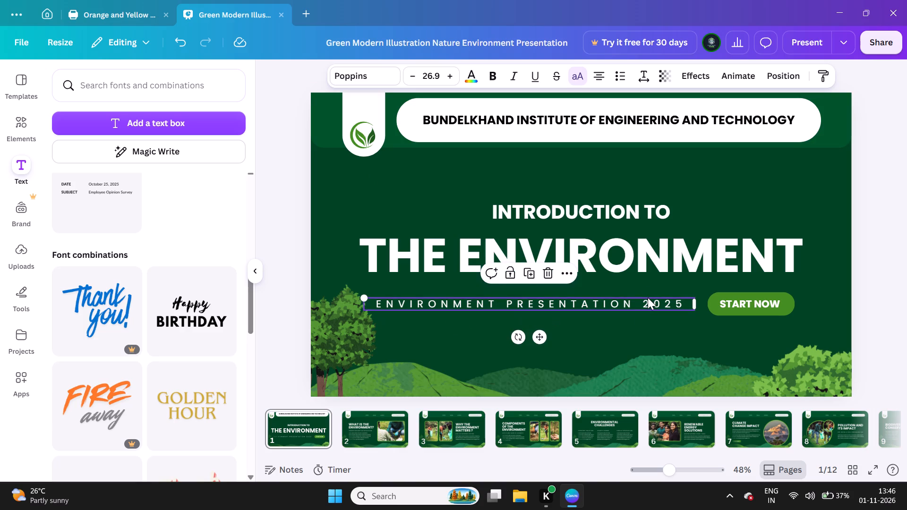
pyautogui.click(681, 305)
pyautogui.press('BackSpace')
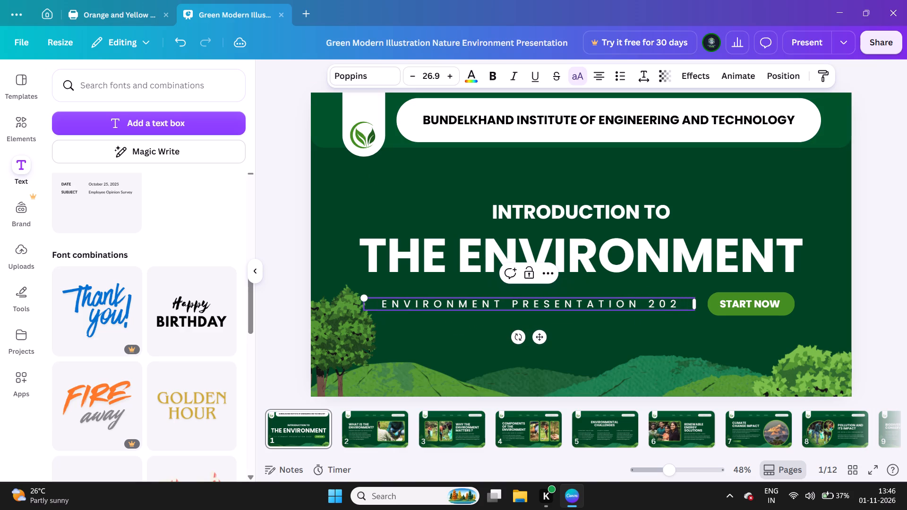
pyautogui.press('6')
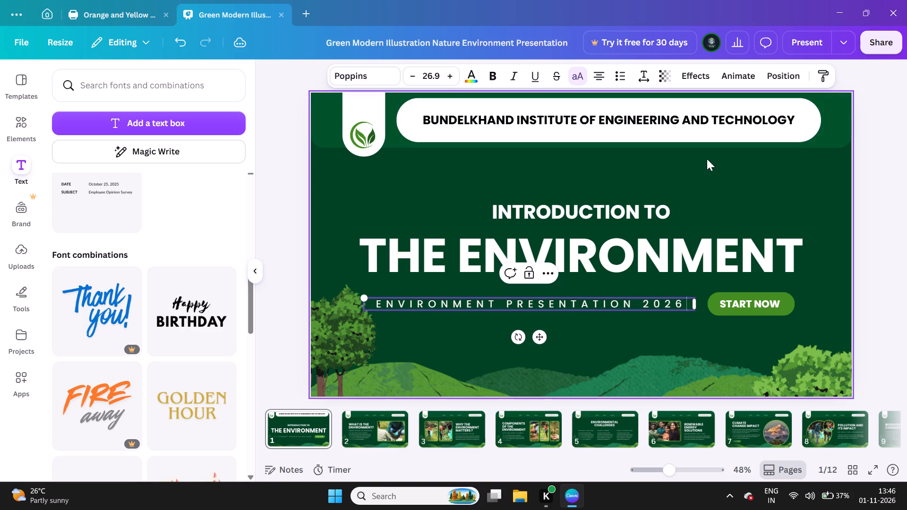
pyautogui.click(709, 153)
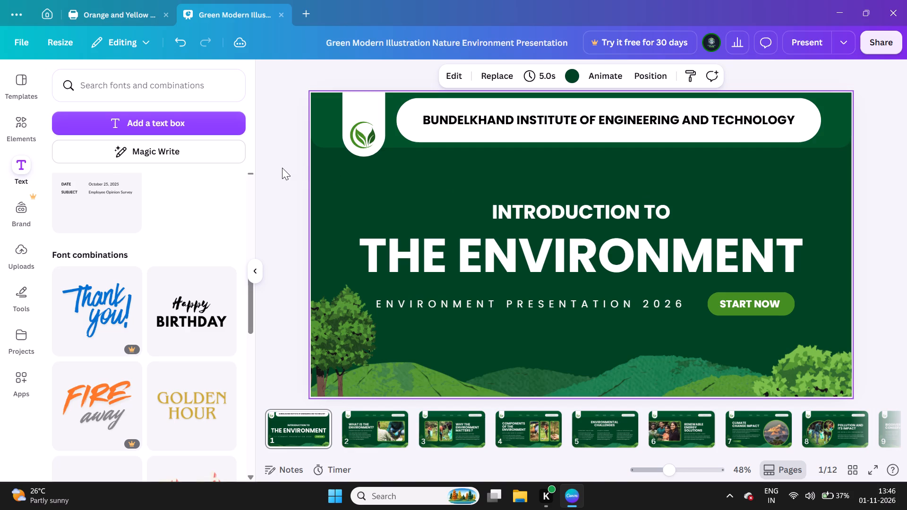
pyautogui.click(282, 168)
pyautogui.hscroll(-5, 655, 229)
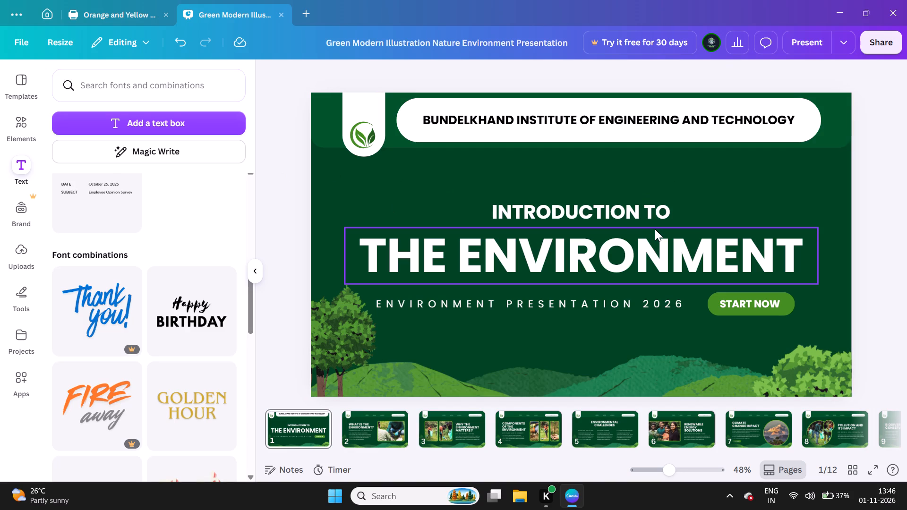
# Open page 2, the "What is the environment?" slide, for editing.
pyautogui.click(379, 432)
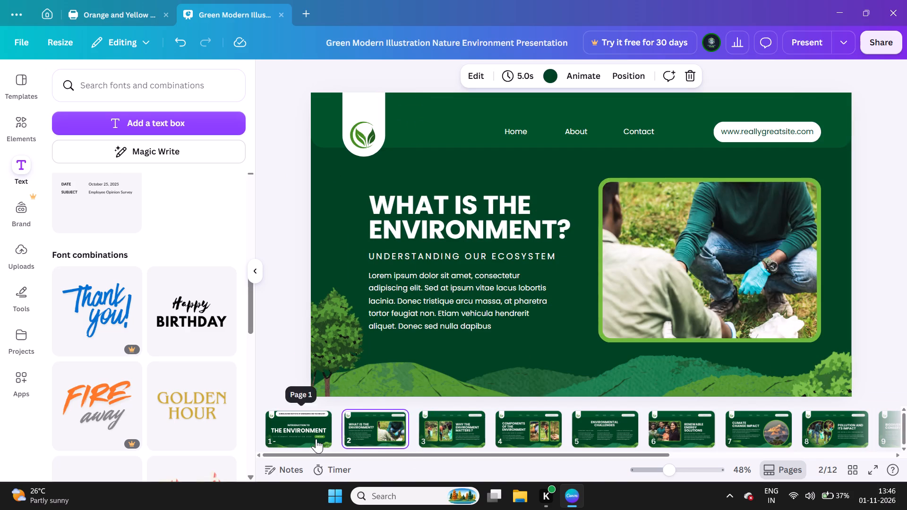
pyautogui.click(316, 439)
pyautogui.click(365, 422)
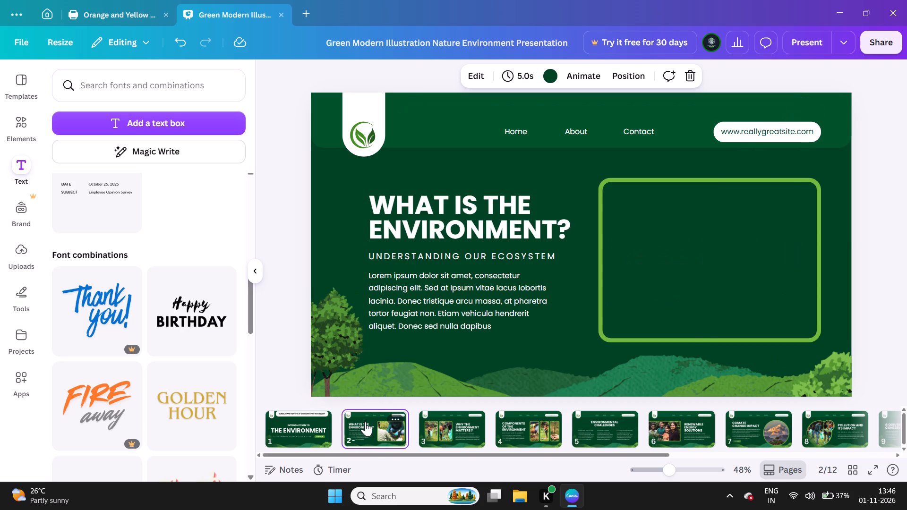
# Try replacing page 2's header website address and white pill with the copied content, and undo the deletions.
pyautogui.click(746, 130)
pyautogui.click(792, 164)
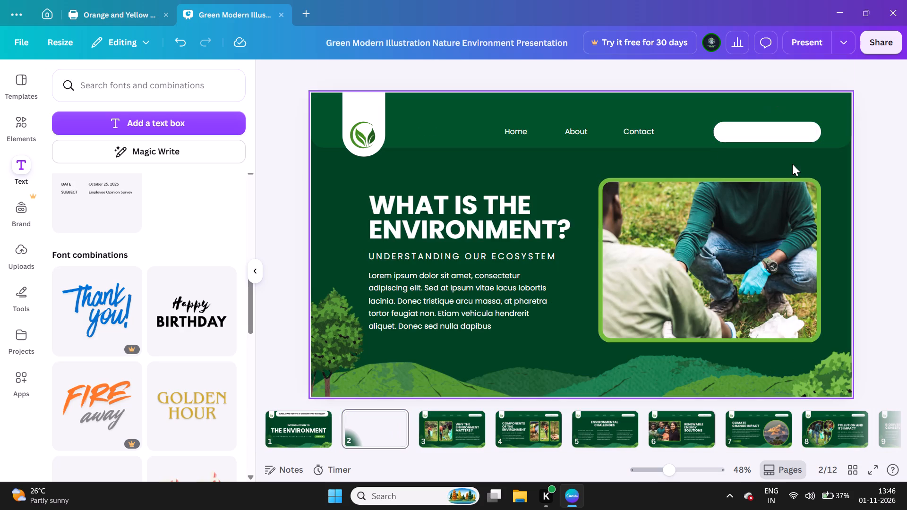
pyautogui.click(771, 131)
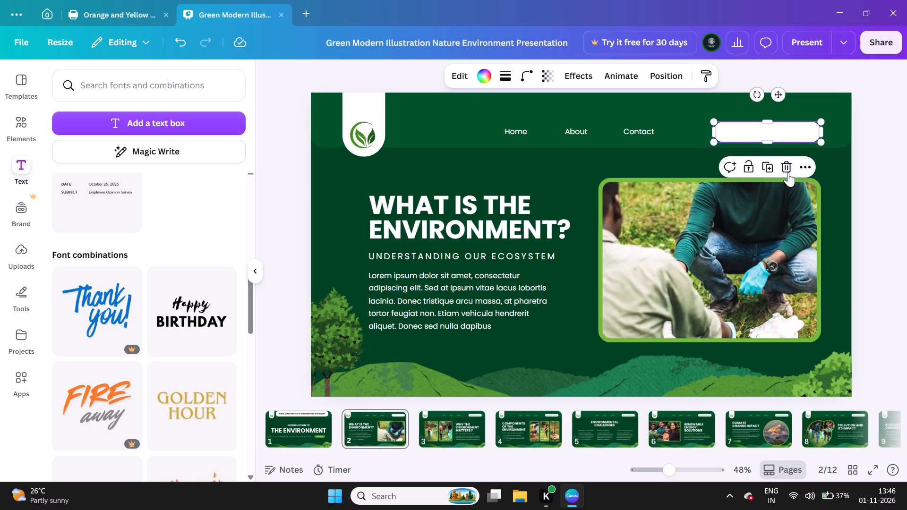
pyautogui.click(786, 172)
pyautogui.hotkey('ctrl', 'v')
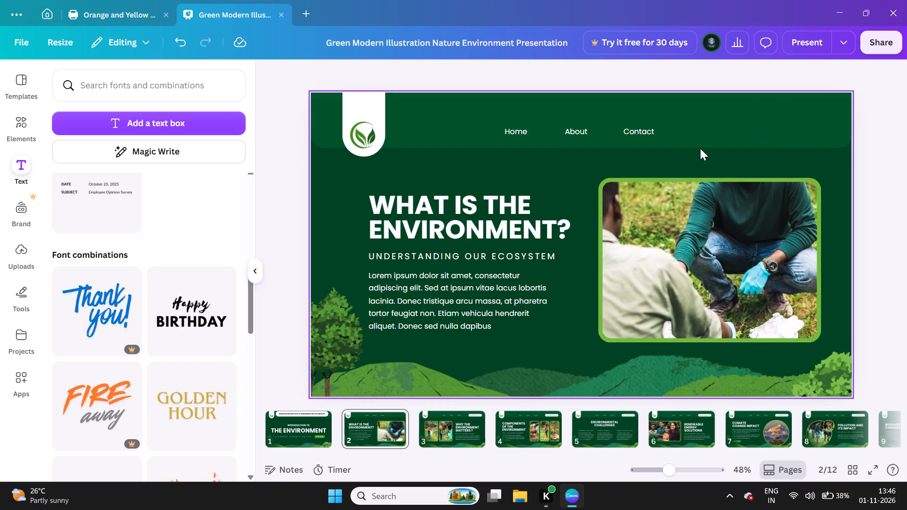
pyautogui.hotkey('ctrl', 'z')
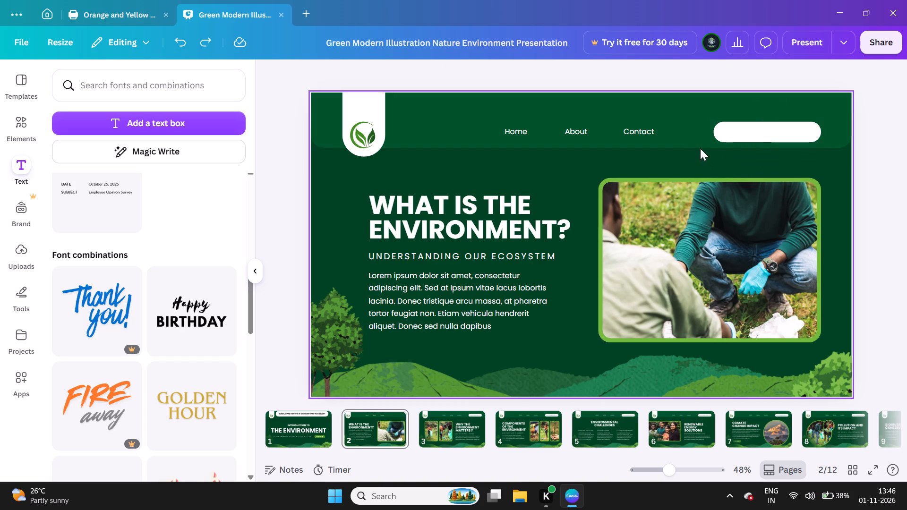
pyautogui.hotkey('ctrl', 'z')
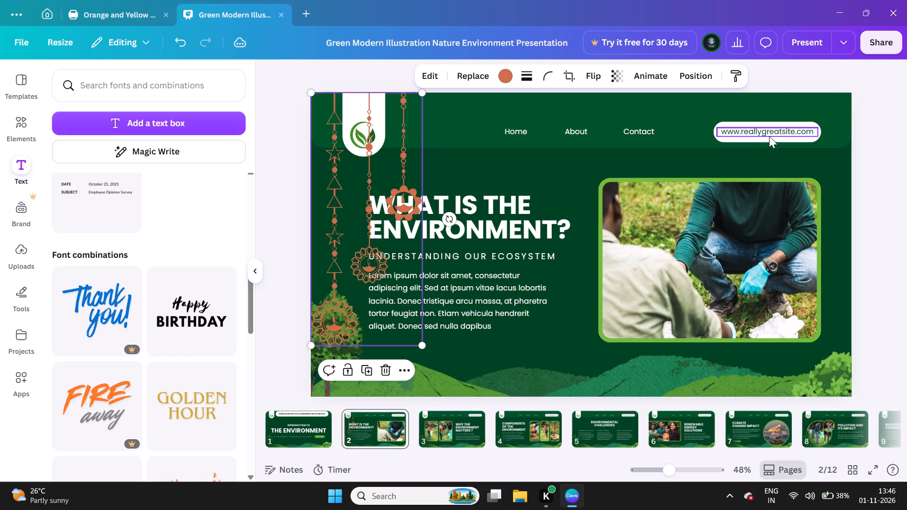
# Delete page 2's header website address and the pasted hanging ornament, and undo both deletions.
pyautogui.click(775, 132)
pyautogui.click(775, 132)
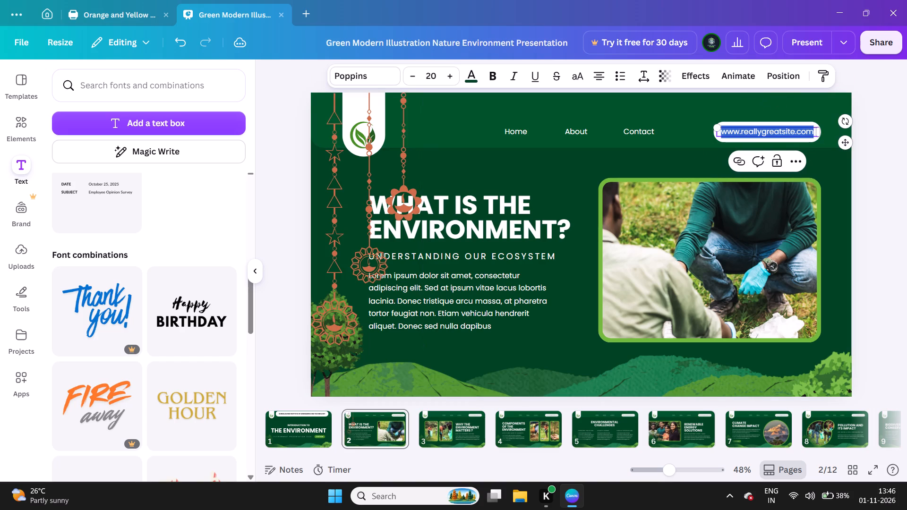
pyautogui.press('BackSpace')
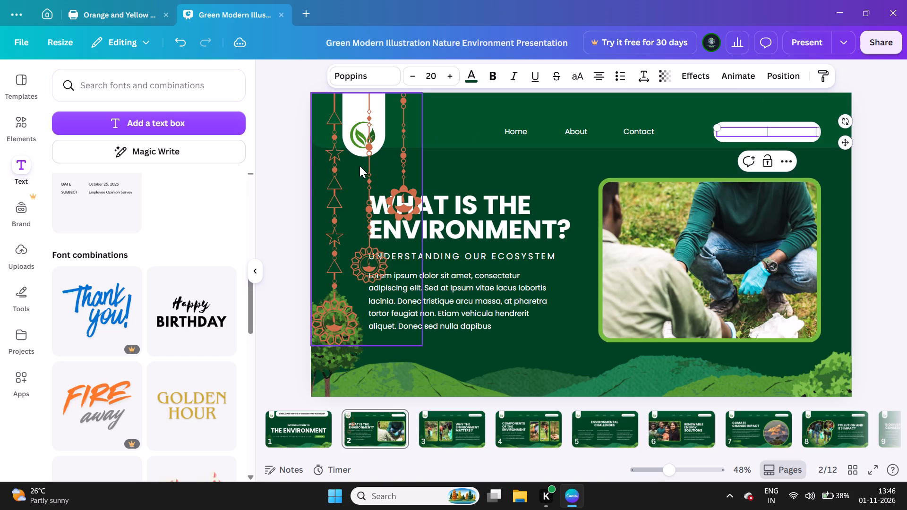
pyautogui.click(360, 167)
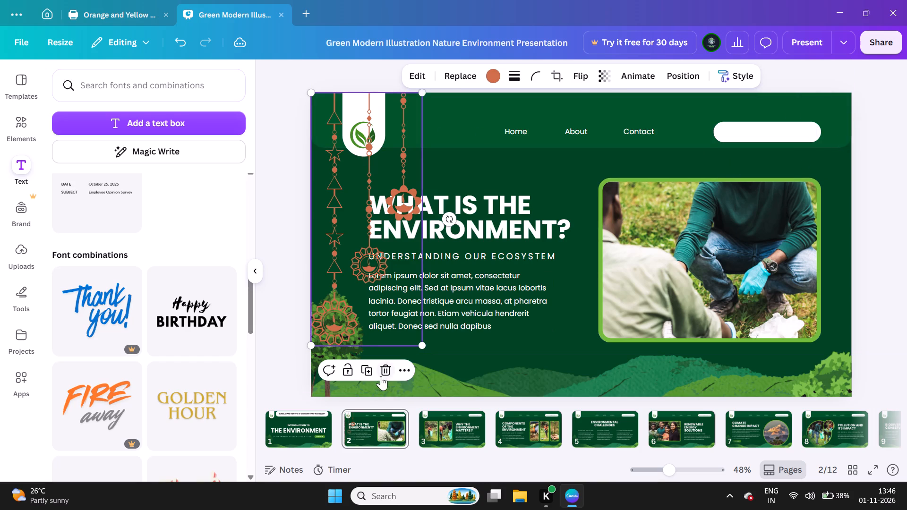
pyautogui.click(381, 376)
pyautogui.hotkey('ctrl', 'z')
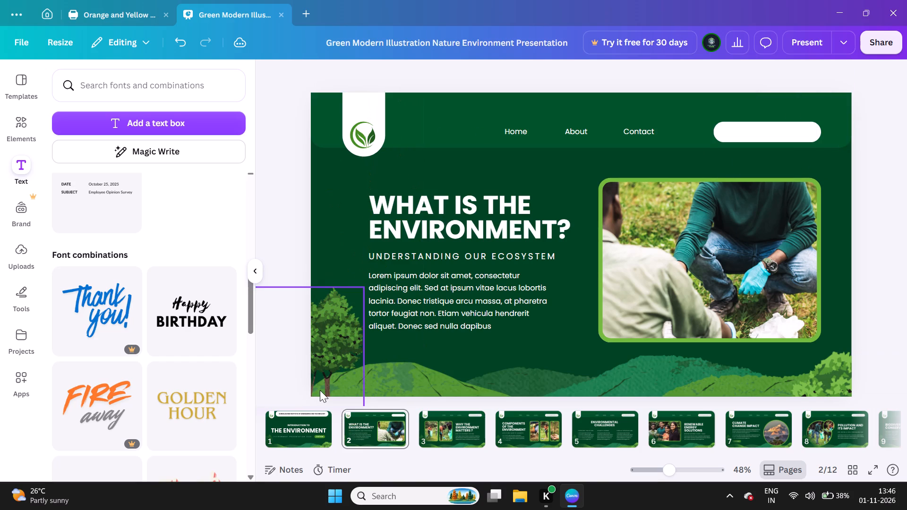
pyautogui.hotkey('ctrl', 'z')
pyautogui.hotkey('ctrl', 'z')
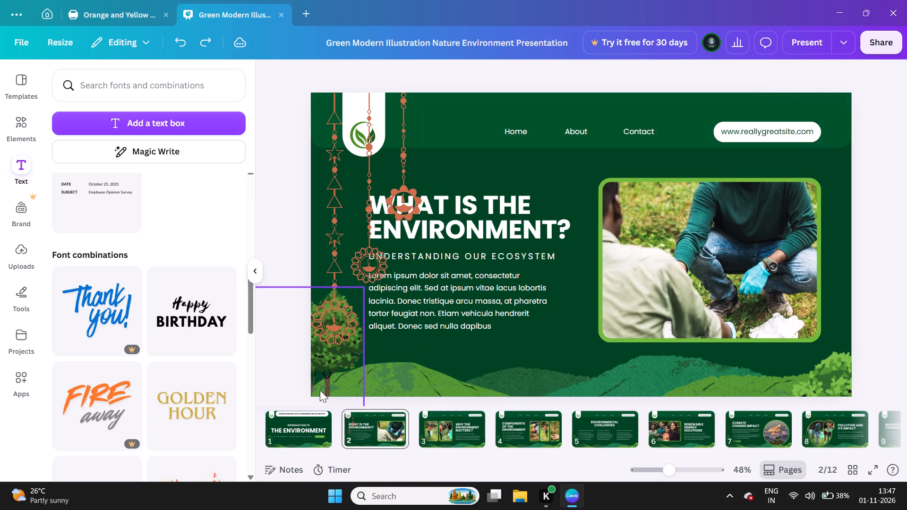
# Delete the pasted orange hanging ornament from page 2.
pyautogui.click(351, 285)
pyautogui.click(386, 371)
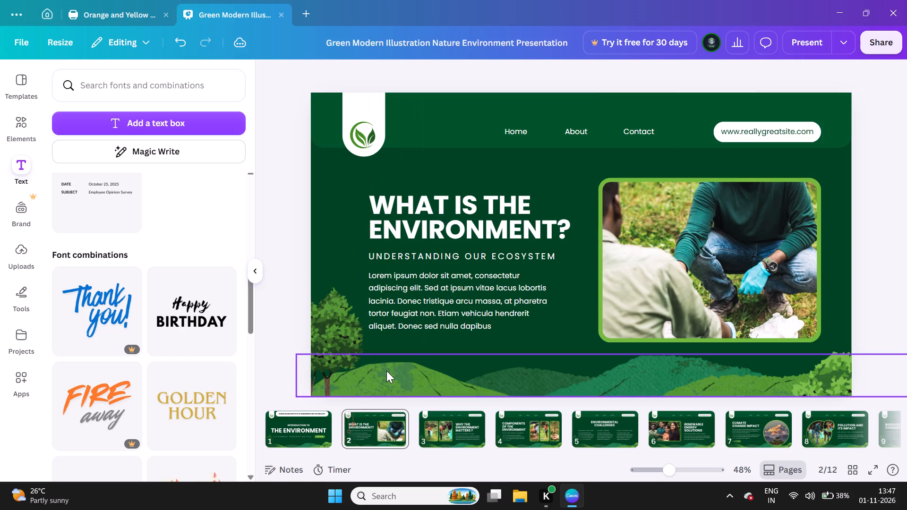
# Open the website address text in page 2's header pill for editing.
pyautogui.click(764, 126)
pyautogui.click(764, 126)
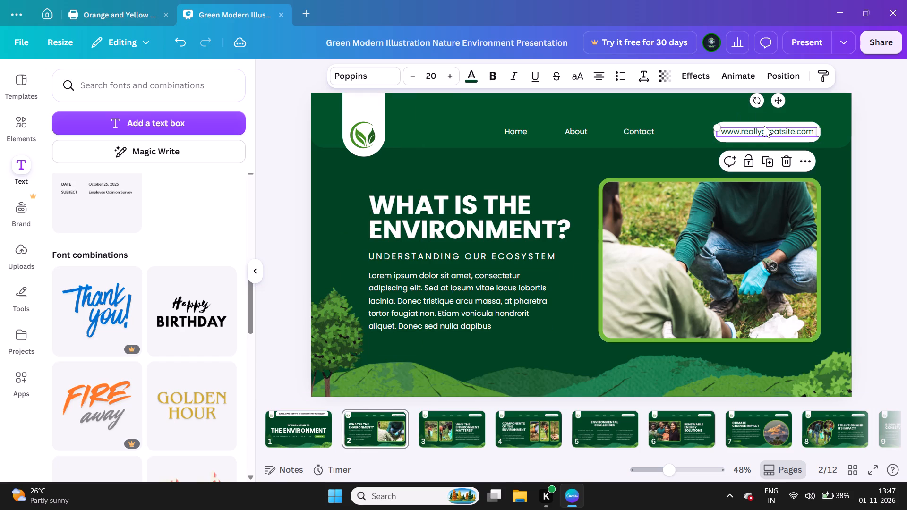
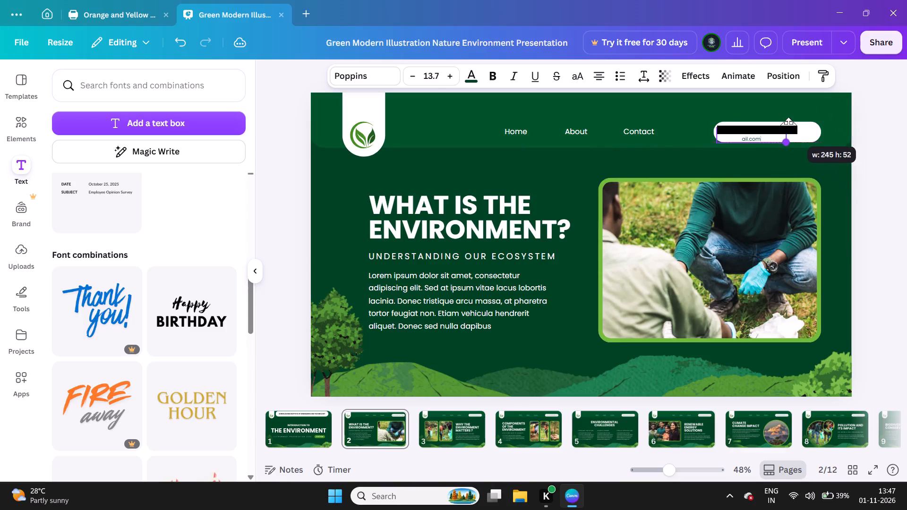
# Reduce the email address text in page 2's header pill to font size 9.7.
pyautogui.moveTo(788, 125); pyautogui.dragTo(788, 114)
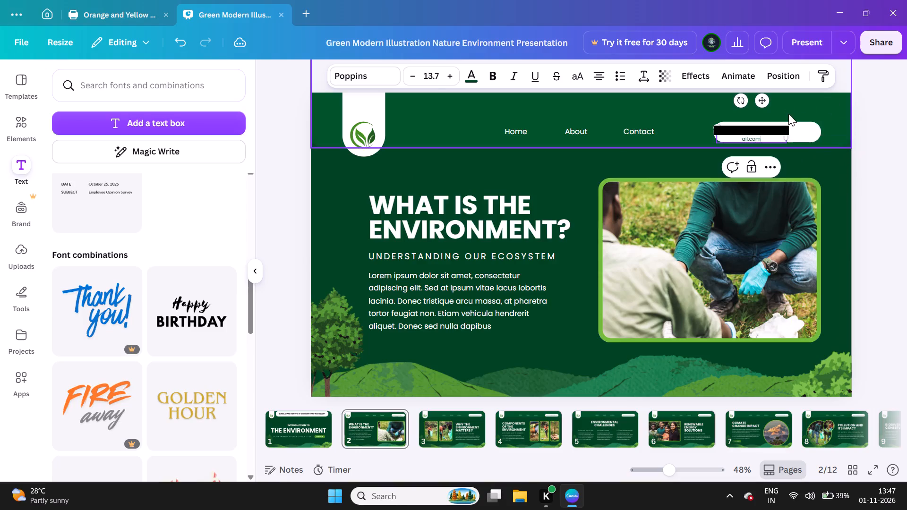
pyautogui.click(756, 131)
pyautogui.click(756, 131)
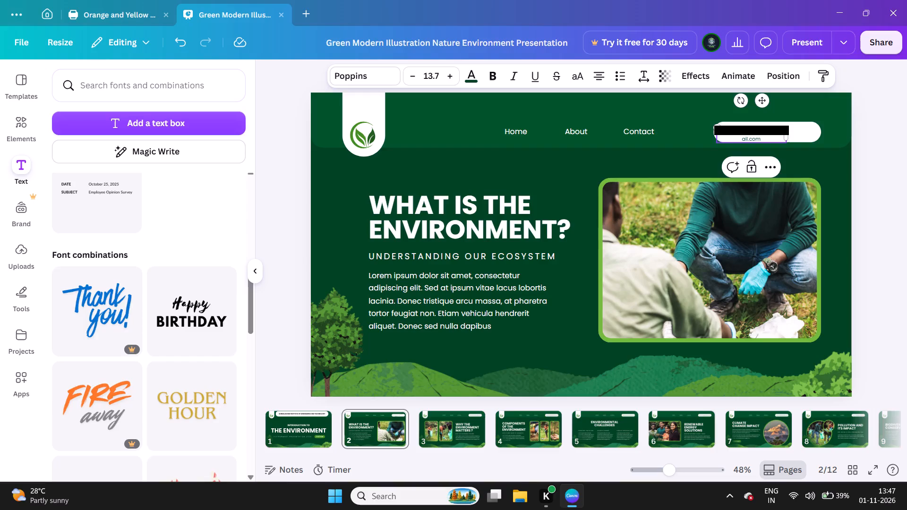
pyautogui.click(748, 131)
pyautogui.doubleClick(412, 77)
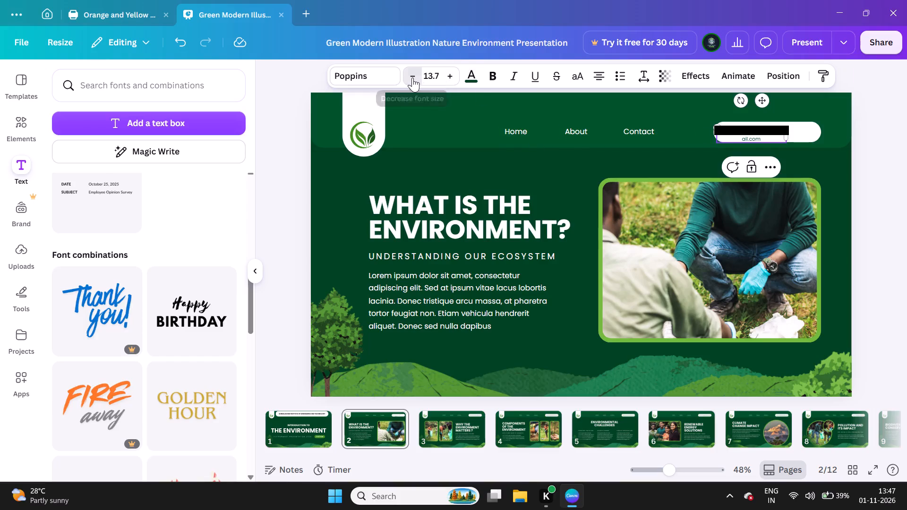
pyautogui.tripleClick(412, 77)
pyautogui.click(412, 77)
pyautogui.click(412, 77)
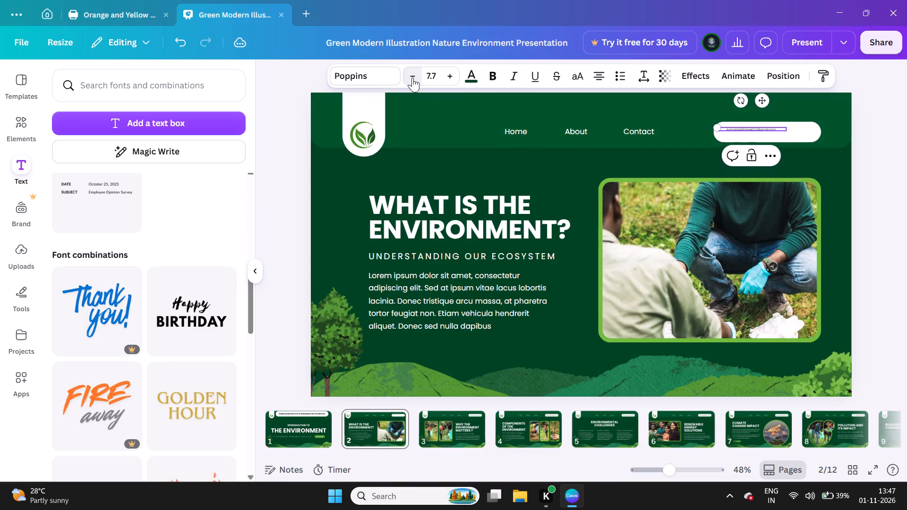
pyautogui.tripleClick(443, 78)
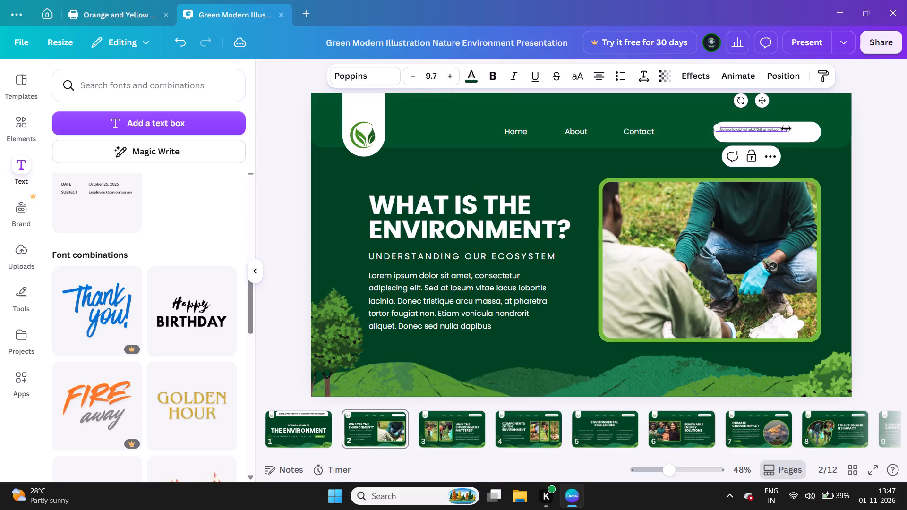
# Widen the email text box in page 2's header pill to about 339 px.
pyautogui.moveTo(786, 127); pyautogui.dragTo(813, 133)
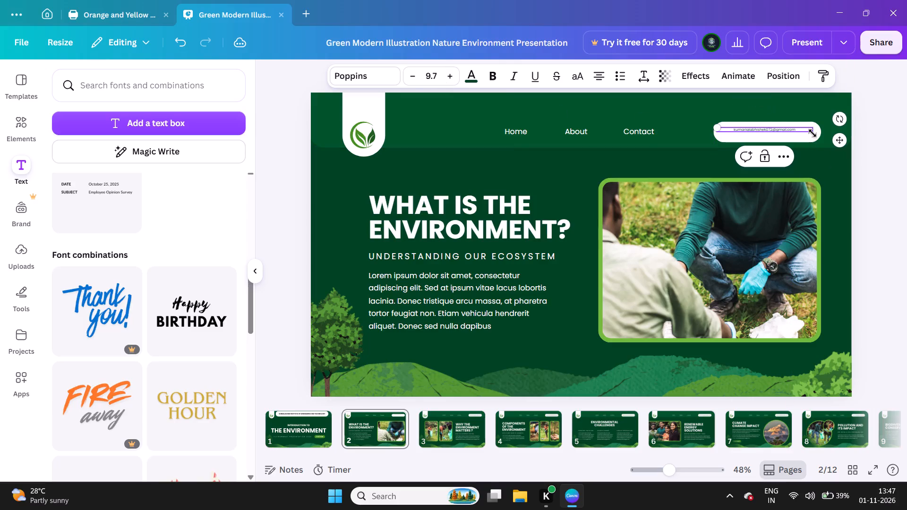
pyautogui.moveTo(811, 132); pyautogui.dragTo(798, 147)
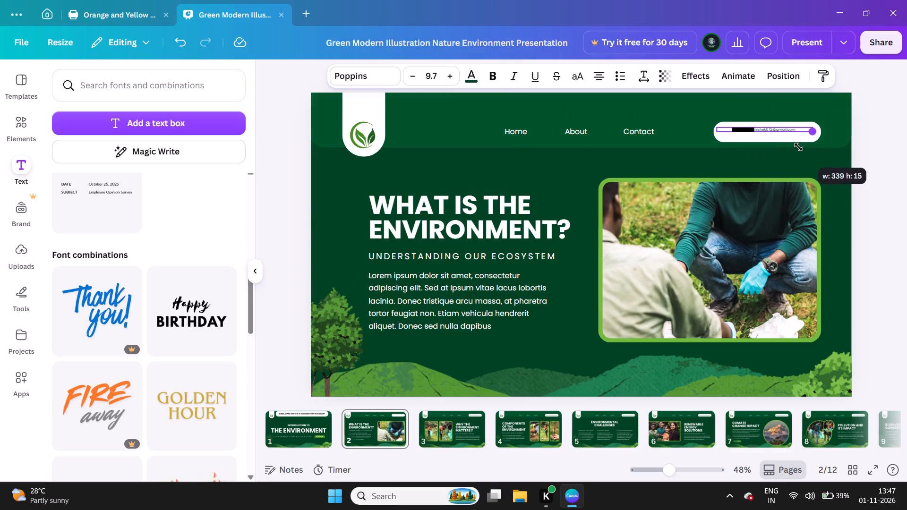
pyautogui.moveTo(798, 147); pyautogui.dragTo(798, 146)
pyautogui.click(823, 161)
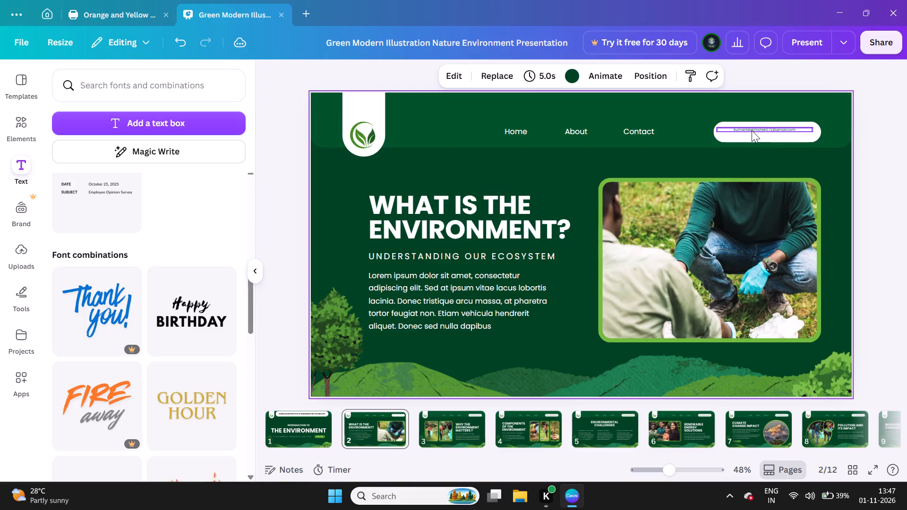
# Shift page 2's white header pill slightly up and left behind the email address.
pyautogui.click(736, 134)
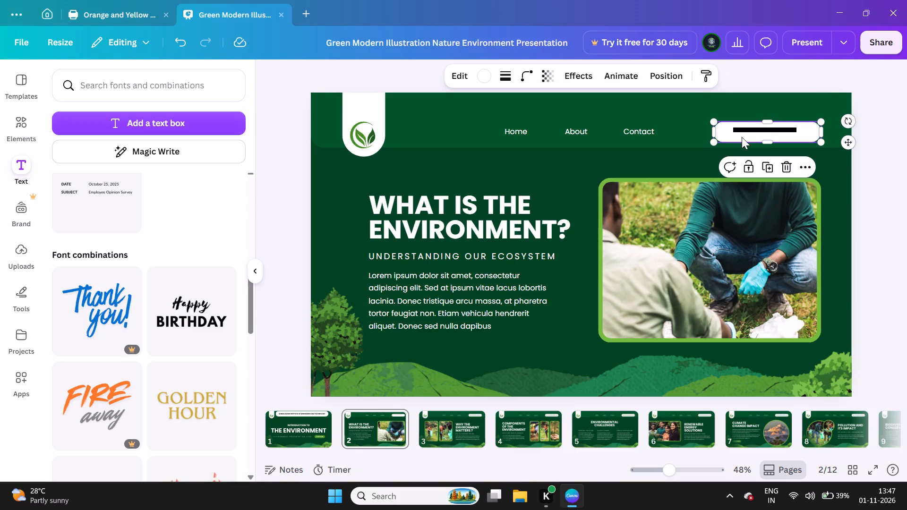
pyautogui.moveTo(764, 135); pyautogui.dragTo(751, 120)
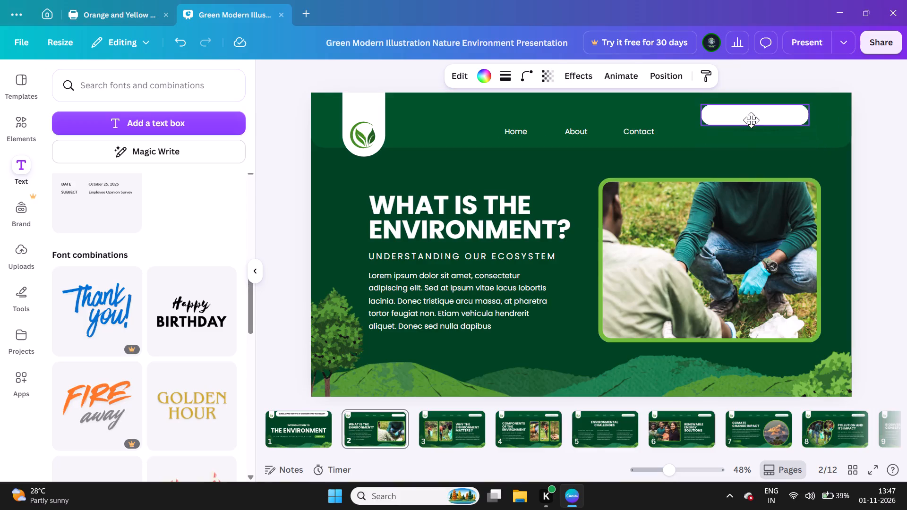
pyautogui.moveTo(751, 120); pyautogui.dragTo(762, 130)
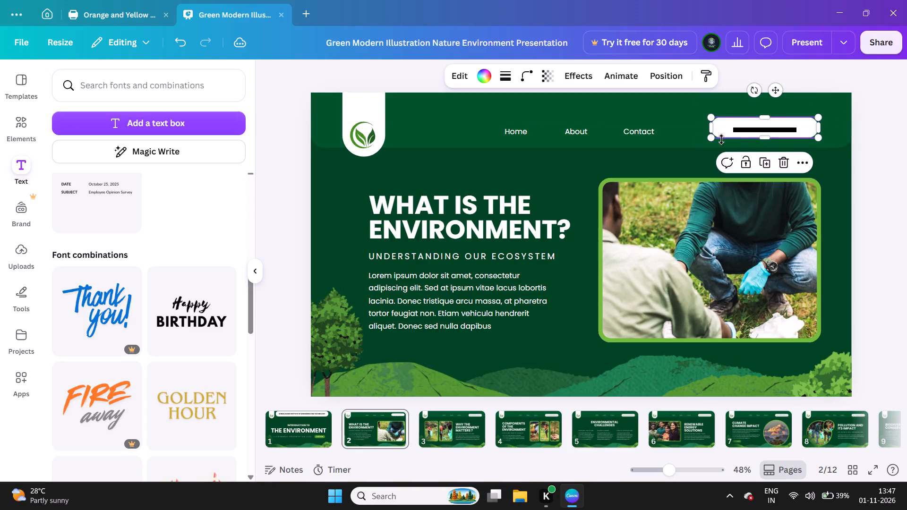
pyautogui.click(684, 146)
pyautogui.click(737, 165)
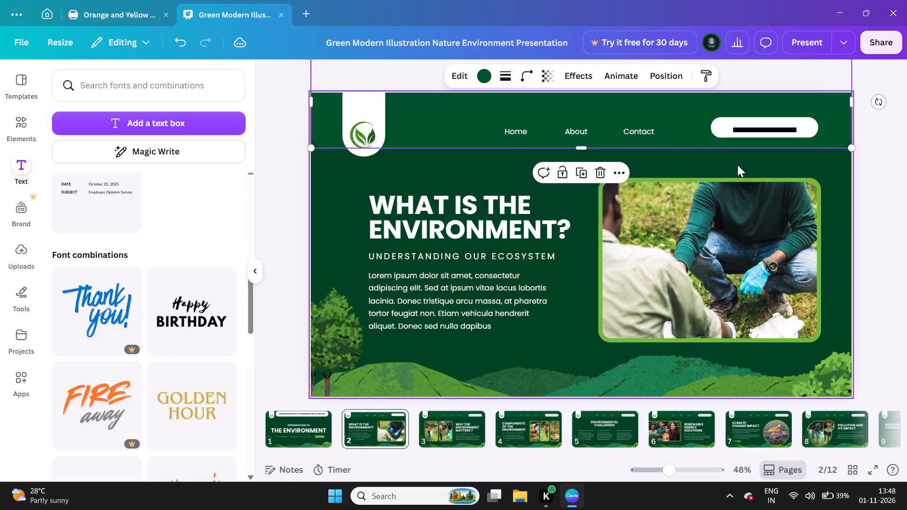
# Extend page 2's green-framed photo downward and upward to a height of about 763 px.
pyautogui.click(691, 255)
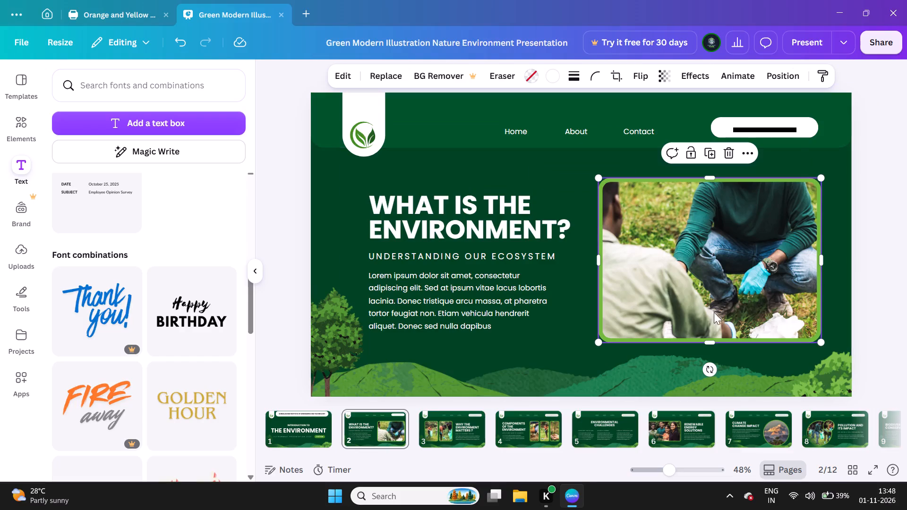
pyautogui.moveTo(712, 342); pyautogui.dragTo(711, 393)
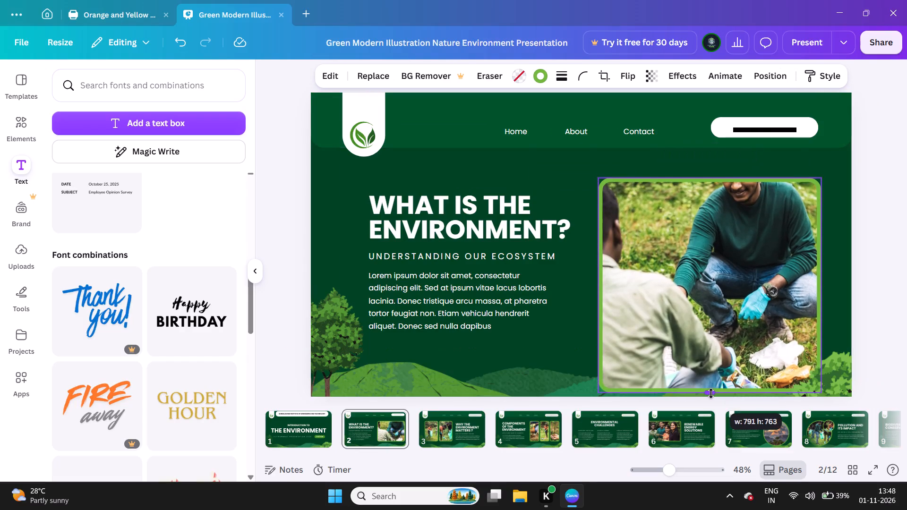
pyautogui.moveTo(711, 393); pyautogui.dragTo(730, 371)
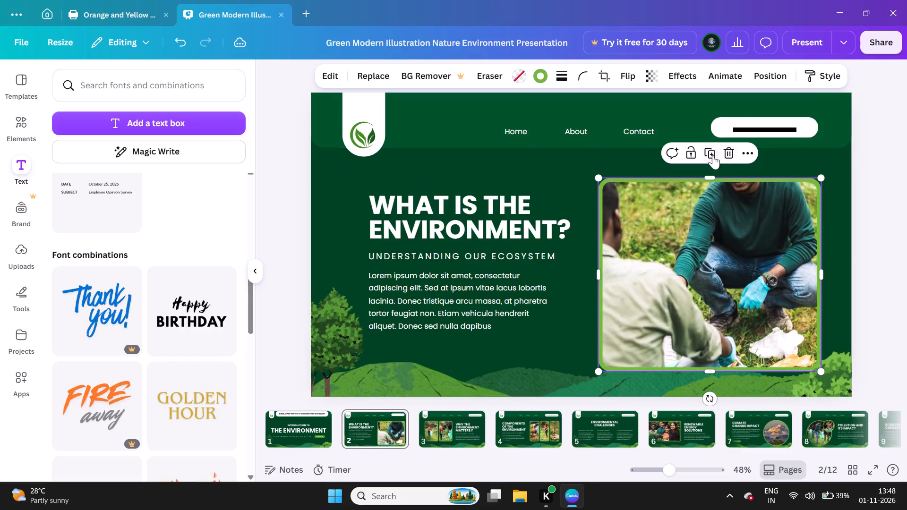
pyautogui.moveTo(712, 174); pyautogui.dragTo(705, 155)
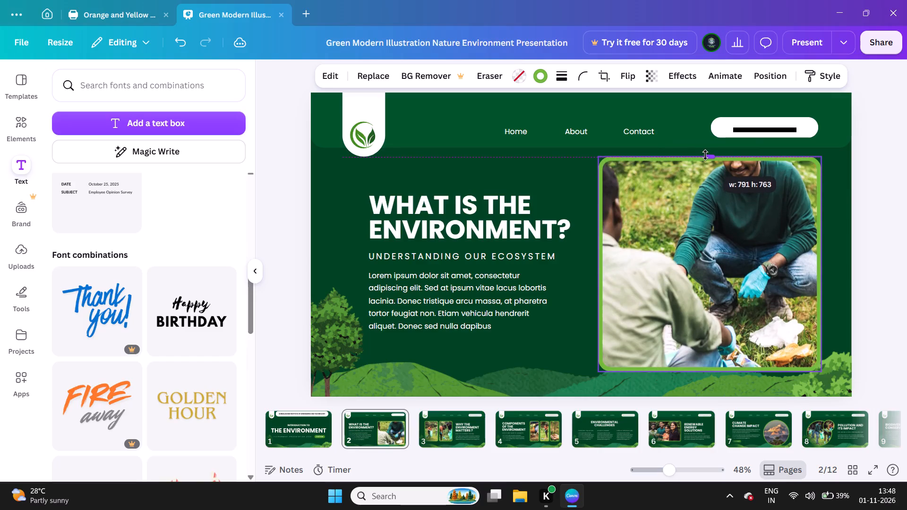
pyautogui.moveTo(705, 155); pyautogui.dragTo(705, 154)
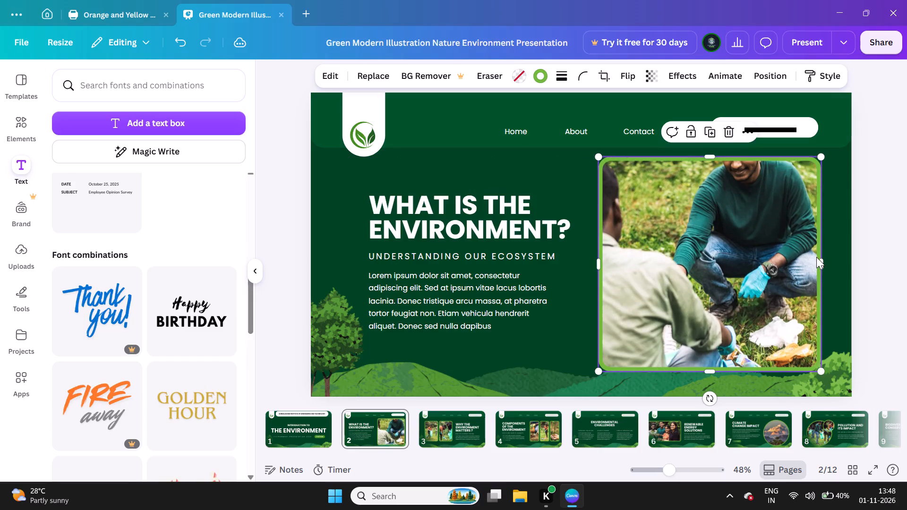
# Narrow page 2's photo frame and reposition it near the slide's right edge, leaving a gap beside the text.
pyautogui.moveTo(820, 260); pyautogui.dragTo(826, 255)
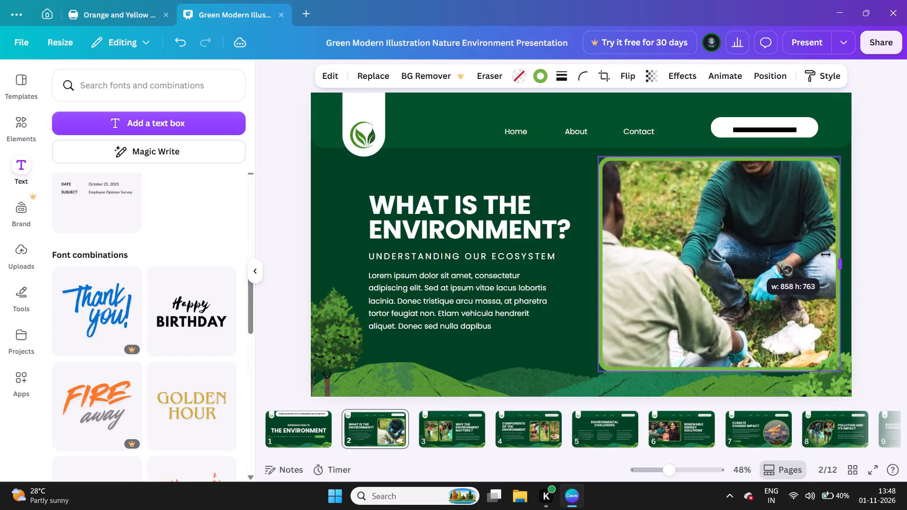
pyautogui.moveTo(826, 255); pyautogui.dragTo(734, 284)
pyautogui.moveTo(675, 278); pyautogui.dragTo(765, 285)
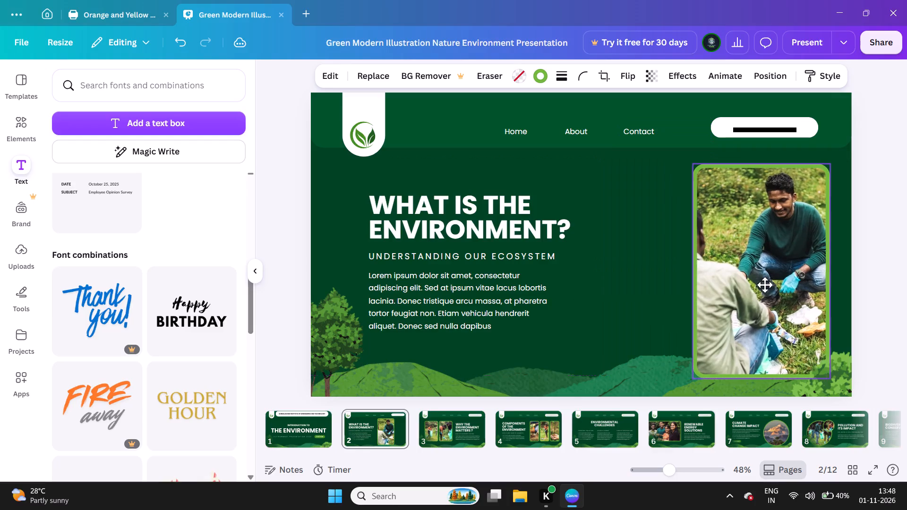
pyautogui.moveTo(765, 285); pyautogui.dragTo(769, 276)
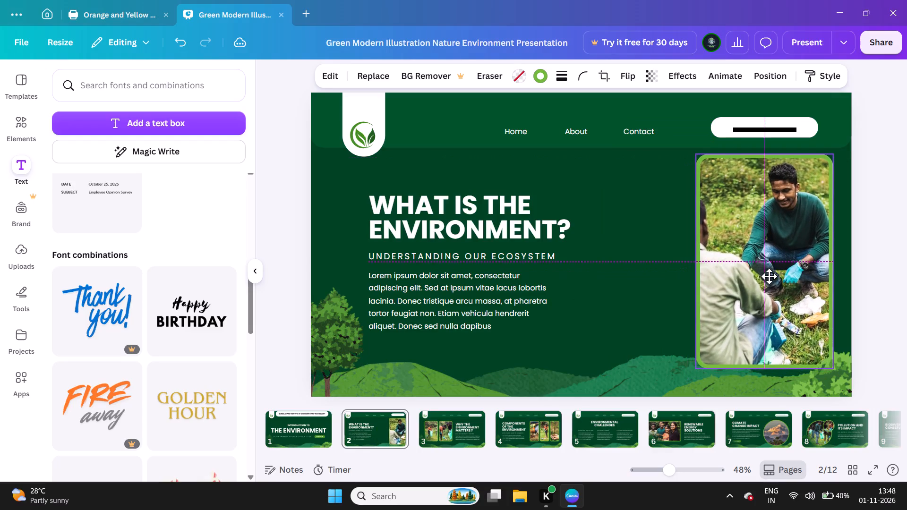
pyautogui.moveTo(769, 276); pyautogui.dragTo(769, 277)
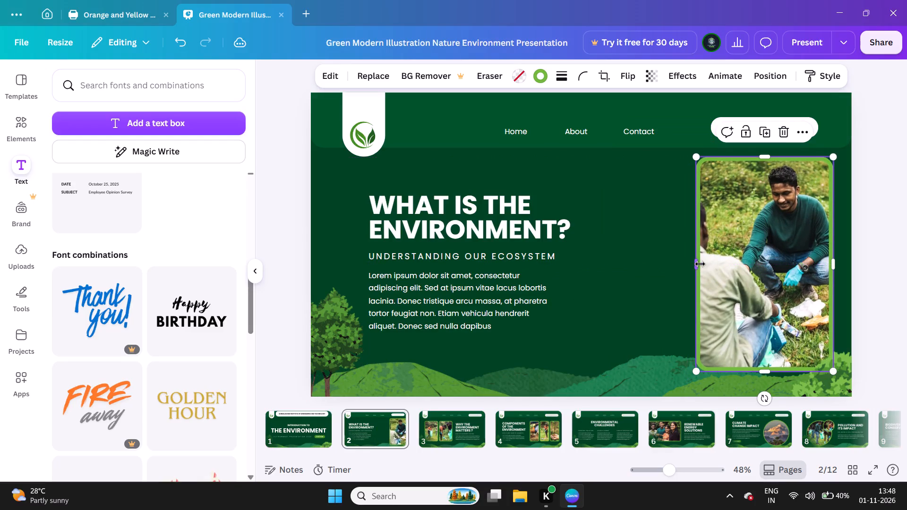
pyautogui.moveTo(700, 264); pyautogui.dragTo(648, 276)
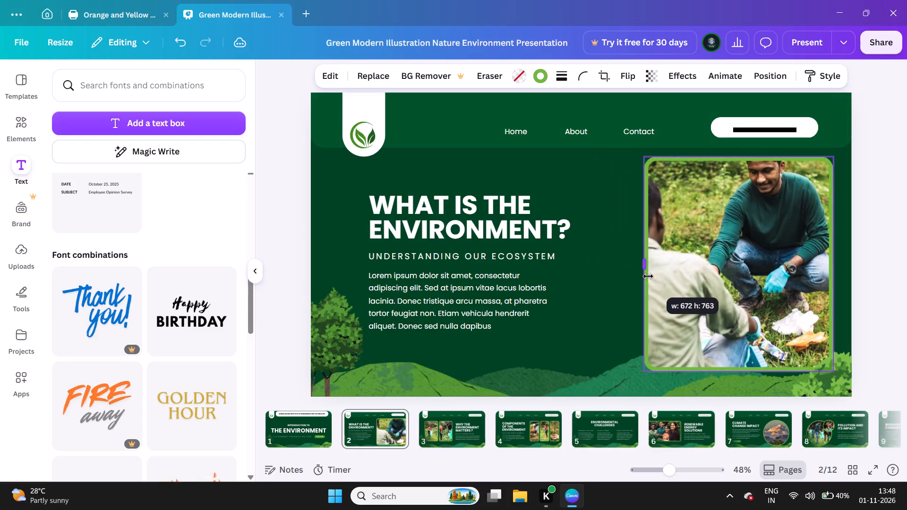
pyautogui.moveTo(648, 276); pyautogui.dragTo(658, 279)
pyautogui.click(599, 284)
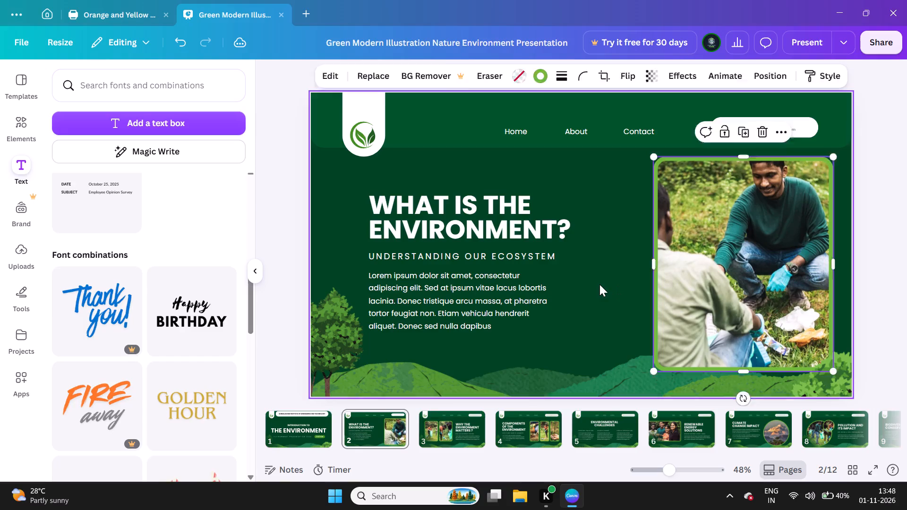
# Replace page 2's placeholder paragraph with the text "environment is all".
pyautogui.click(502, 293)
pyautogui.click(502, 293)
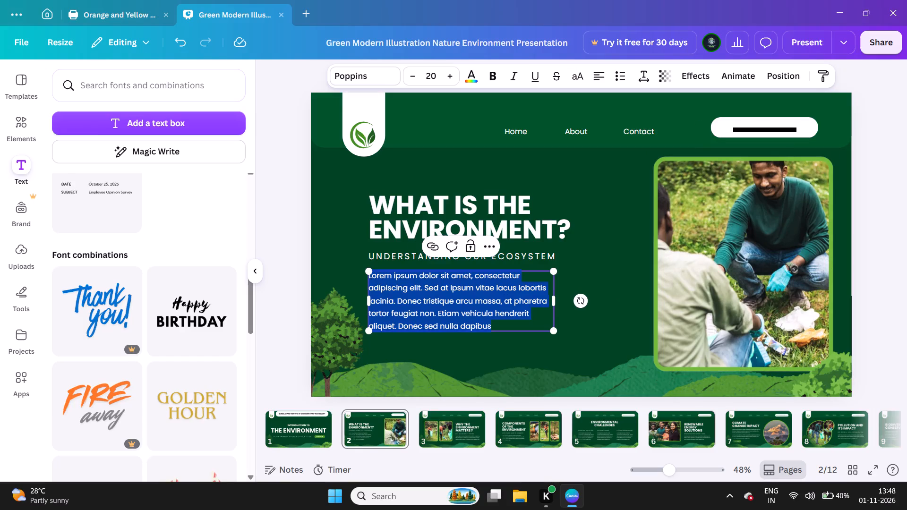
pyautogui.press('BackSpace')
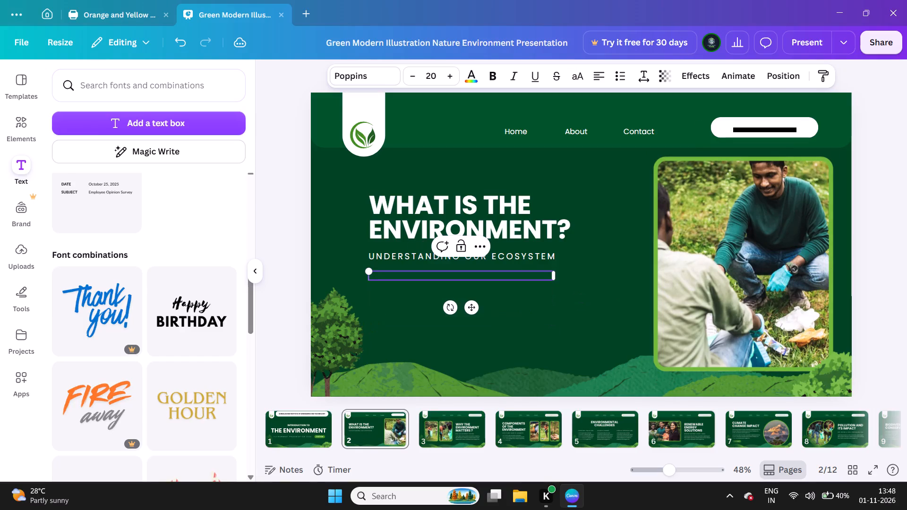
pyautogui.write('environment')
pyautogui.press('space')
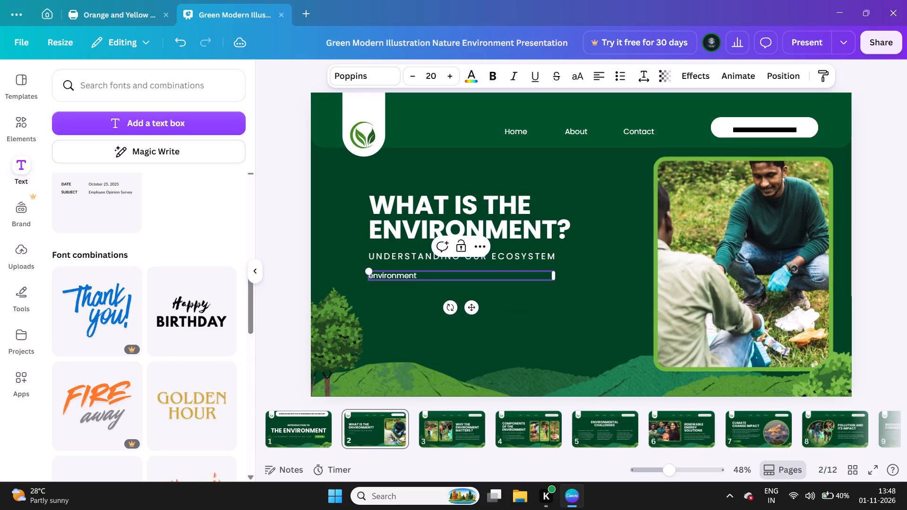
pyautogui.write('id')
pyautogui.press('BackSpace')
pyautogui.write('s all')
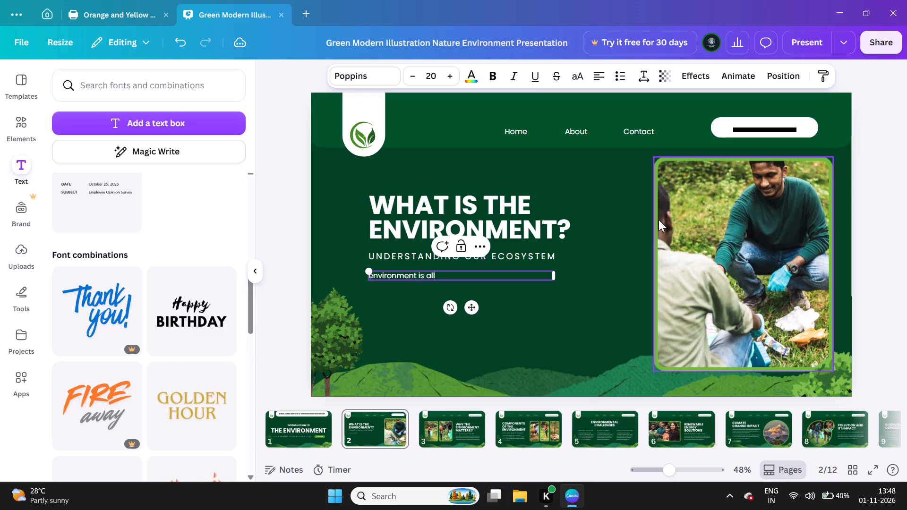
# On page 3, move the left photo toward the slide's left edge and slightly down.
pyautogui.click(448, 436)
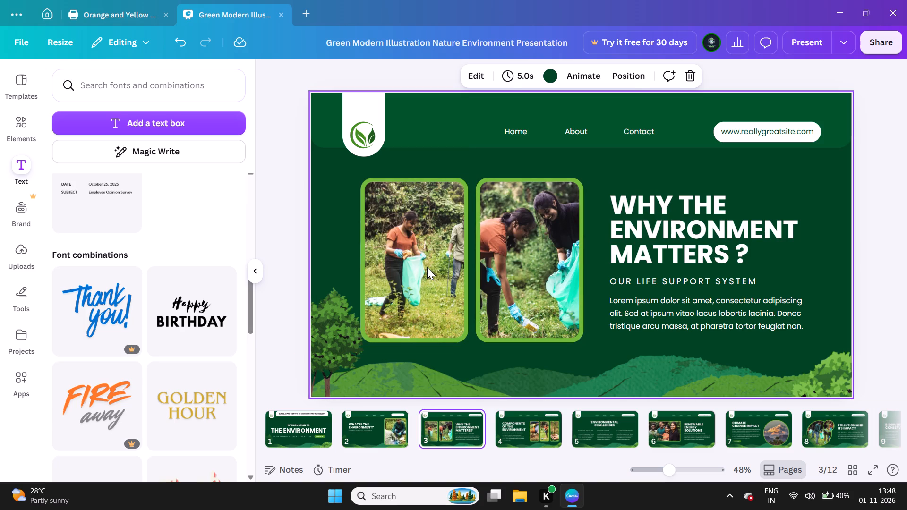
pyautogui.click(427, 267)
pyautogui.hscroll(-1, 427, 267)
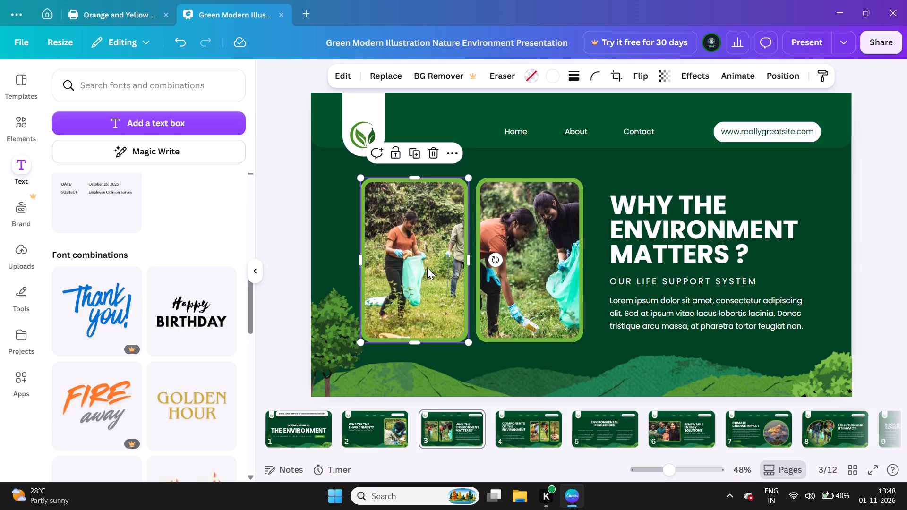
pyautogui.click(427, 267)
pyautogui.moveTo(427, 267); pyautogui.dragTo(396, 270)
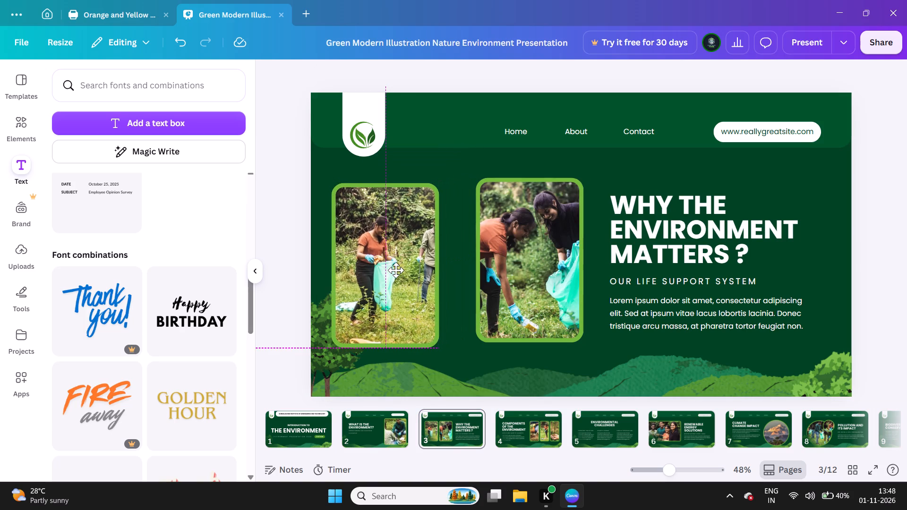
pyautogui.moveTo(396, 270); pyautogui.dragTo(392, 271)
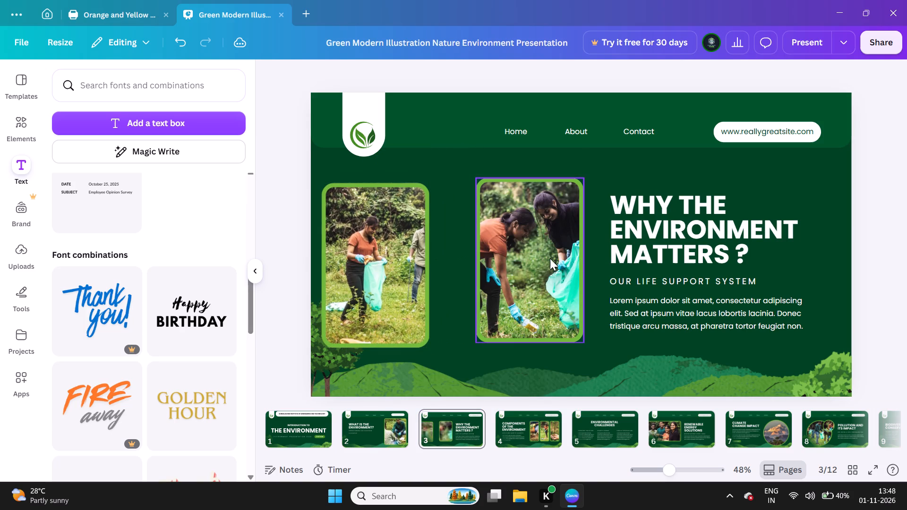
# Enlarge page 3's second photo to about 468 by 715 px and place it just beside the heading text.
pyautogui.click(550, 258)
pyautogui.moveTo(550, 258); pyautogui.dragTo(521, 265)
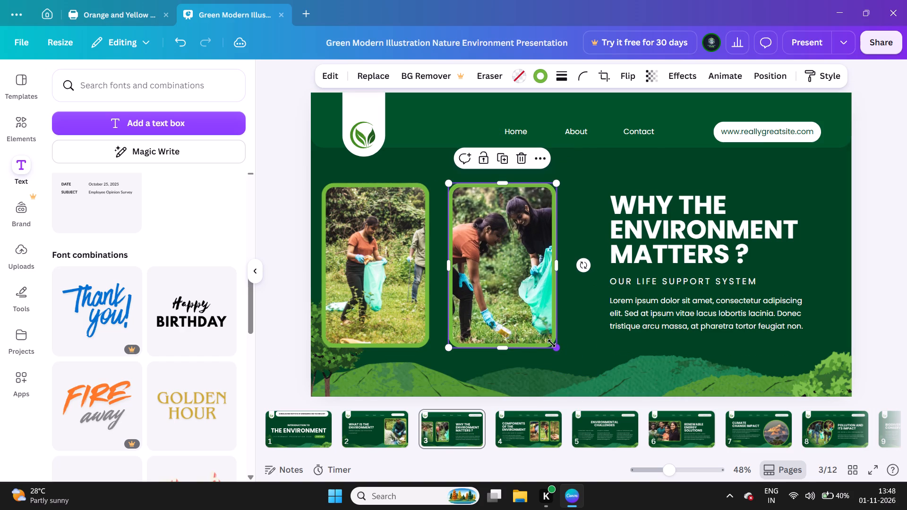
pyautogui.moveTo(552, 343); pyautogui.dragTo(631, 342)
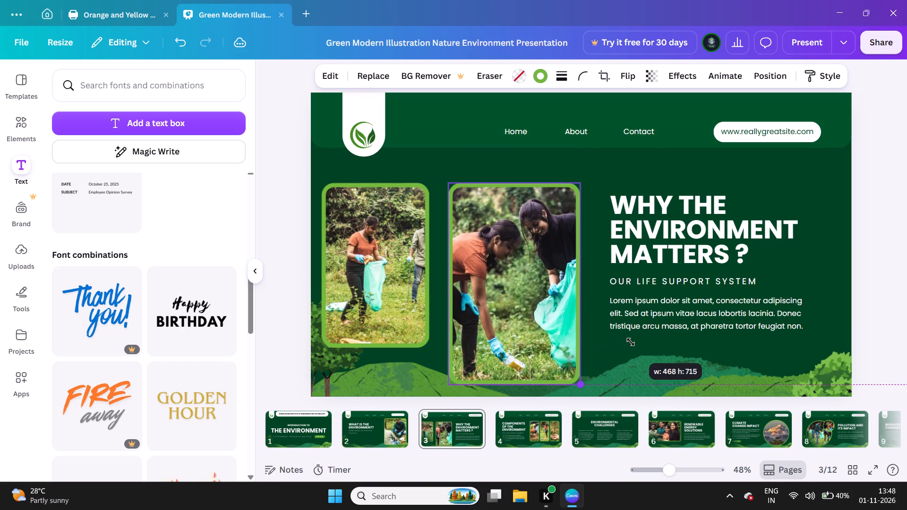
pyautogui.moveTo(631, 342); pyautogui.dragTo(634, 342)
pyautogui.moveTo(515, 269); pyautogui.dragTo(510, 241)
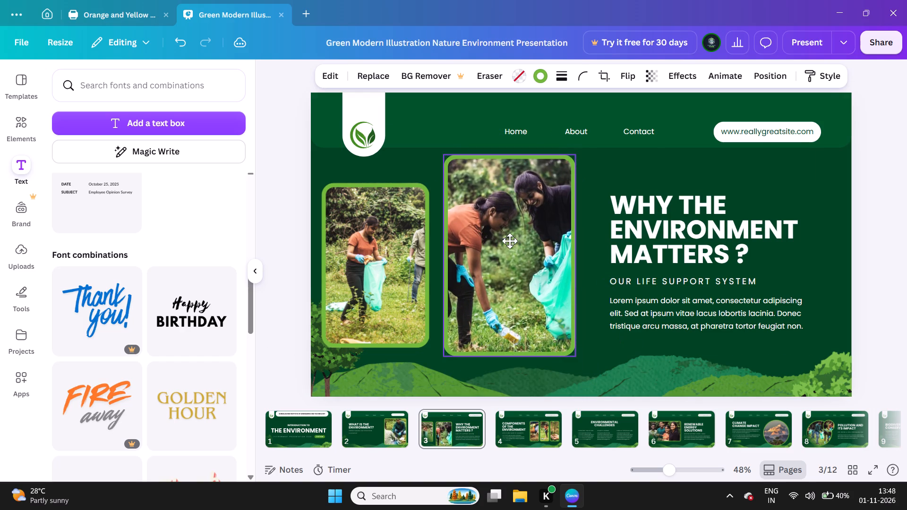
pyautogui.moveTo(510, 241); pyautogui.dragTo(524, 267)
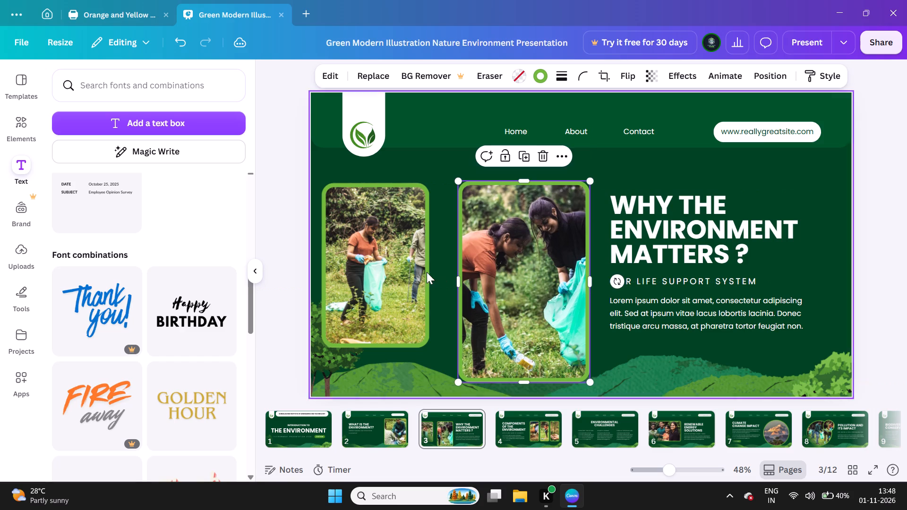
# Enlarge page 3's left photo to nearly the same size as the photo beside it.
pyautogui.click(409, 270)
pyautogui.moveTo(426, 343); pyautogui.dragTo(458, 373)
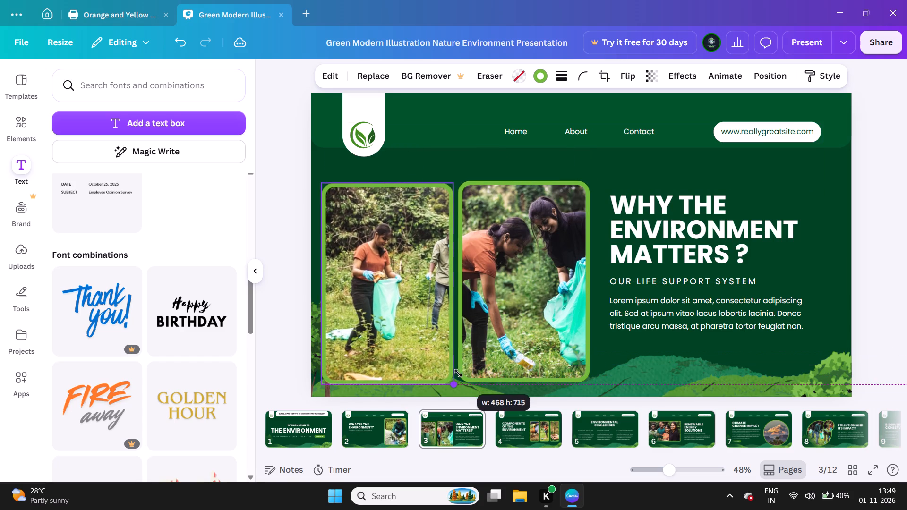
pyautogui.moveTo(458, 373); pyautogui.dragTo(458, 369)
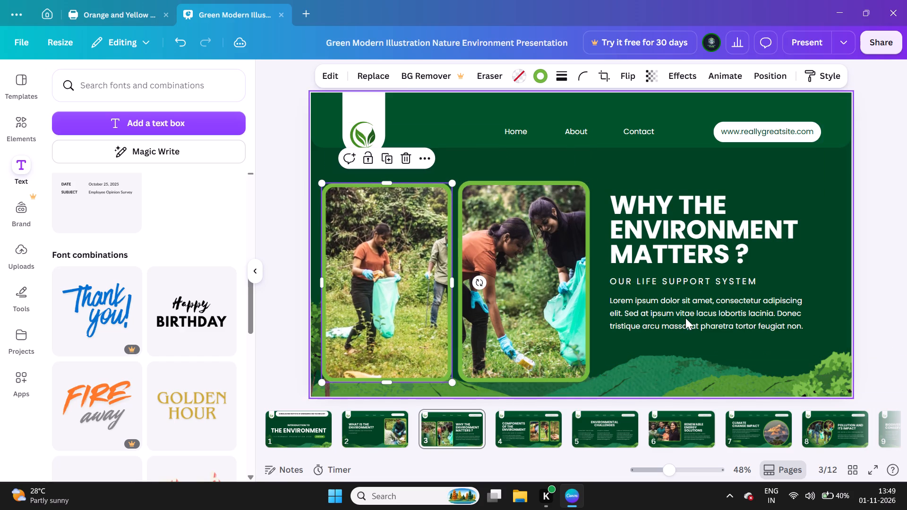
pyautogui.click(687, 318)
pyautogui.click(668, 349)
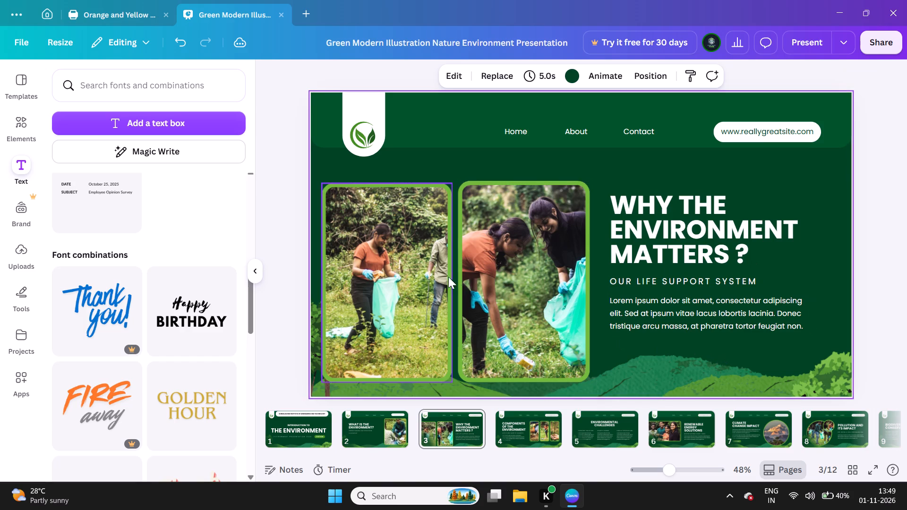
# Move both page 3 photos up so their top edges line up just below the header band.
pyautogui.moveTo(420, 277); pyautogui.dragTo(415, 259)
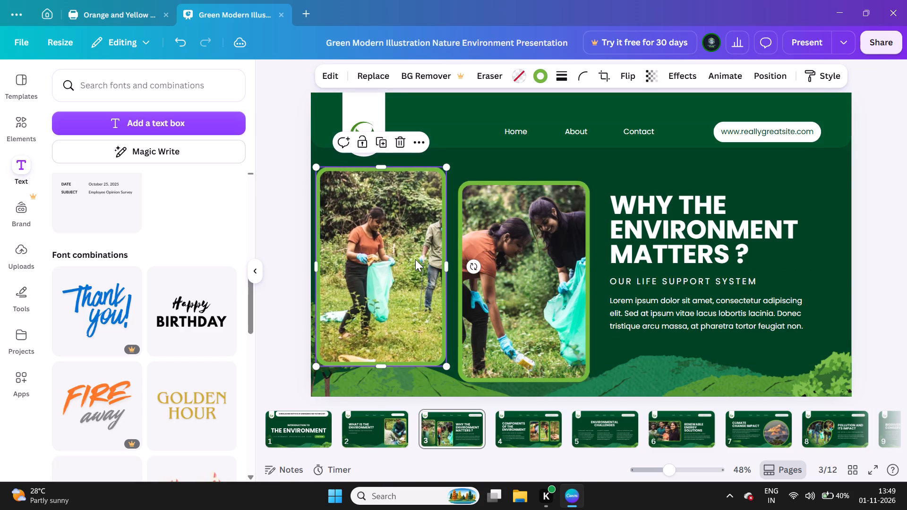
pyautogui.moveTo(489, 260); pyautogui.dragTo(488, 251)
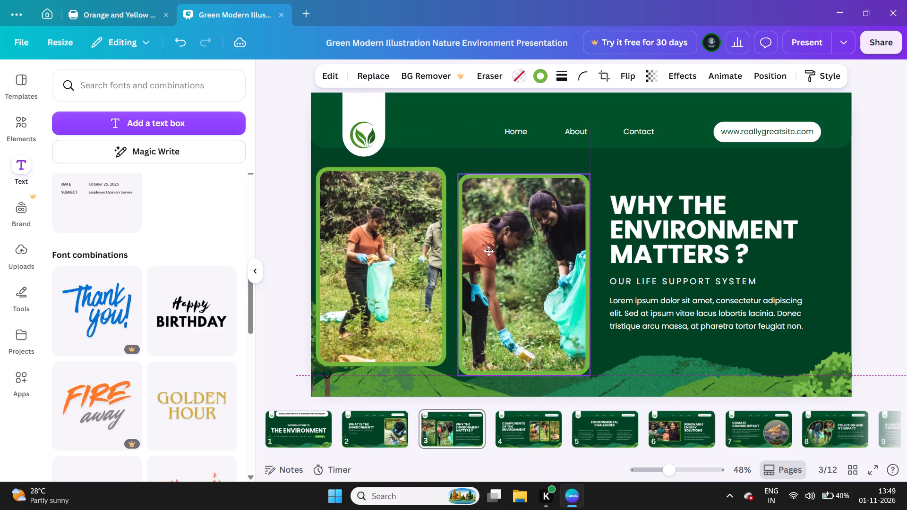
pyautogui.moveTo(488, 251); pyautogui.dragTo(486, 247)
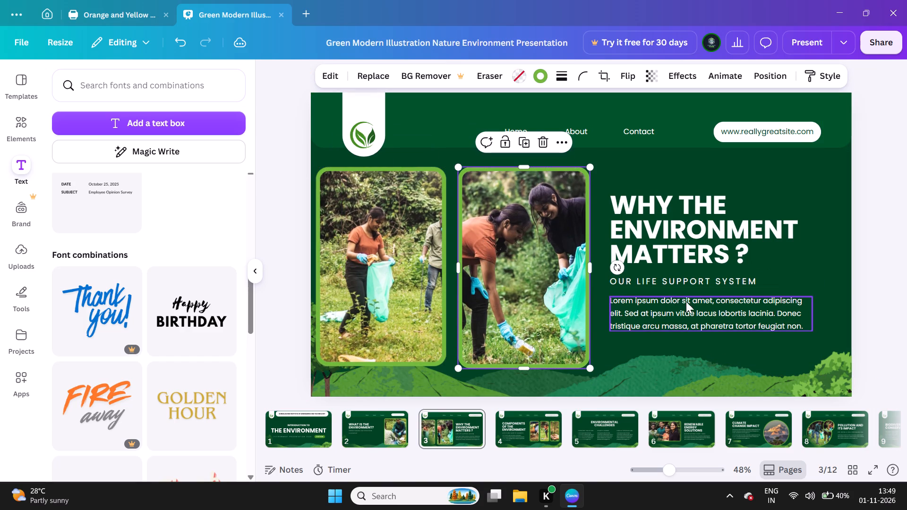
pyautogui.click(759, 146)
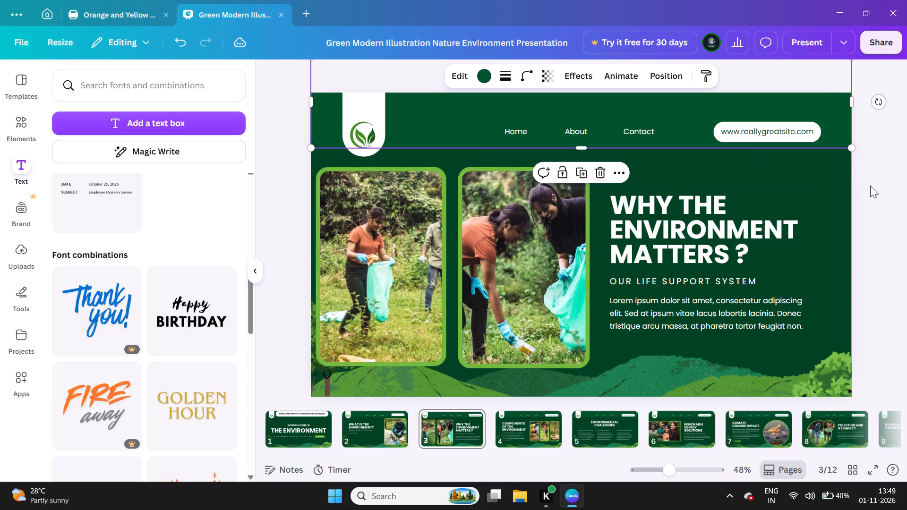
pyautogui.click(883, 162)
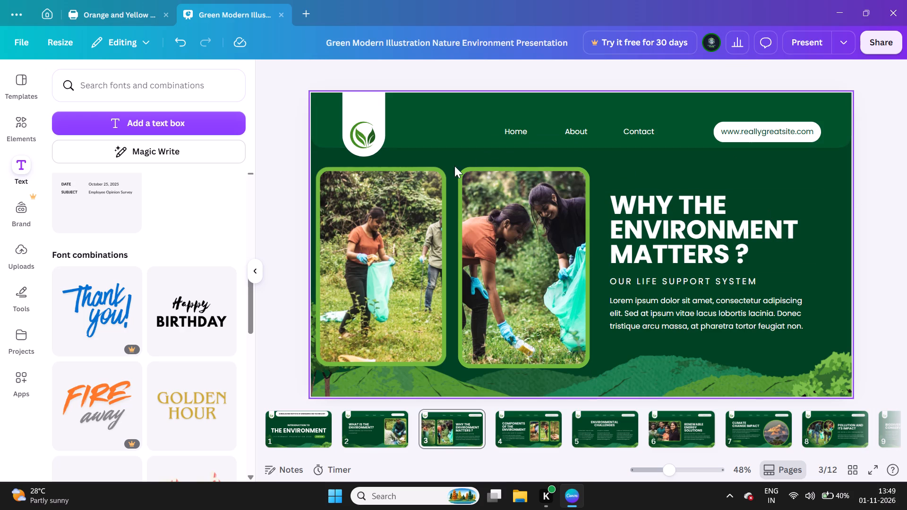
pyautogui.click(389, 205)
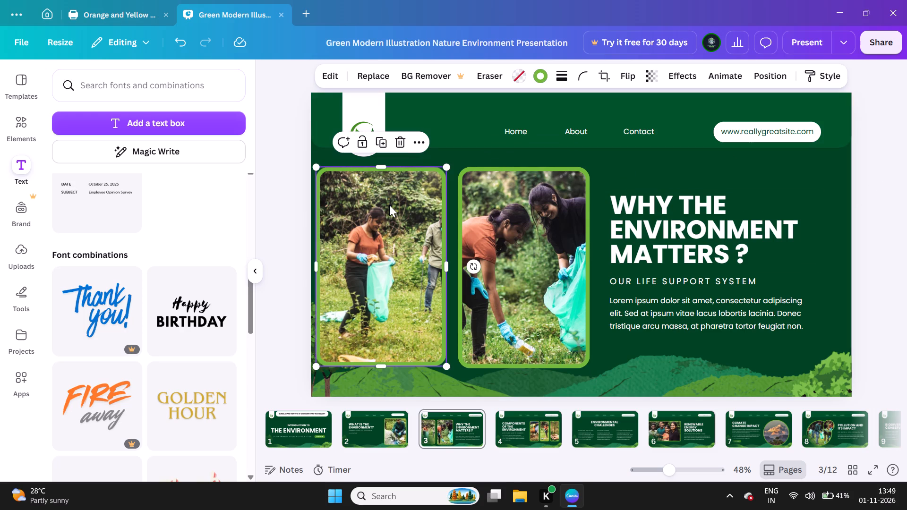
# Replace page 3's heading with "WHY DOES ENVIRONMENT MATTERS?".
pyautogui.click(677, 216)
pyautogui.click(677, 216)
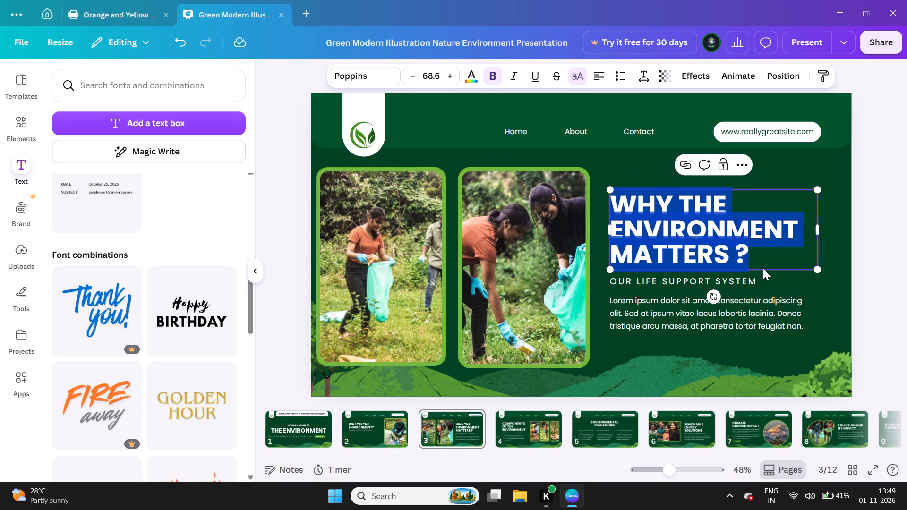
pyautogui.press('BackSpace')
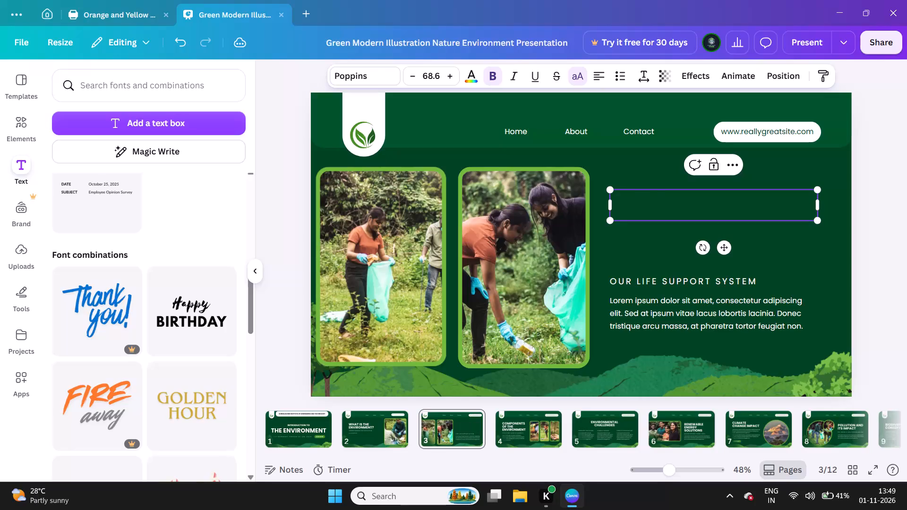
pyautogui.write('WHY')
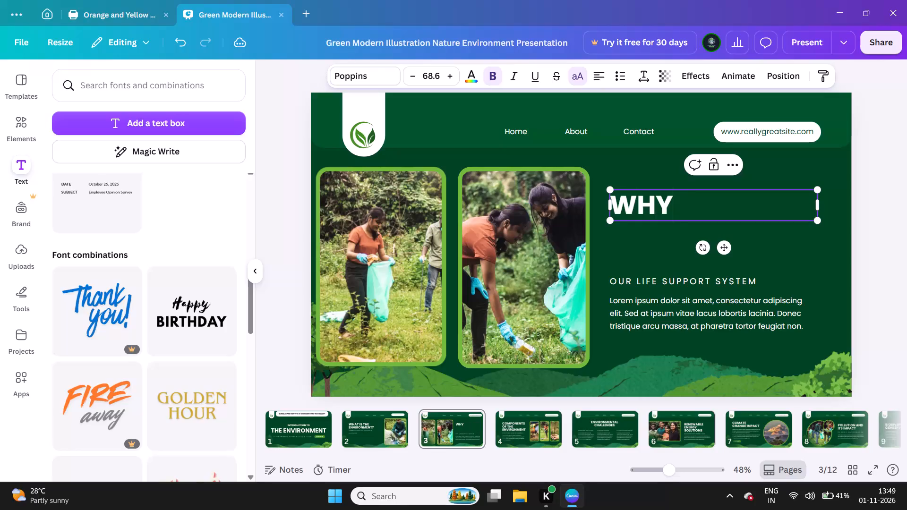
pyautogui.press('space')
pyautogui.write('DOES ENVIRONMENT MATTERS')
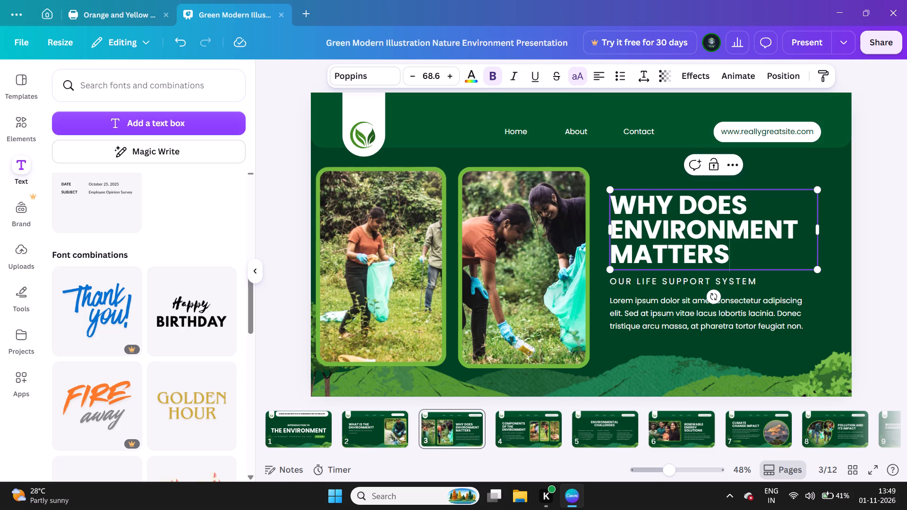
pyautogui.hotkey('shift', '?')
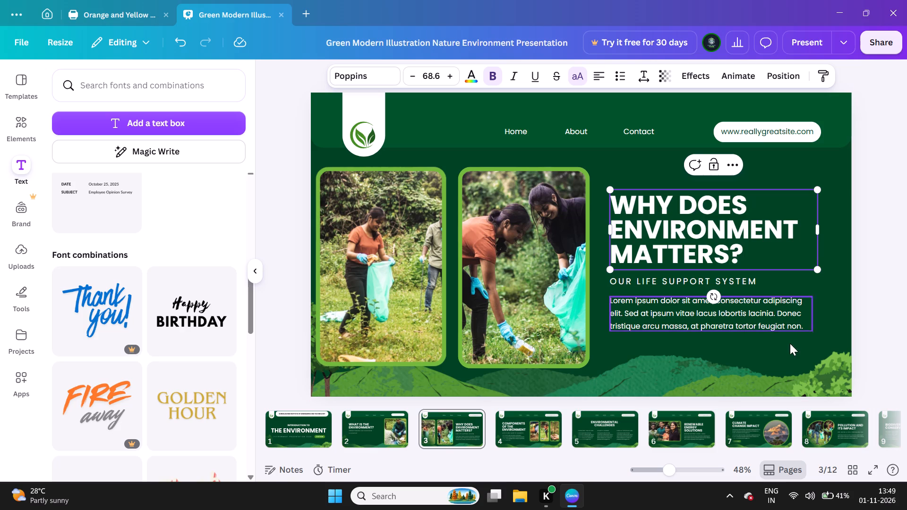
pyautogui.click(749, 353)
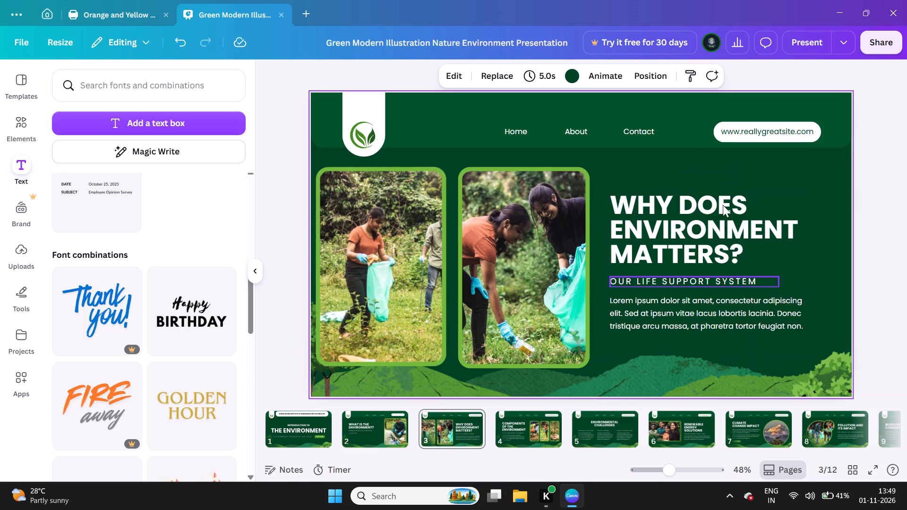
# On page 4, replace the heading with "COMPONENTS OF ENVIRONMENT".
pyautogui.hscroll(-2, 683, 275)
pyautogui.click(538, 436)
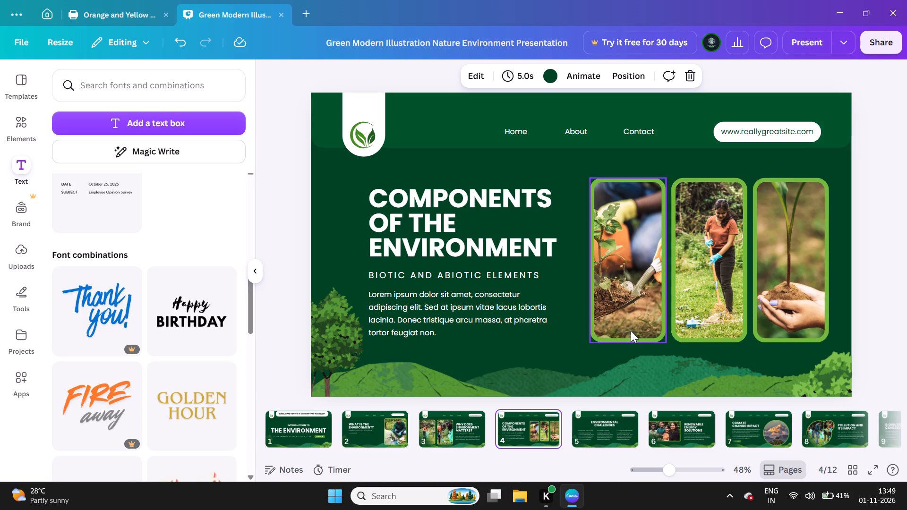
pyautogui.click(496, 235)
pyautogui.click(496, 235)
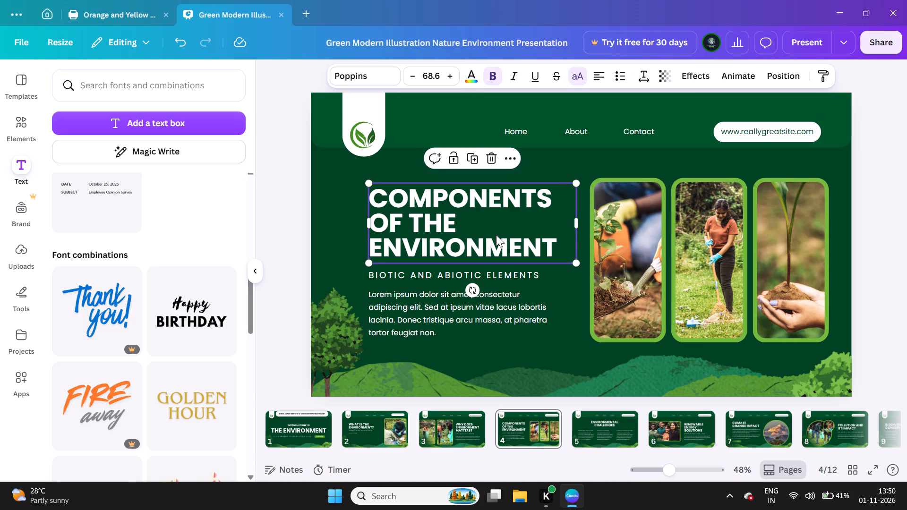
pyautogui.click(496, 235)
pyautogui.press('BackSpace')
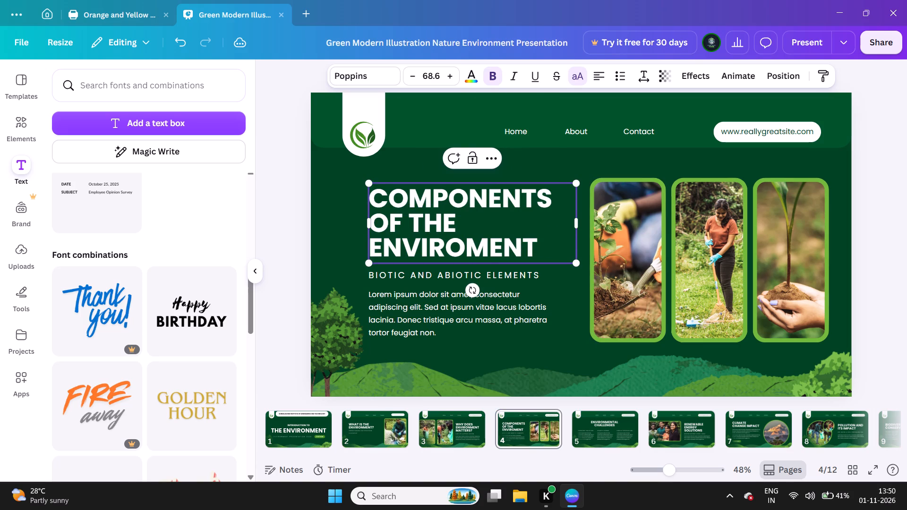
pyautogui.press('Right')
pyautogui.press('BackSpace')
pyautogui.press('BackSpace')
pyautogui.press('BackSpace')
pyautogui.press('BackSpace')
pyautogui.press('BackSpace')
pyautogui.press('BackSpace')
pyautogui.press('BackSpace')
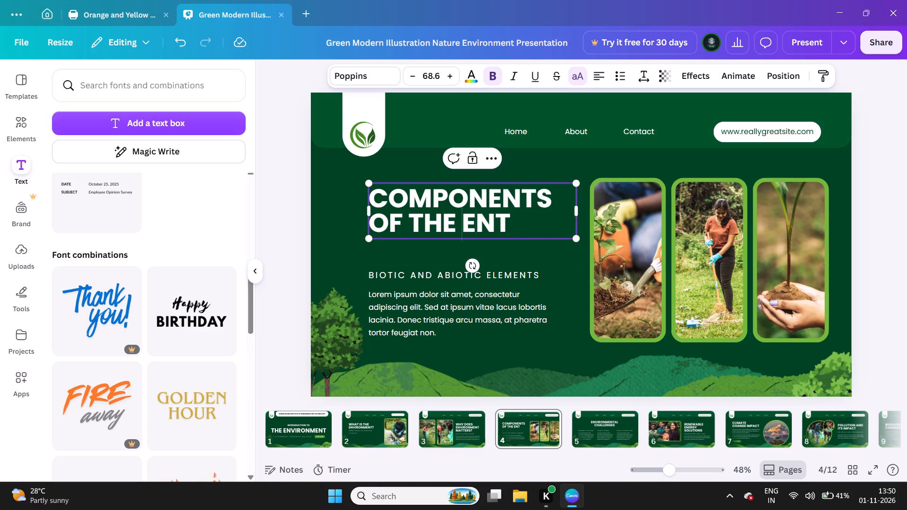
pyautogui.press('Right')
pyautogui.press('Right')
pyautogui.press('Right')
pyautogui.press('Right')
pyautogui.press('BackSpace')
pyautogui.press('BackSpace')
pyautogui.press('BackSpace')
pyautogui.press('BackSpace')
pyautogui.press('BackSpace')
pyautogui.press('BackSpace')
pyautogui.press('BackSpace')
pyautogui.press('BackSpace')
pyautogui.press('BackSpace')
pyautogui.press('BackSpace')
pyautogui.press('BackSpace')
pyautogui.press('BackSpace')
pyautogui.press('BackSpace')
pyautogui.press('BackSpace')
pyautogui.press('BackSpace')
pyautogui.press('BackSpace')
pyautogui.press('BackSpace')
pyautogui.press('BackSpace')
pyautogui.press('BackSpace')
pyautogui.press('BackSpace')
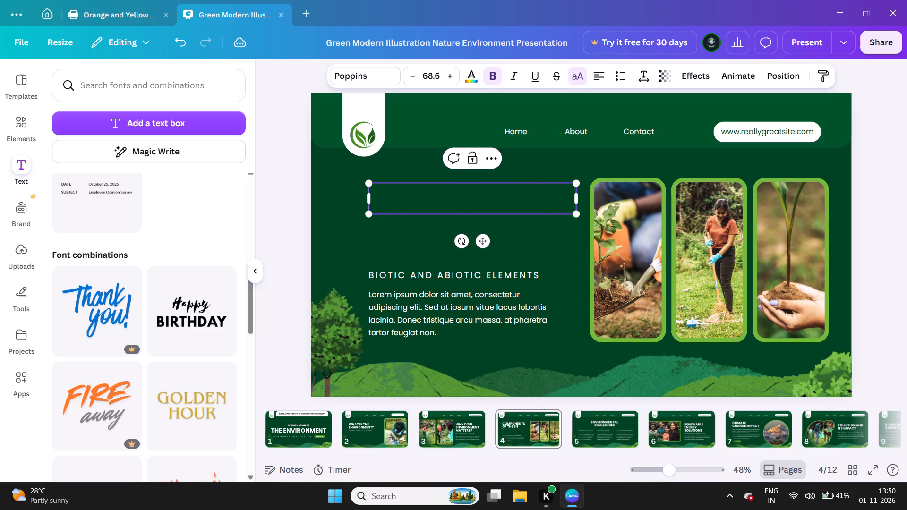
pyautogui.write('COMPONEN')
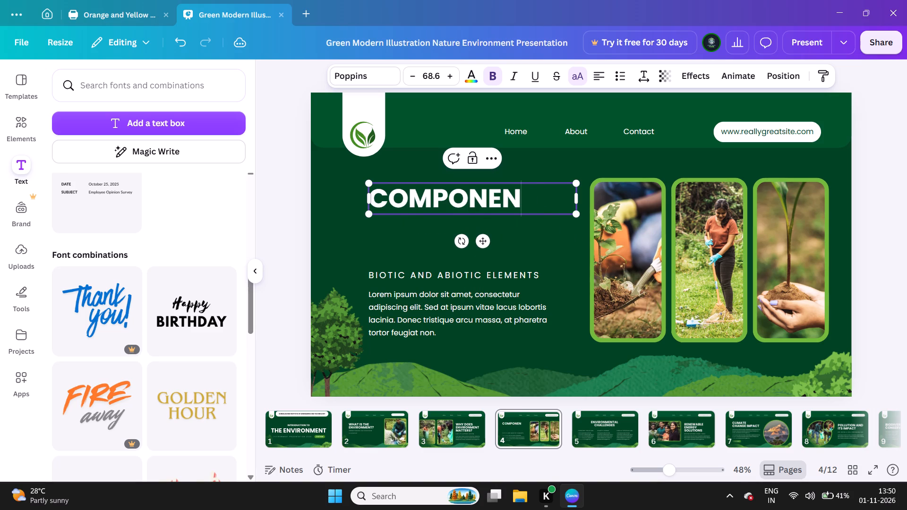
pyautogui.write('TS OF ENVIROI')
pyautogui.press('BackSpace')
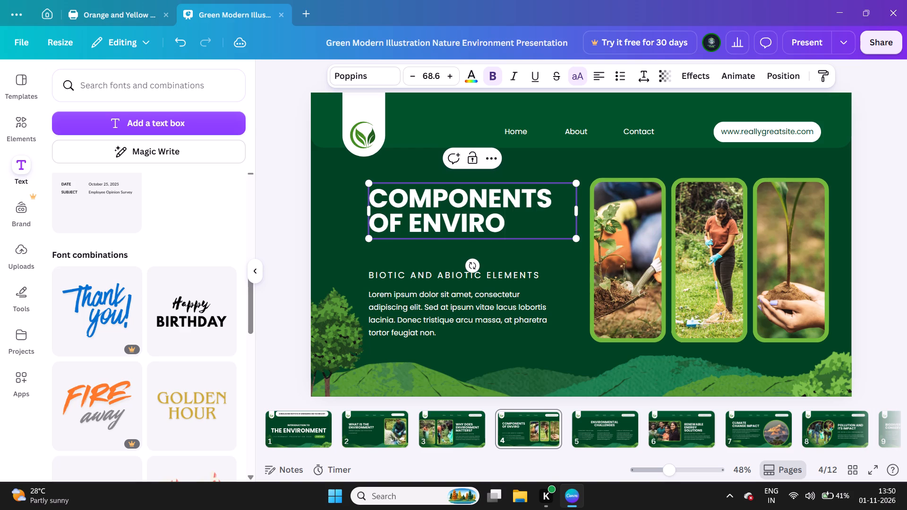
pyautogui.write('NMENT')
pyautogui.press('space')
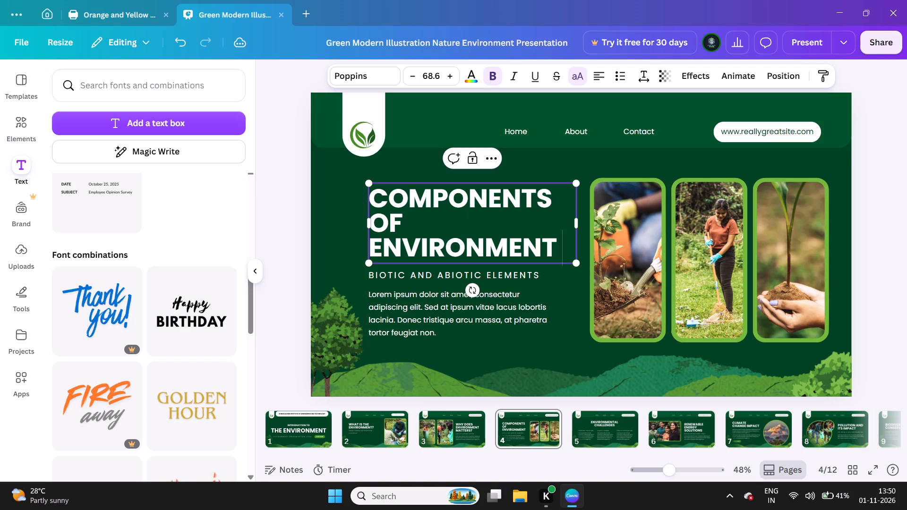
pyautogui.click(565, 336)
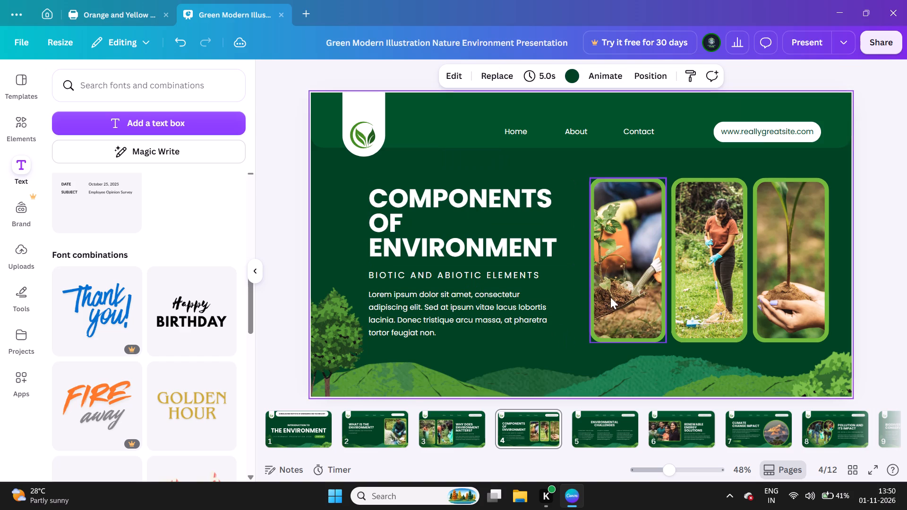
# Enlarge page 4's leftmost photo to about 626 high and stretch it leftward to about three times its width, reaching behind the heading.
pyautogui.click(622, 283)
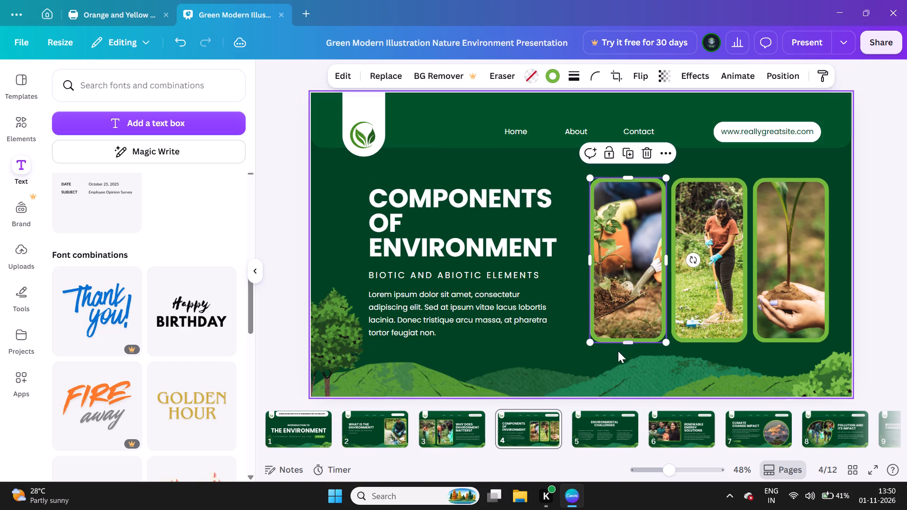
pyautogui.moveTo(625, 342); pyautogui.dragTo(628, 397)
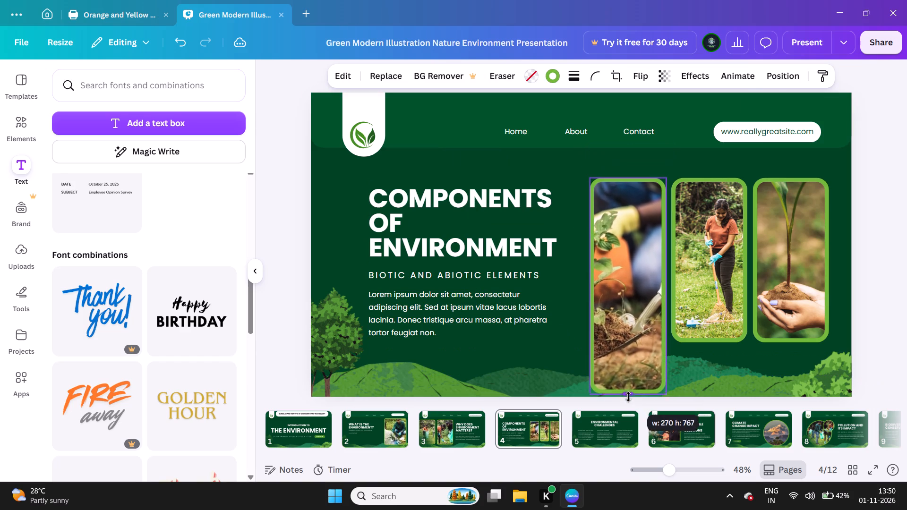
pyautogui.moveTo(628, 397); pyautogui.dragTo(639, 354)
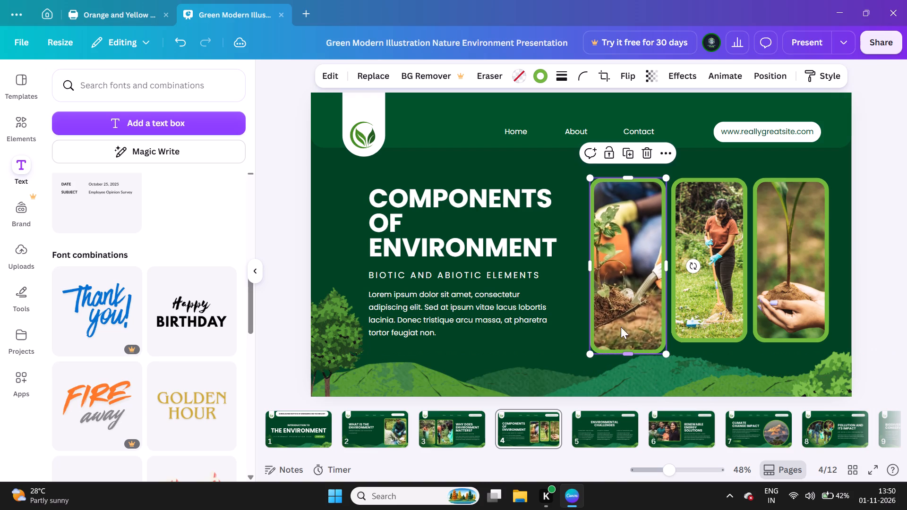
pyautogui.moveTo(590, 268); pyautogui.dragTo(580, 268)
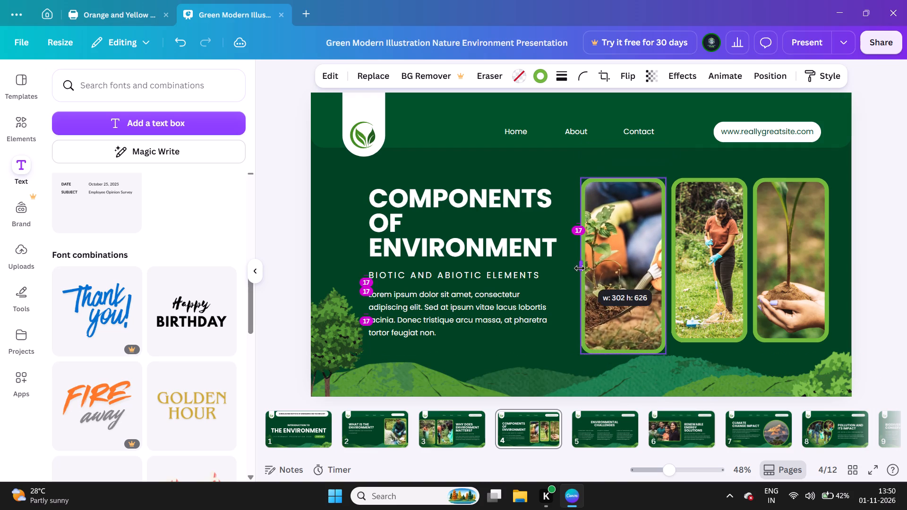
pyautogui.moveTo(580, 268); pyautogui.dragTo(0, 150)
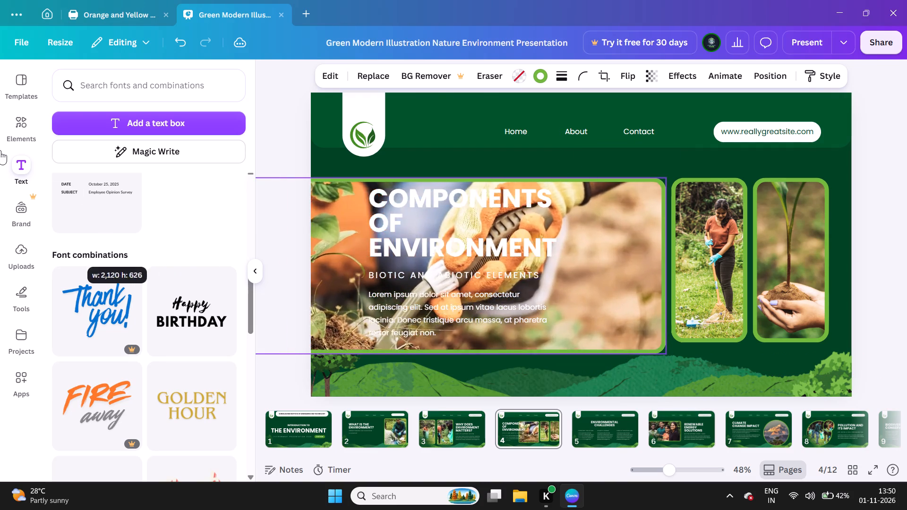
pyautogui.moveTo(0, 150); pyautogui.dragTo(318, 172)
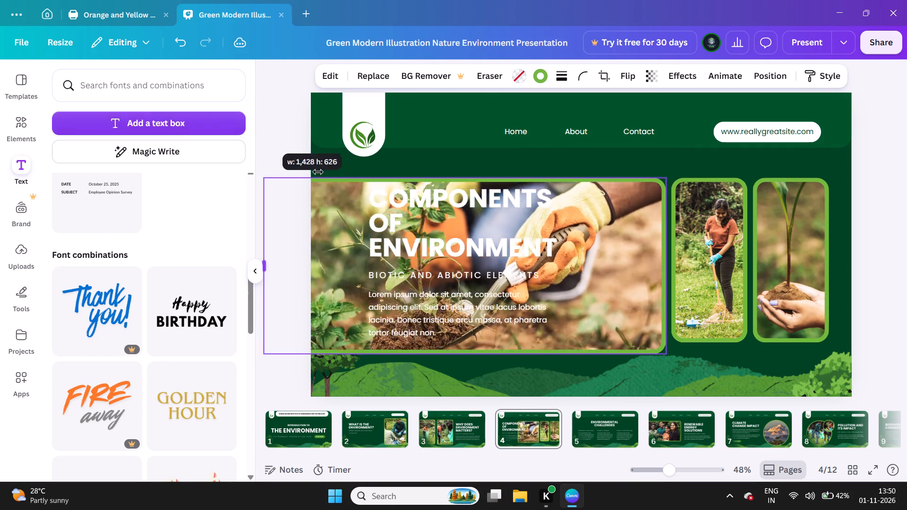
pyautogui.moveTo(318, 172); pyautogui.dragTo(441, 176)
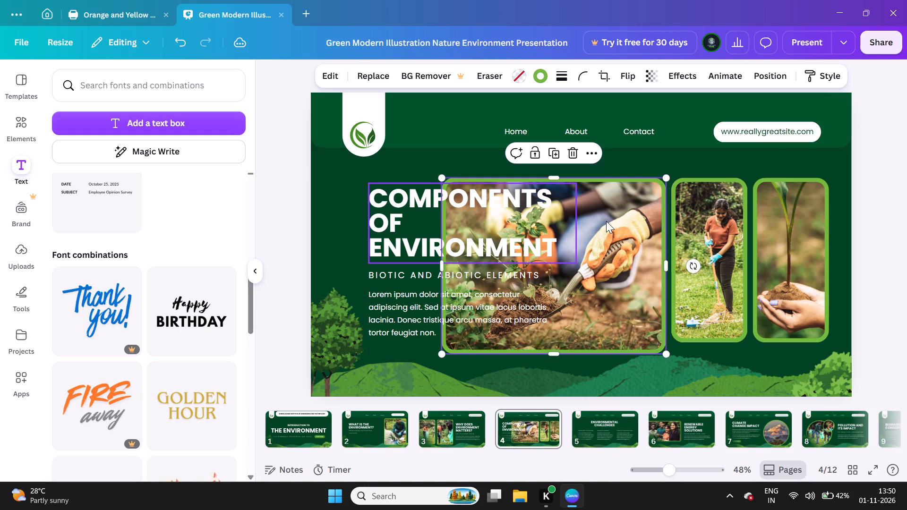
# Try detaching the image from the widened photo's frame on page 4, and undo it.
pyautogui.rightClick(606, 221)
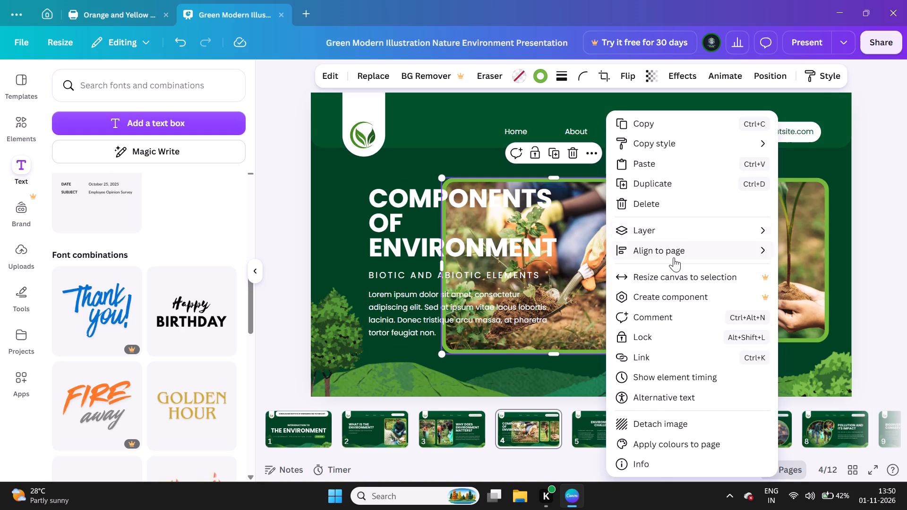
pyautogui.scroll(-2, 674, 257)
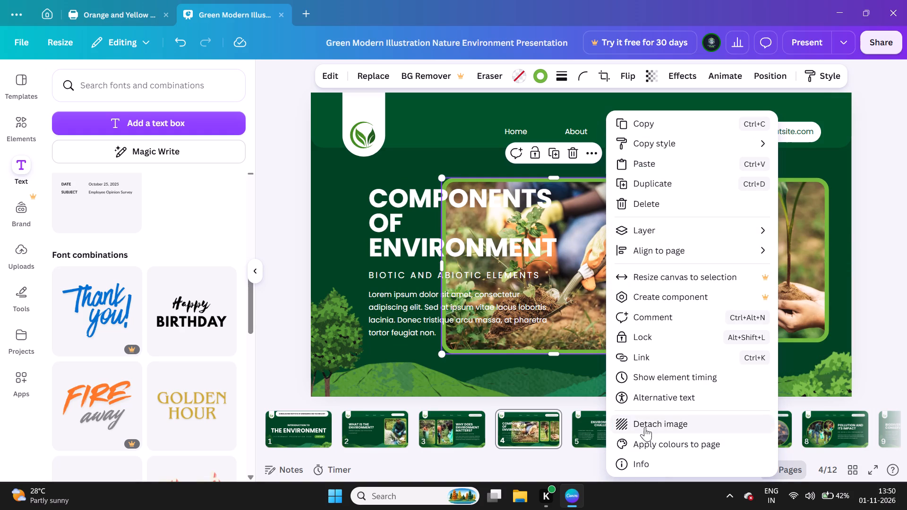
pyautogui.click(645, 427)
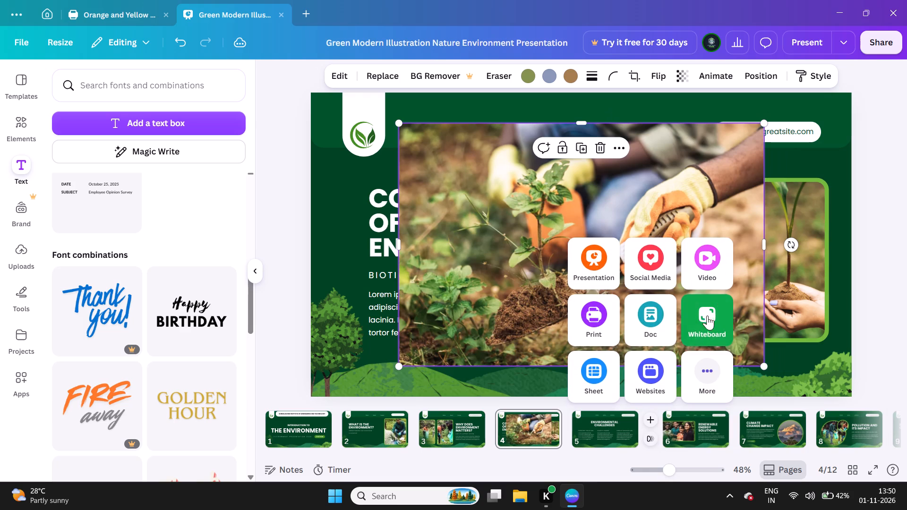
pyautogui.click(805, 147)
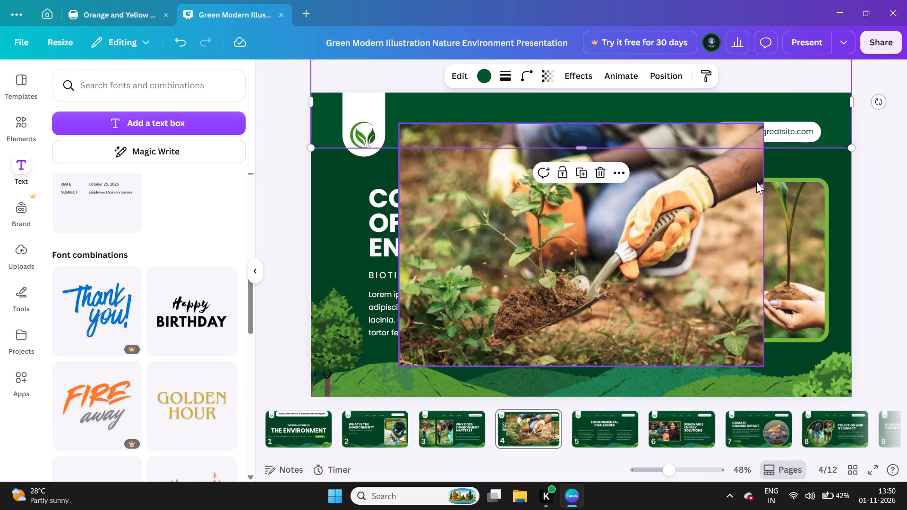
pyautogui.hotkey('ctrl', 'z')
# Nudge the widened planting photo slightly upward on page 4.
pyautogui.click(724, 324)
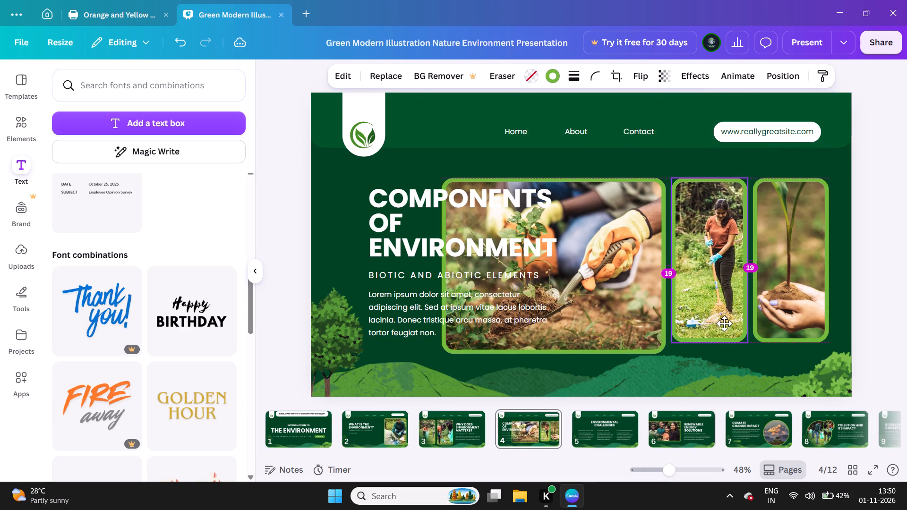
pyautogui.click(662, 318)
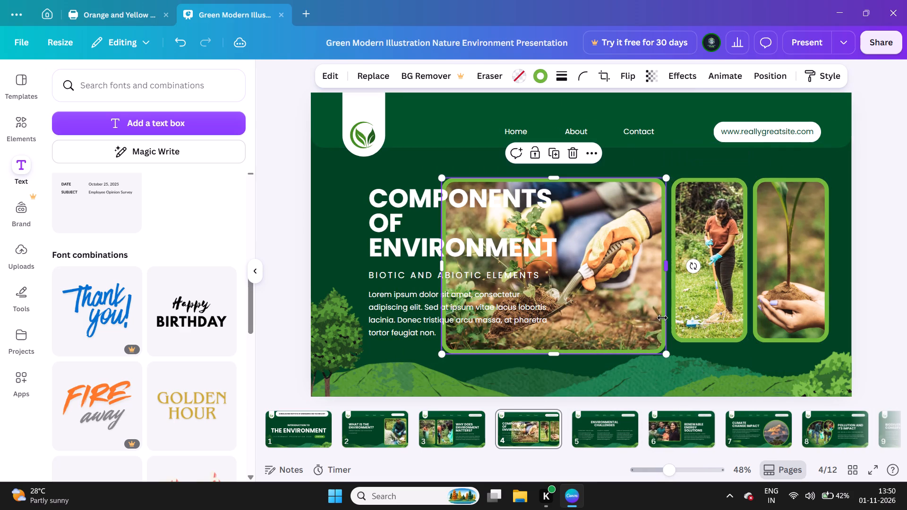
pyautogui.click(608, 326)
pyautogui.hscroll(-1, 608, 326)
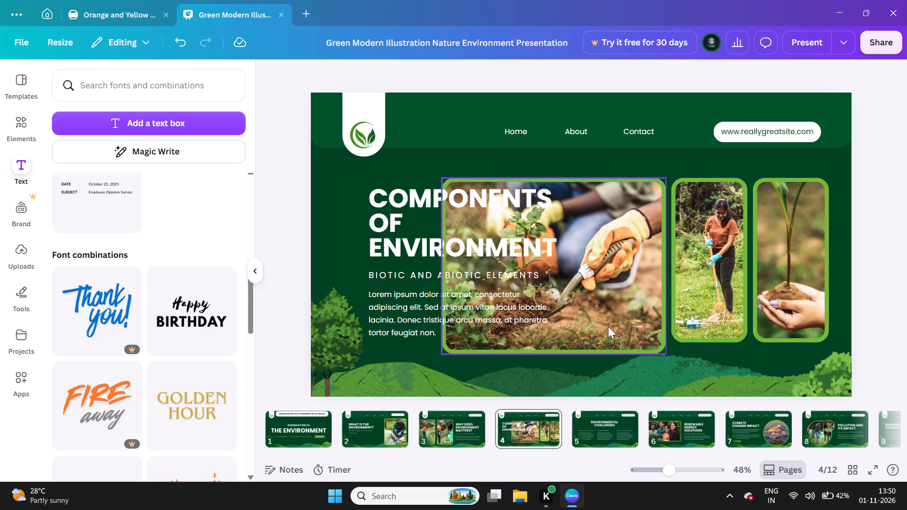
pyautogui.doubleClick(588, 305)
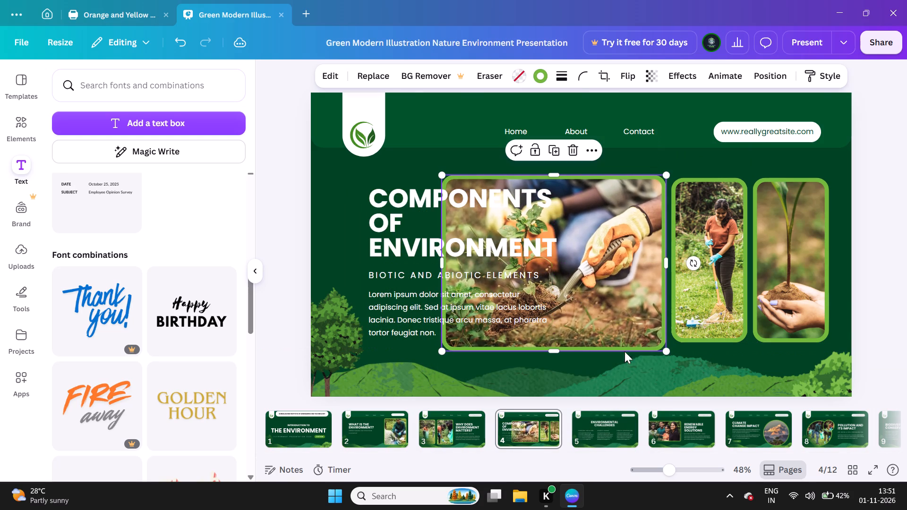
pyautogui.click(662, 127)
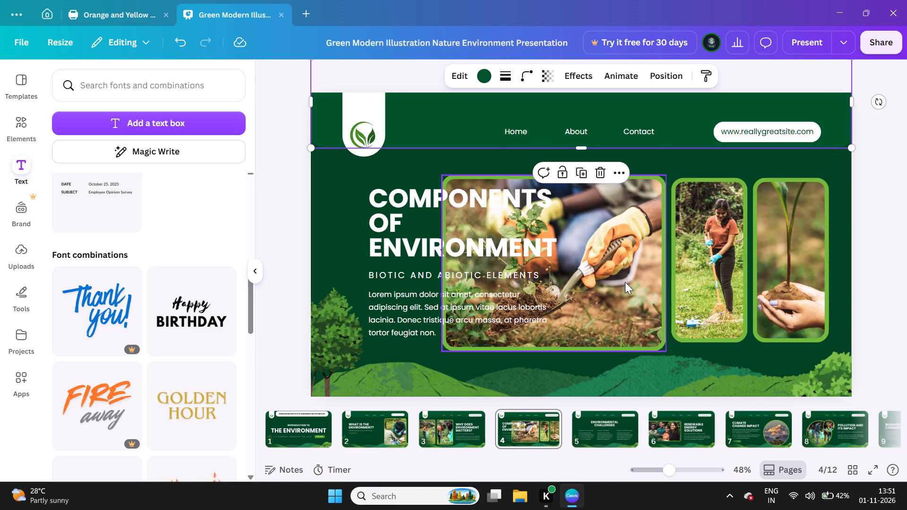
# Remove the "Lorem ipsum" body paragraph from page 4 by moving it off the page.
pyautogui.doubleClick(488, 308)
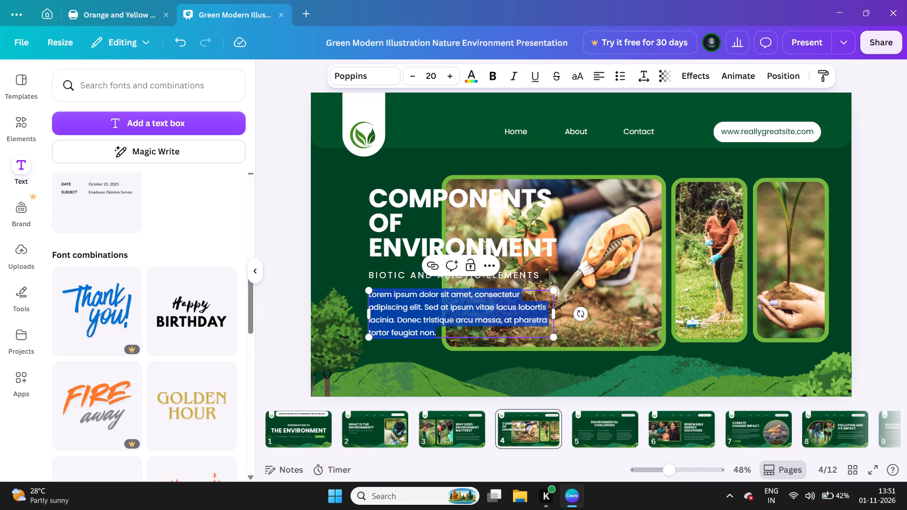
pyautogui.click(489, 265)
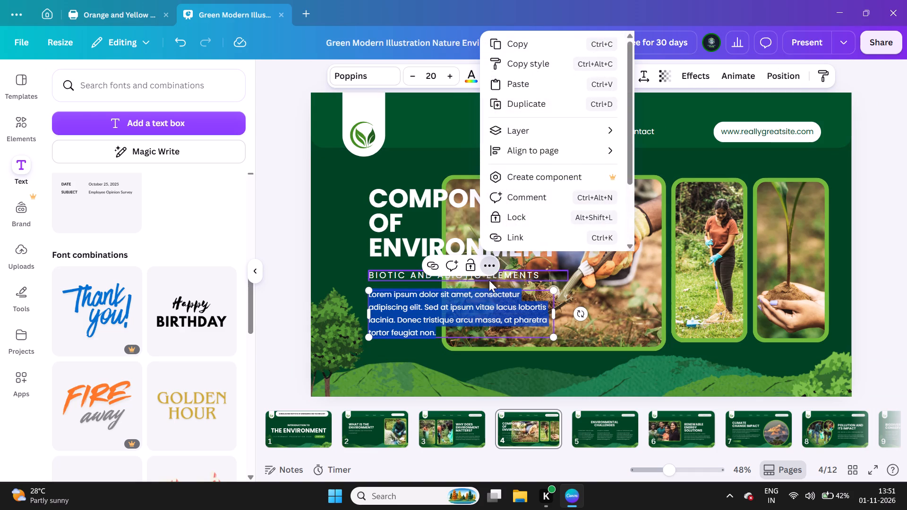
pyautogui.moveTo(296, 209); pyautogui.dragTo(408, 328)
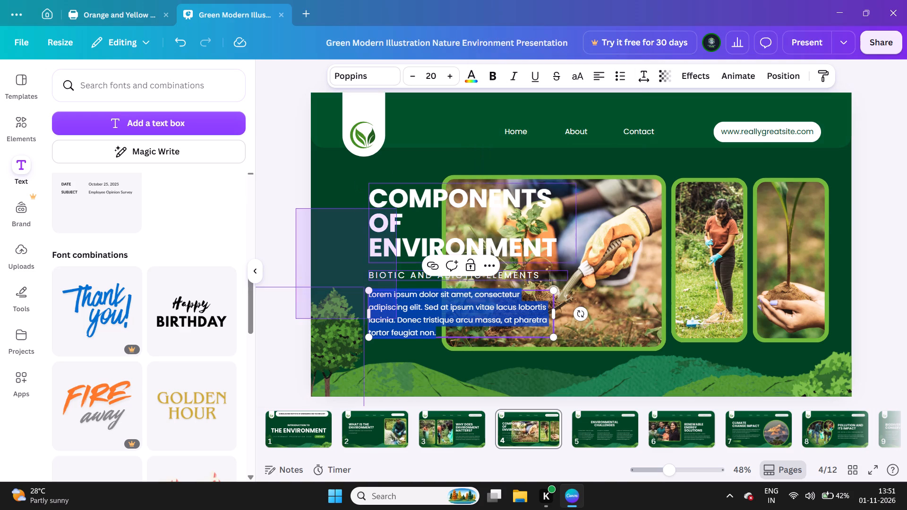
pyautogui.moveTo(408, 328); pyautogui.dragTo(447, 323)
pyautogui.click(268, 139)
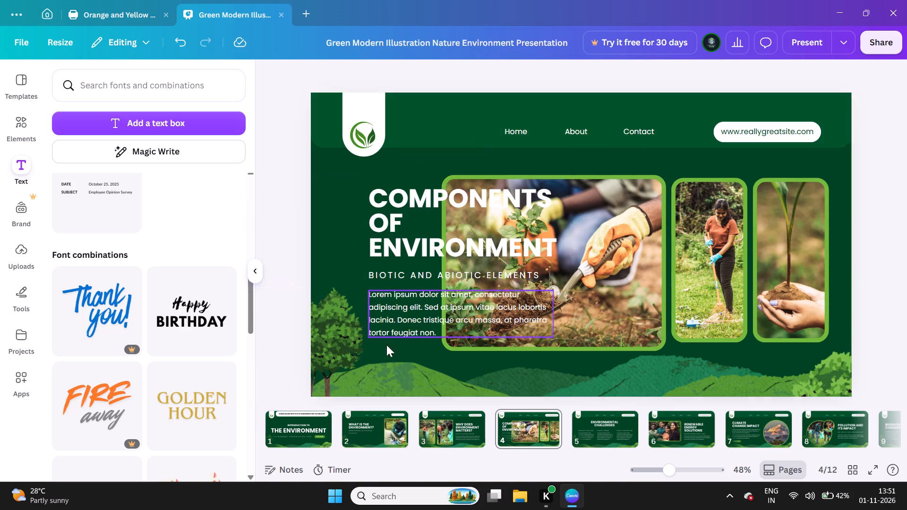
pyautogui.moveTo(397, 322); pyautogui.dragTo(389, 366)
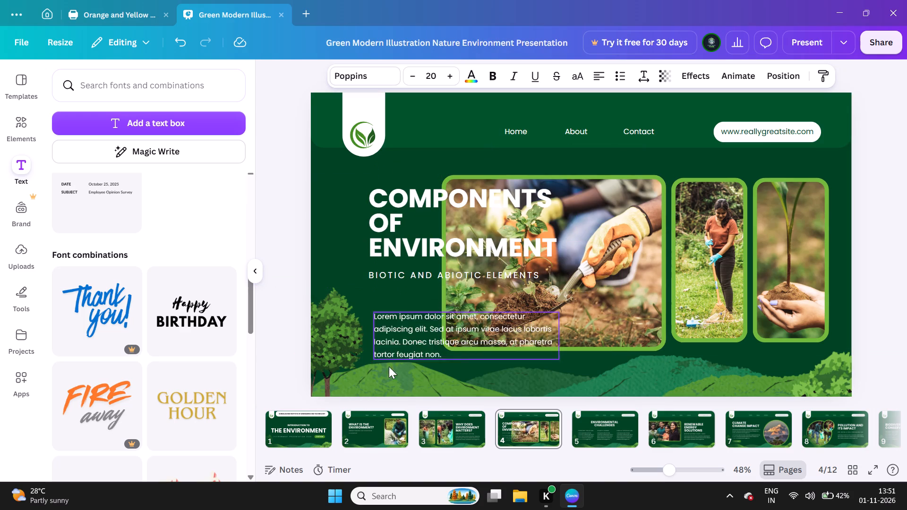
pyautogui.moveTo(389, 366); pyautogui.dragTo(0, 267)
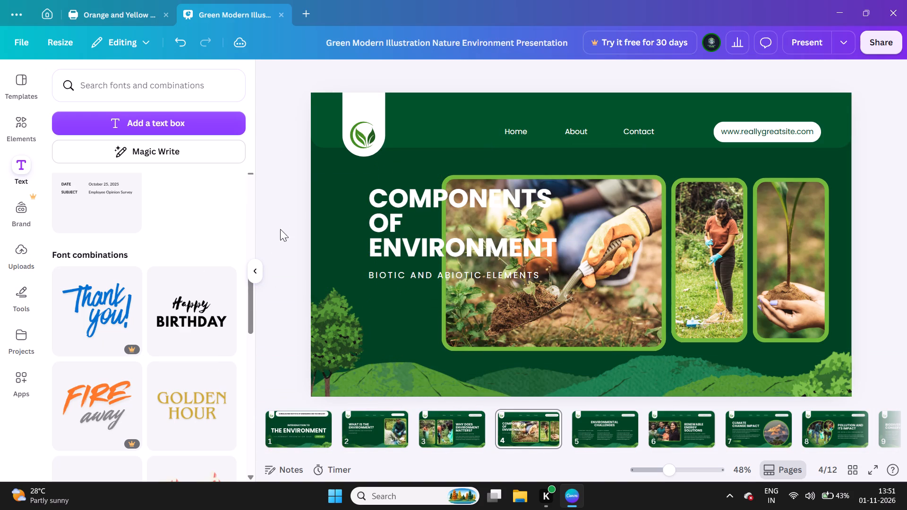
pyautogui.click(300, 193)
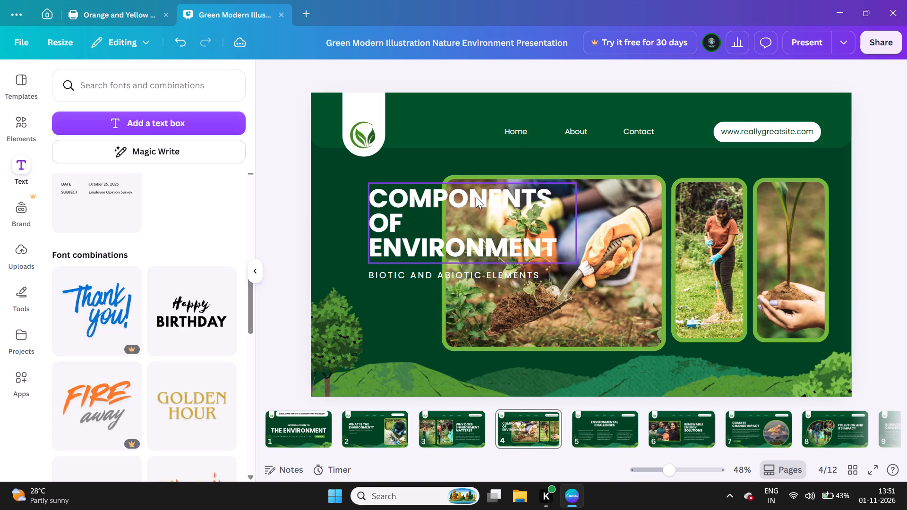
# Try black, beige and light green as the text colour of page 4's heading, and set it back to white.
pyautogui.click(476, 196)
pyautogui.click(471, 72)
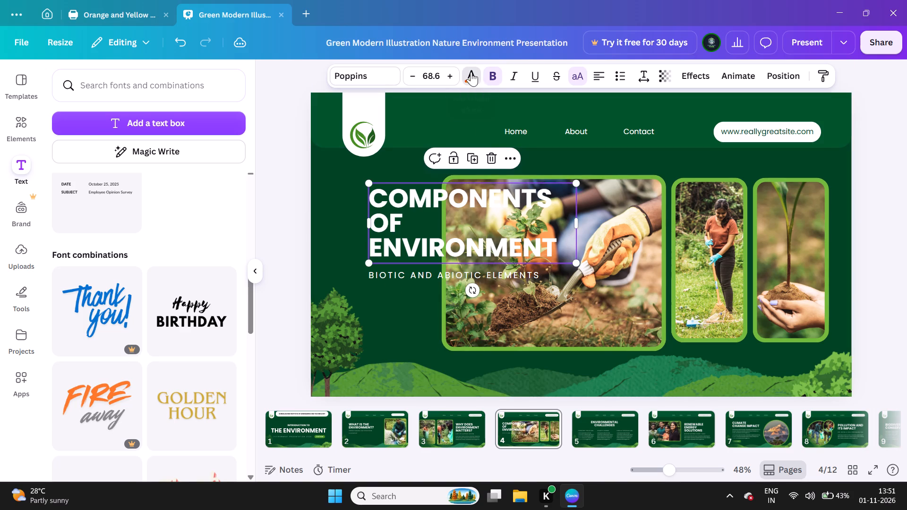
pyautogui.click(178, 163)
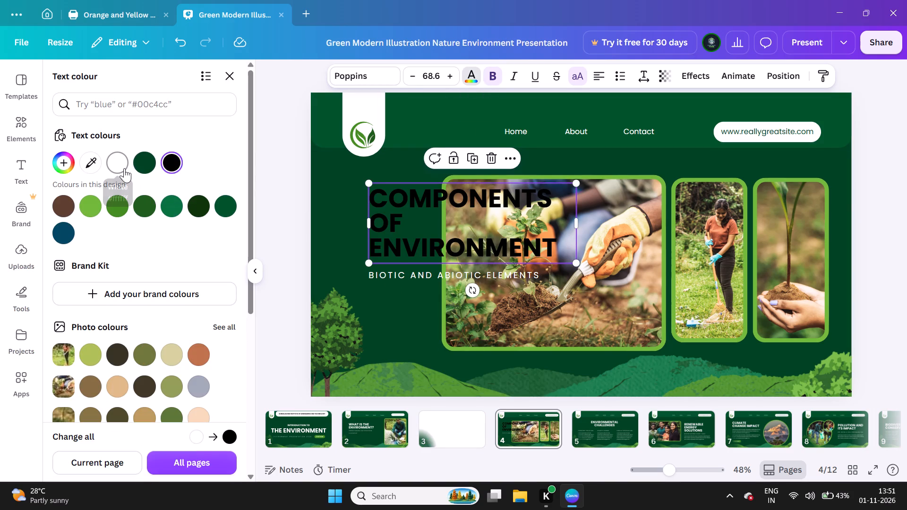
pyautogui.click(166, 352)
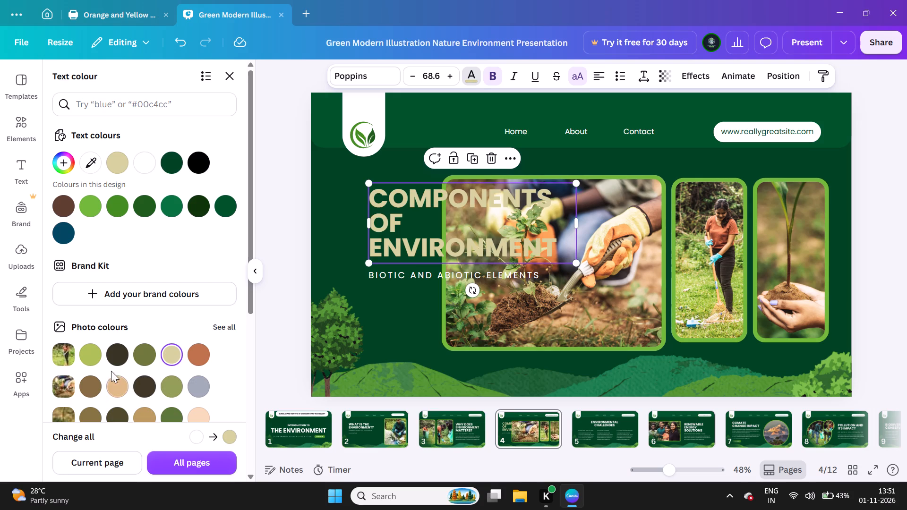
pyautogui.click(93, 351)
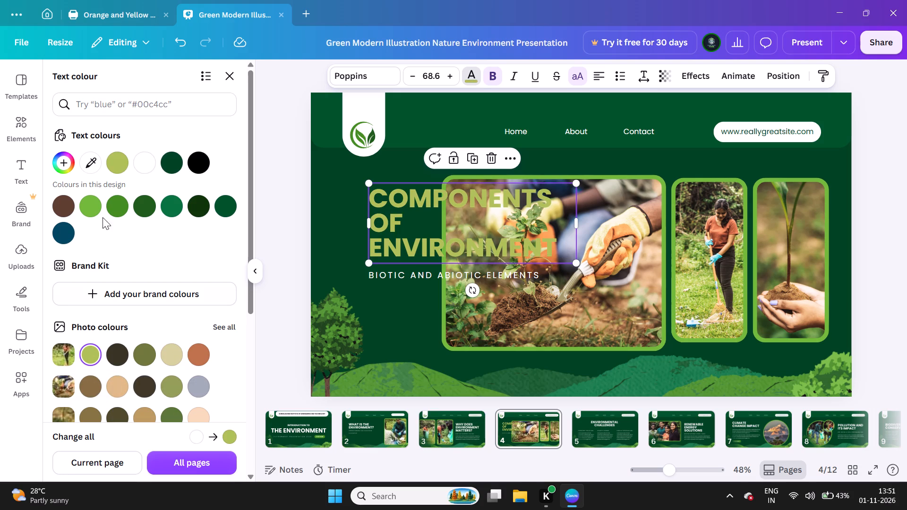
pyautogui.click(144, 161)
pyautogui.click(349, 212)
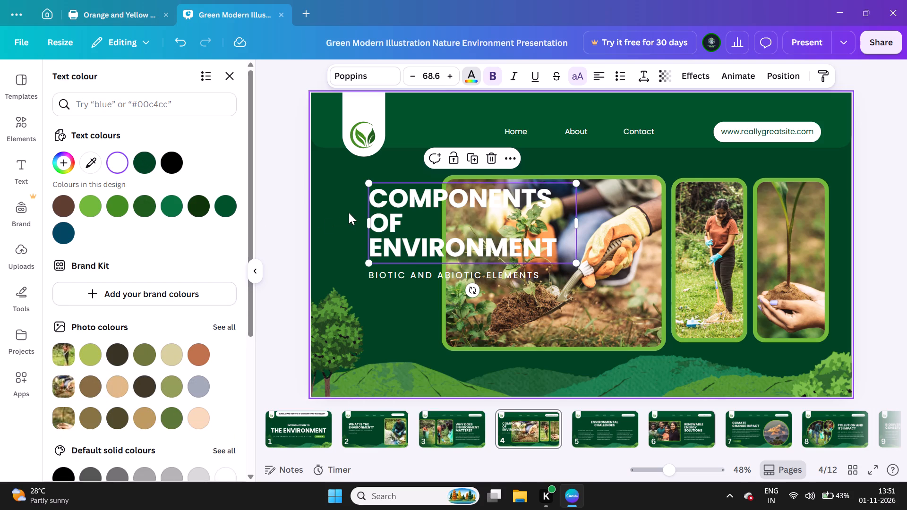
# Move the leaf logo up inside the white header tab on page 4, keeping it centred horizontally.
pyautogui.click(363, 141)
pyautogui.moveTo(363, 141); pyautogui.dragTo(362, 118)
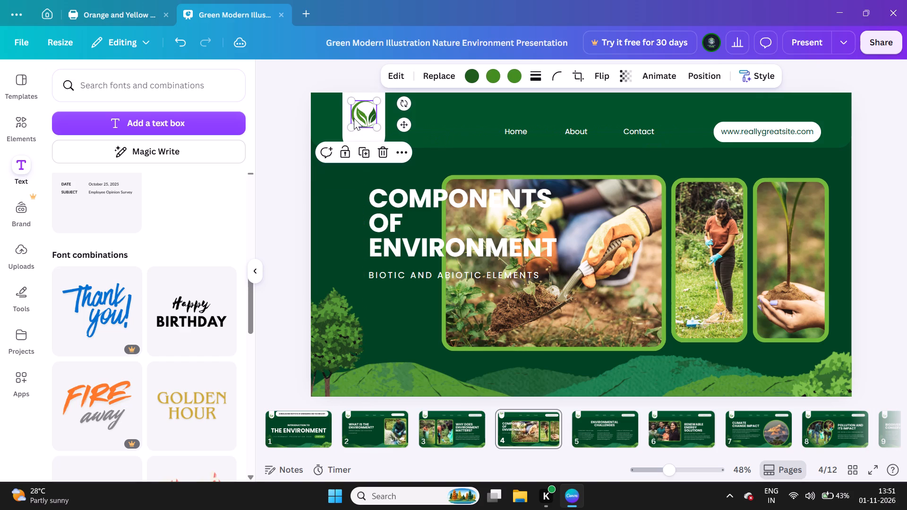
pyautogui.click(361, 114)
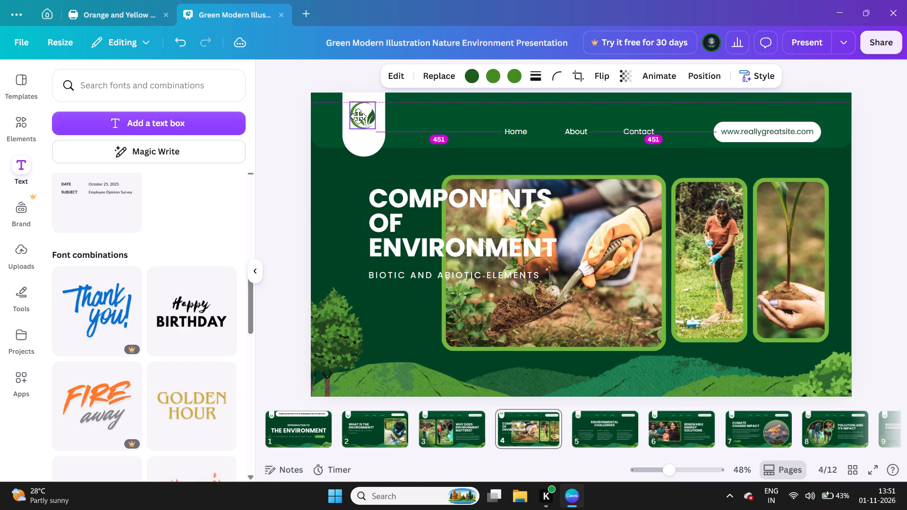
pyautogui.click(269, 242)
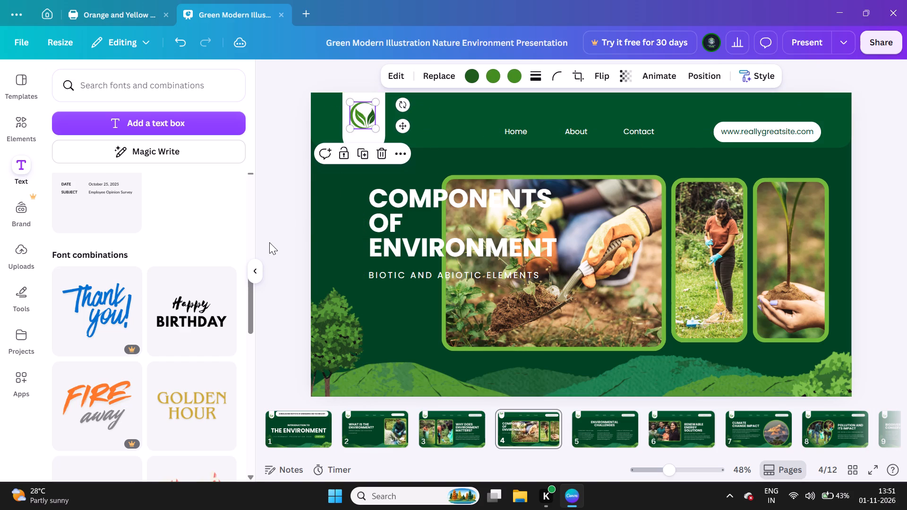
# Move the photo of the woman raking to the left side of page 4, just below the logo tab and behind the heading's start.
pyautogui.moveTo(704, 267); pyautogui.dragTo(707, 281)
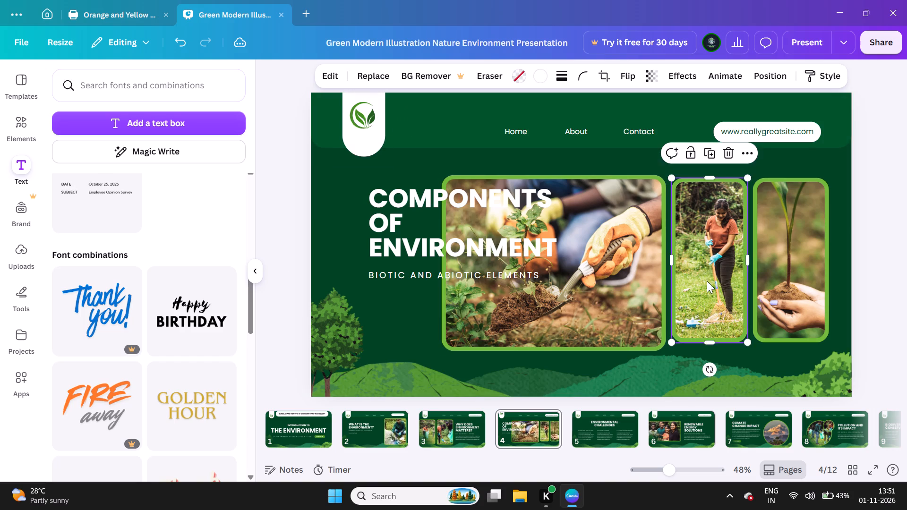
pyautogui.moveTo(707, 281); pyautogui.dragTo(700, 314)
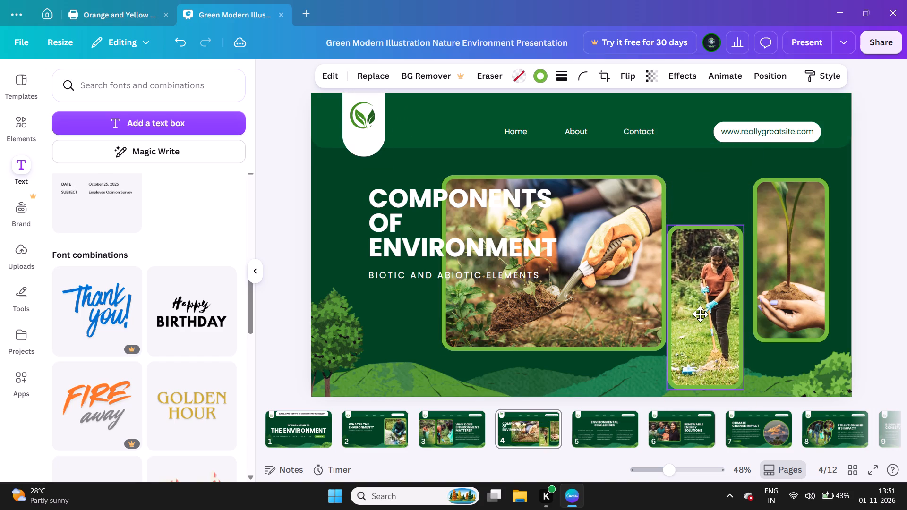
pyautogui.moveTo(700, 314); pyautogui.dragTo(338, 295)
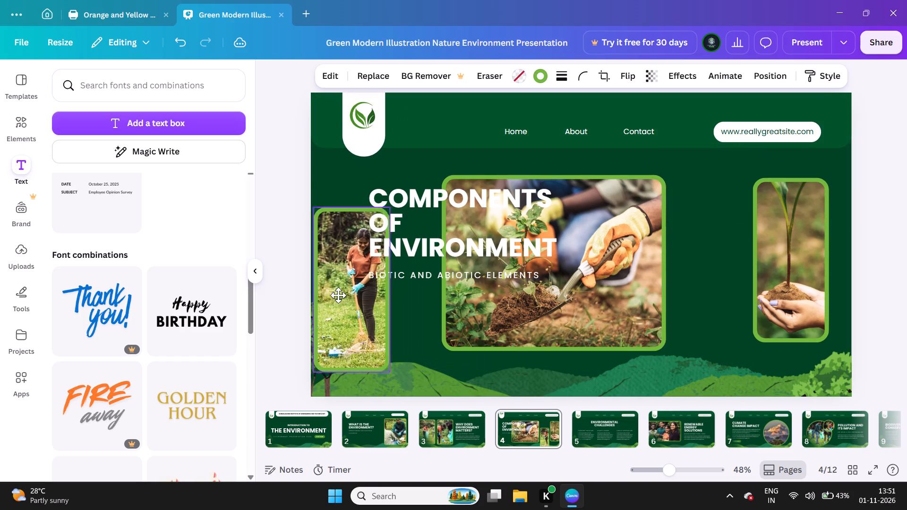
pyautogui.moveTo(338, 295); pyautogui.dragTo(360, 257)
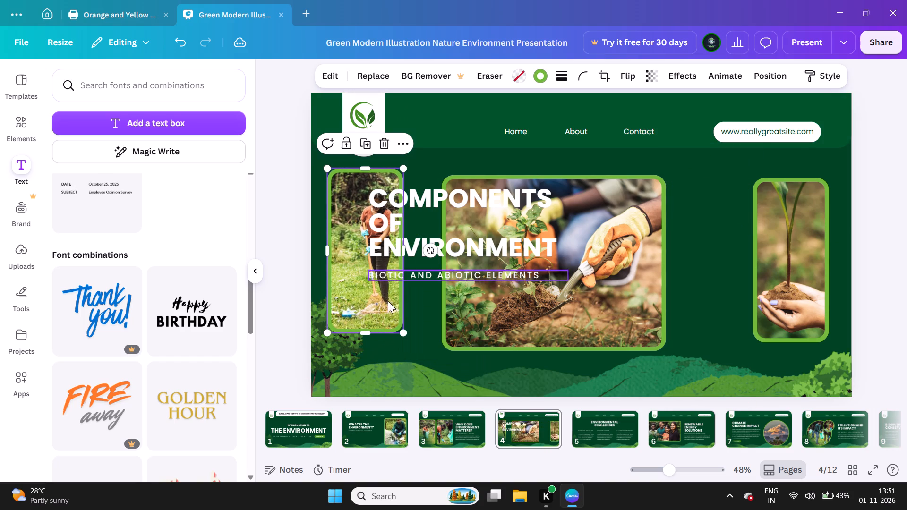
# Enlarge the raking woman's photo on page 4 down over the hills, and extend its top edge up to the logo tab.
pyautogui.moveTo(403, 331); pyautogui.dragTo(464, 390)
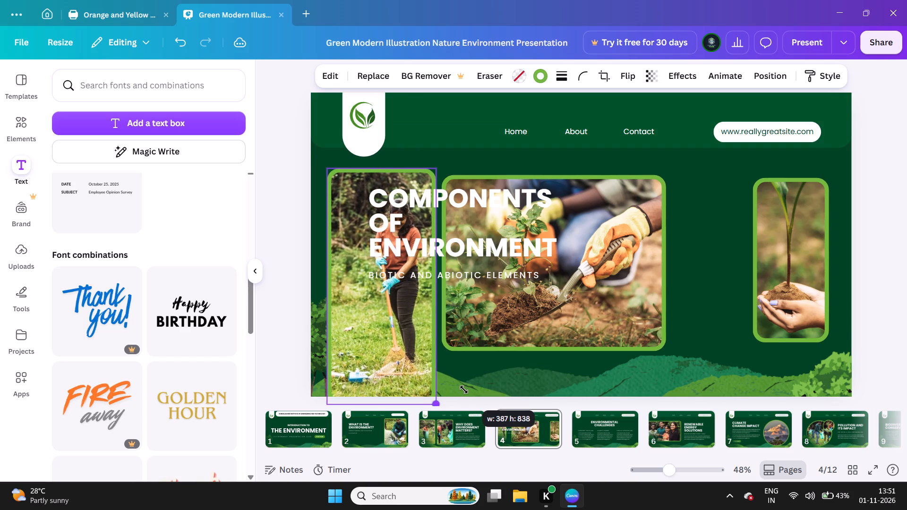
pyautogui.moveTo(464, 390); pyautogui.dragTo(460, 369)
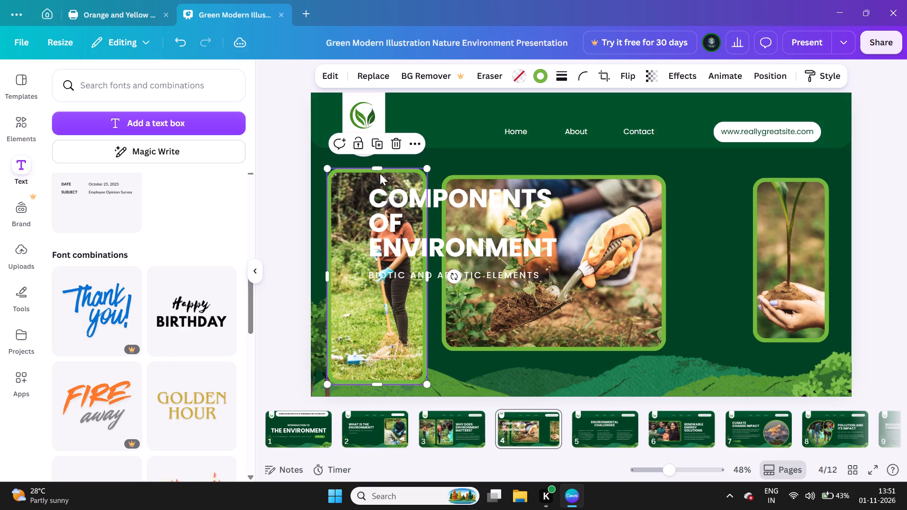
pyautogui.moveTo(375, 171); pyautogui.dragTo(370, 156)
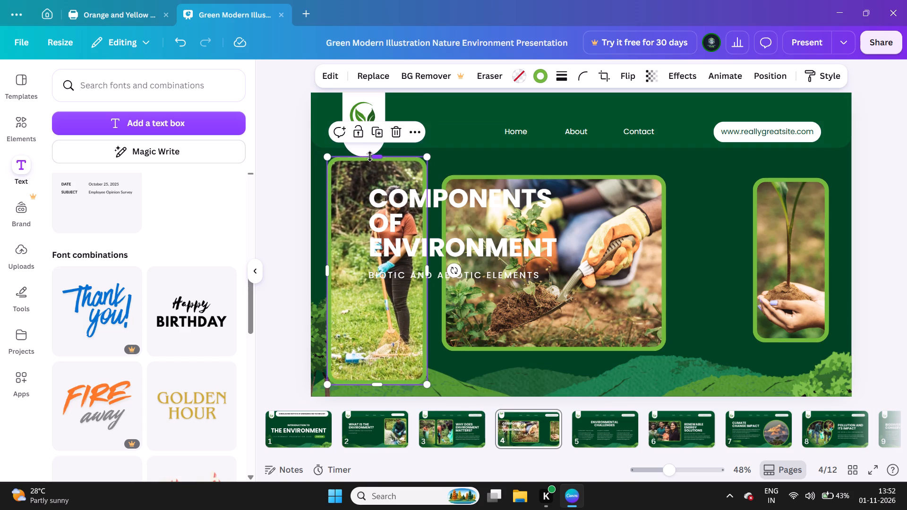
# Move page 4's seedling photo beside the centre photo and enlarge it, matching the raking photo's top and the centre photo's bottom.
pyautogui.click(789, 238)
pyautogui.moveTo(763, 246); pyautogui.dragTo(725, 241)
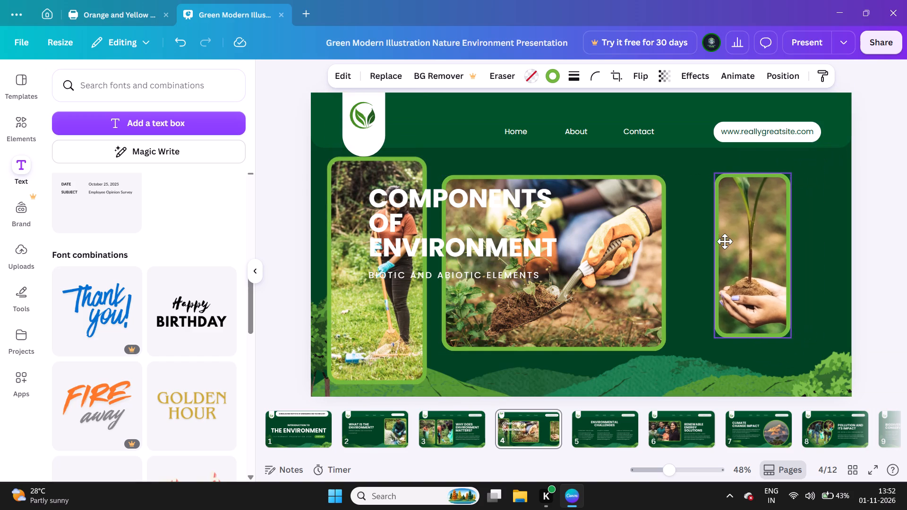
pyautogui.moveTo(725, 241); pyautogui.dragTo(686, 247)
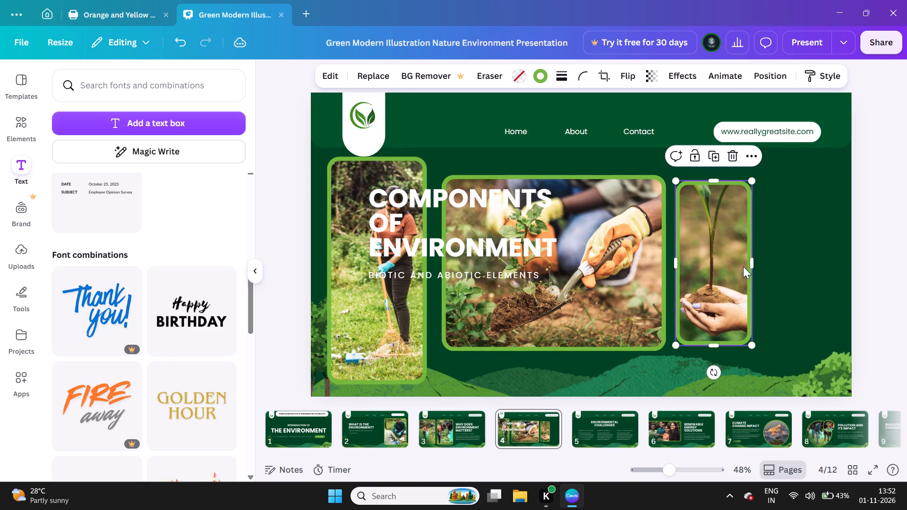
pyautogui.moveTo(752, 261); pyautogui.dragTo(851, 250)
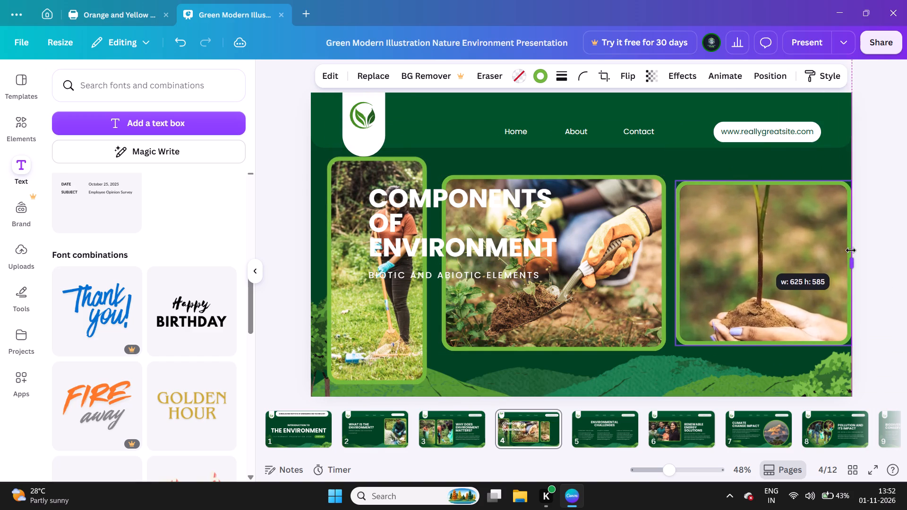
pyautogui.moveTo(851, 250); pyautogui.dragTo(798, 227)
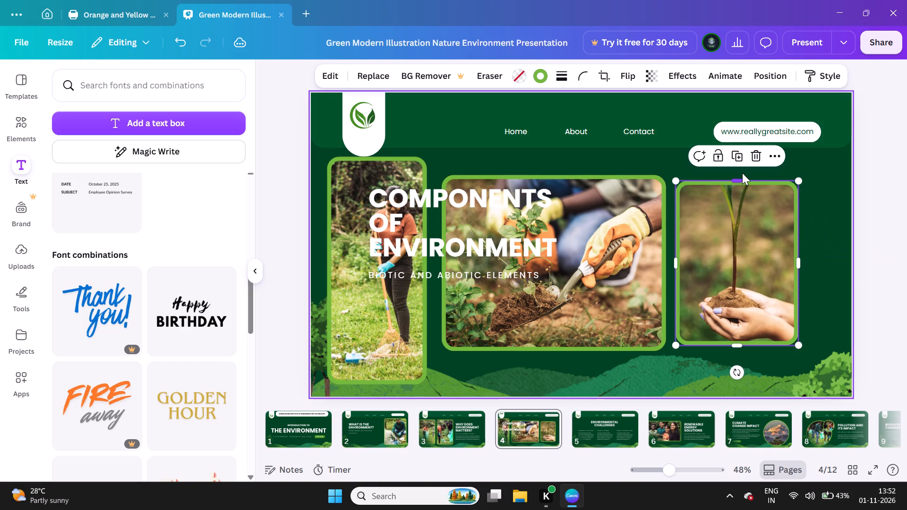
pyautogui.moveTo(740, 178); pyautogui.dragTo(734, 151)
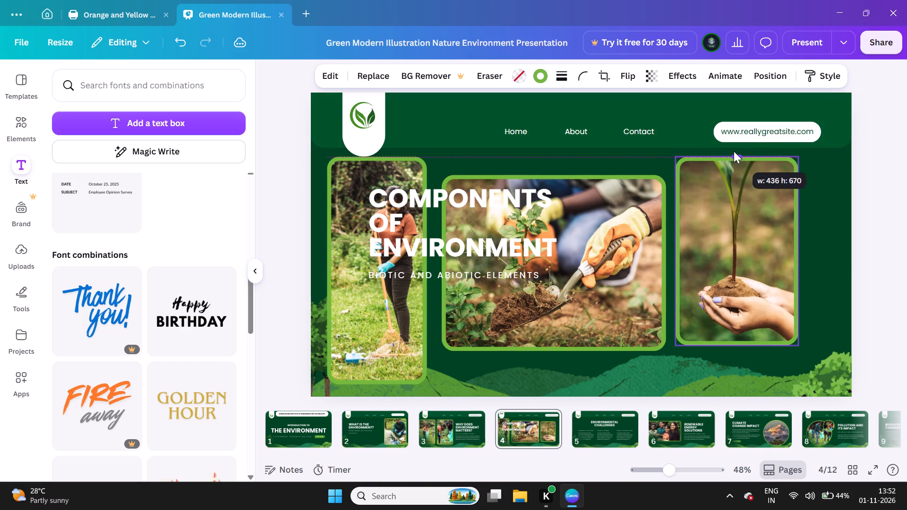
pyautogui.moveTo(740, 344); pyautogui.dragTo(739, 366)
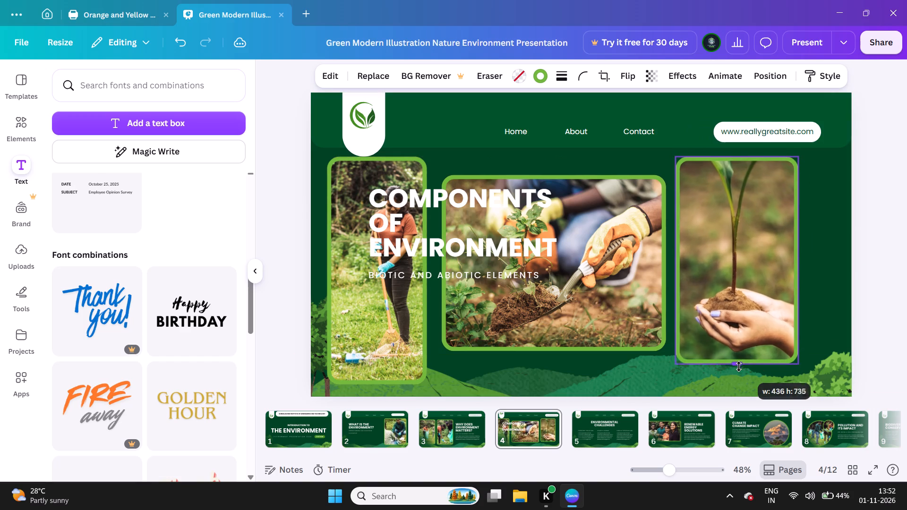
pyautogui.moveTo(739, 366); pyautogui.dragTo(738, 364)
pyautogui.moveTo(795, 365); pyautogui.dragTo(830, 350)
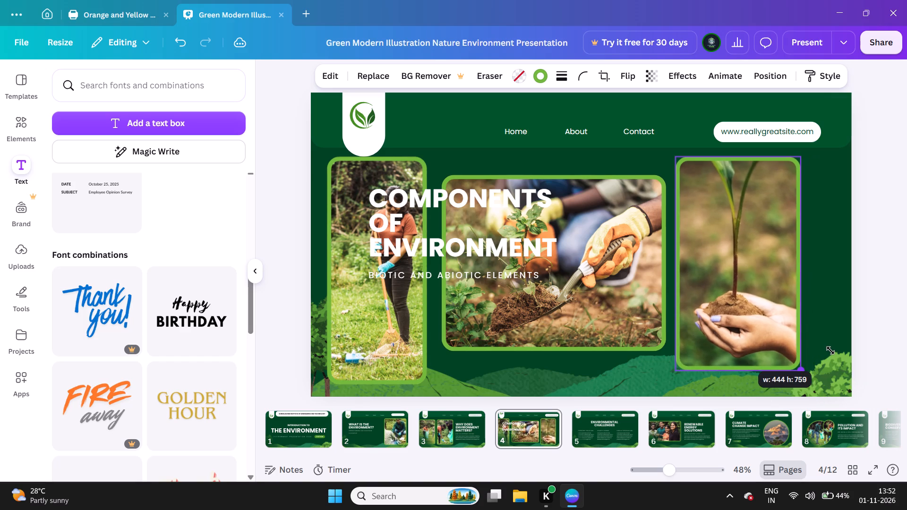
pyautogui.moveTo(830, 350); pyautogui.dragTo(815, 334)
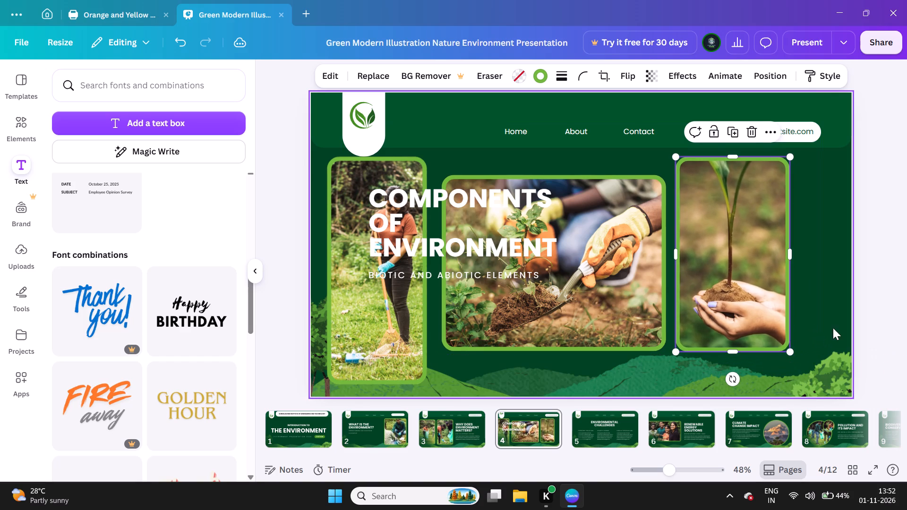
pyautogui.click(868, 223)
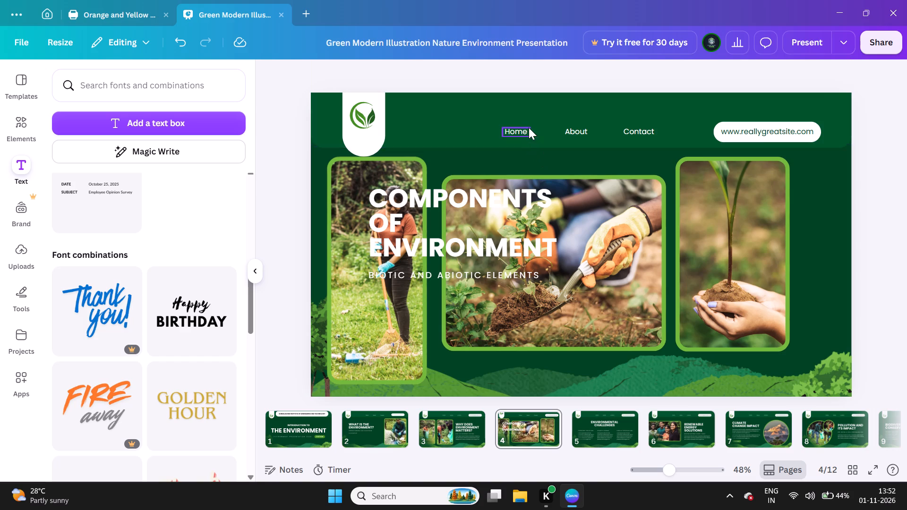
# Replace the website address in page 4's white header pill with the beginning of the contact e-mail address.
pyautogui.click(778, 129)
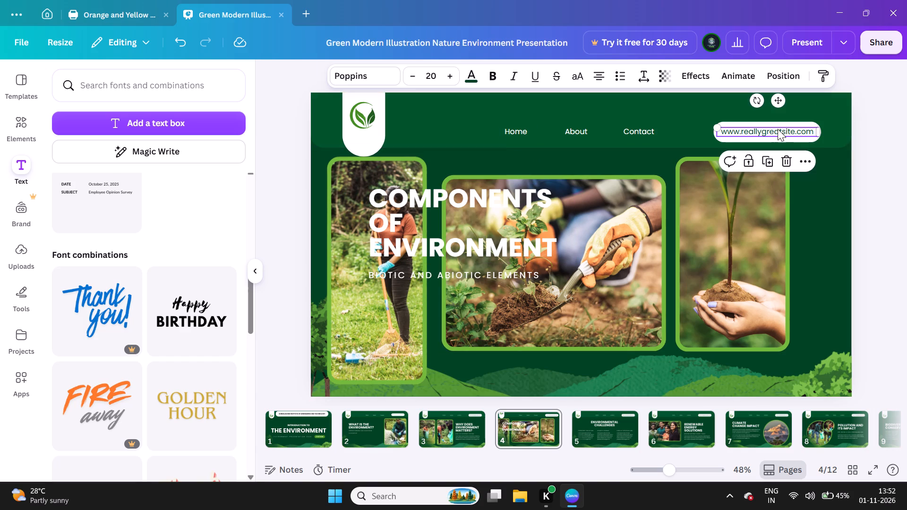
pyautogui.click(778, 129)
pyautogui.press('BackSpace')
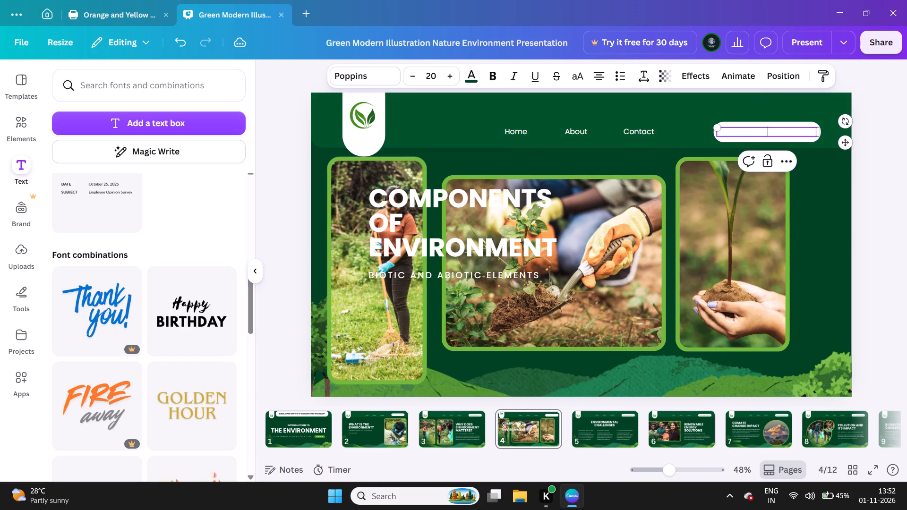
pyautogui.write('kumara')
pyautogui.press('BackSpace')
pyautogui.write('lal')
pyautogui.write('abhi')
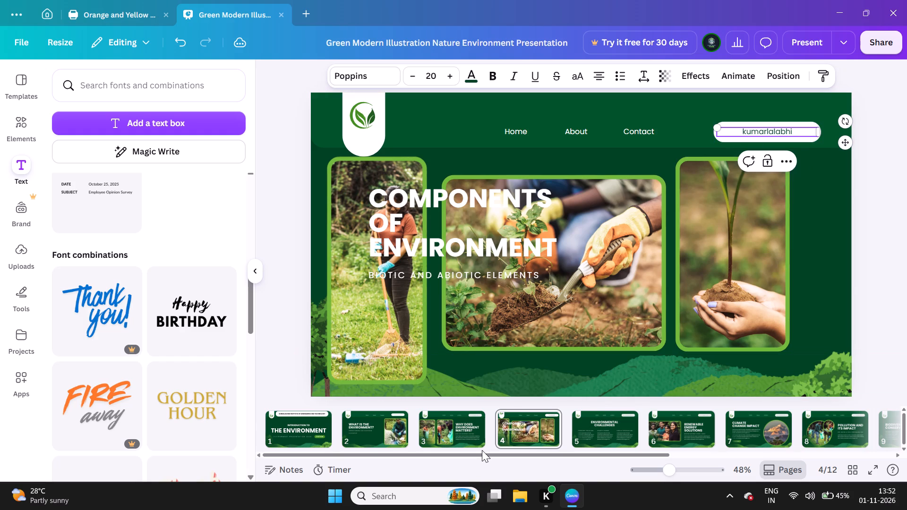
# Delete the small e-mail text from the white header pill on page 2, keeping the pill itself.
pyautogui.click(454, 435)
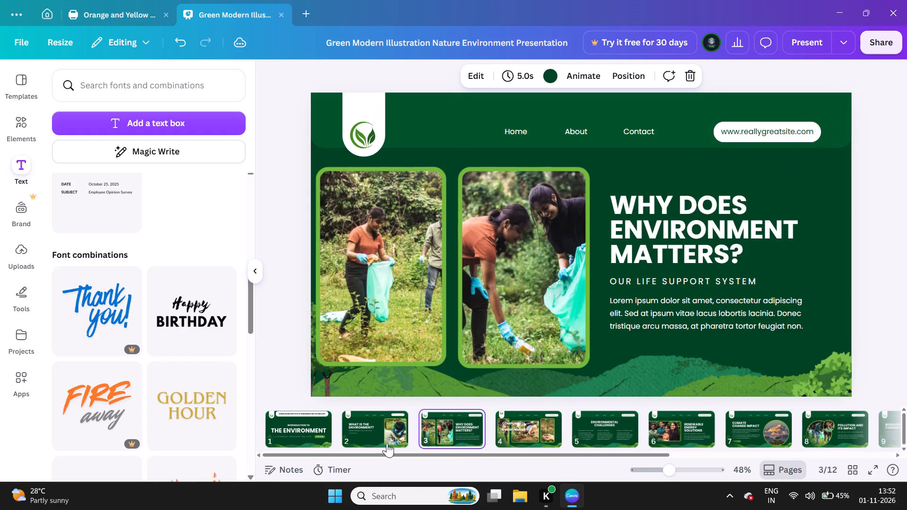
pyautogui.click(382, 443)
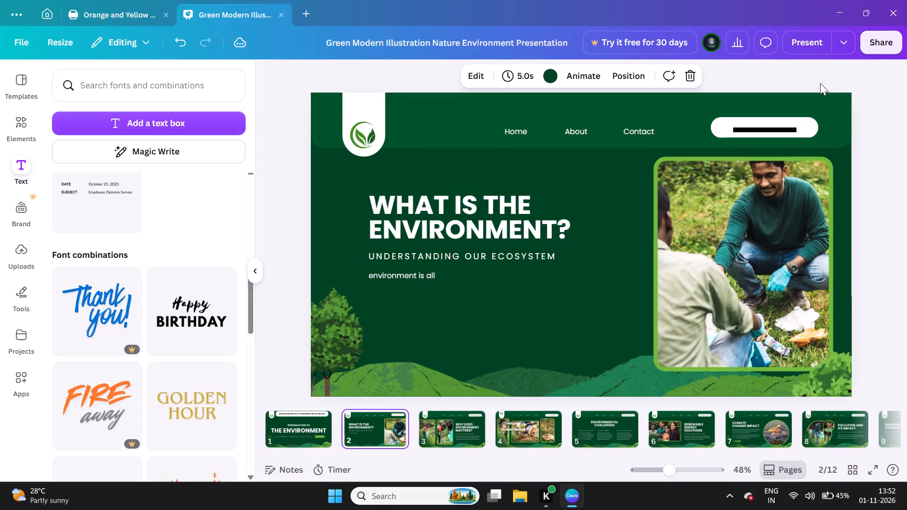
pyautogui.click(761, 132)
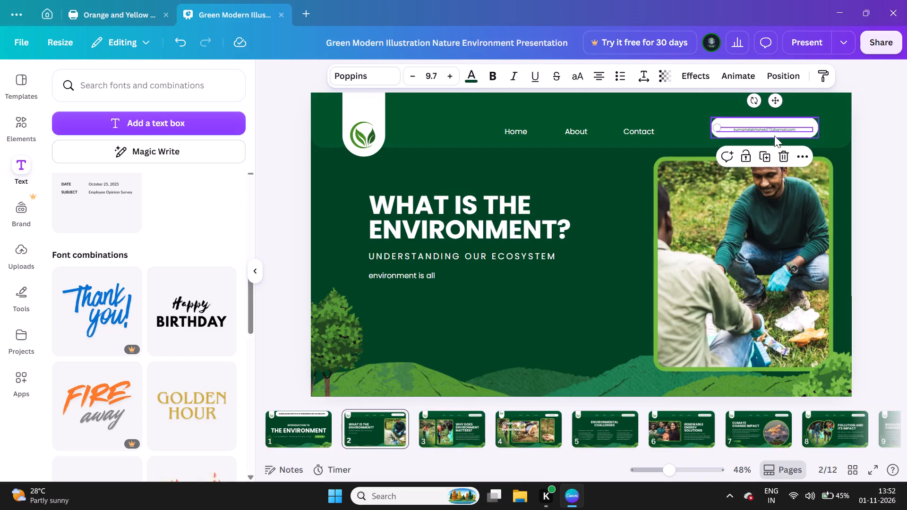
pyautogui.click(783, 152)
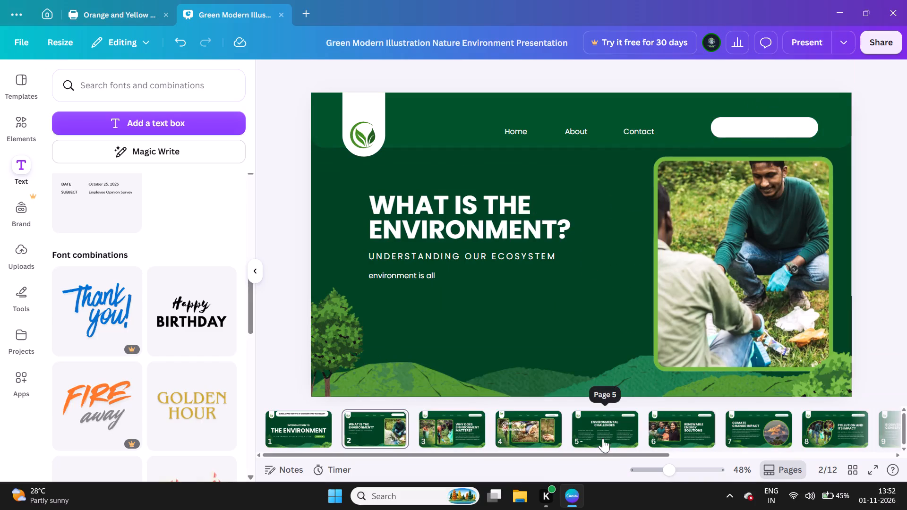
# Replace the heading on page 5 with "ENVIRONMENT CHALLANGES".
pyautogui.click(598, 433)
pyautogui.click(554, 424)
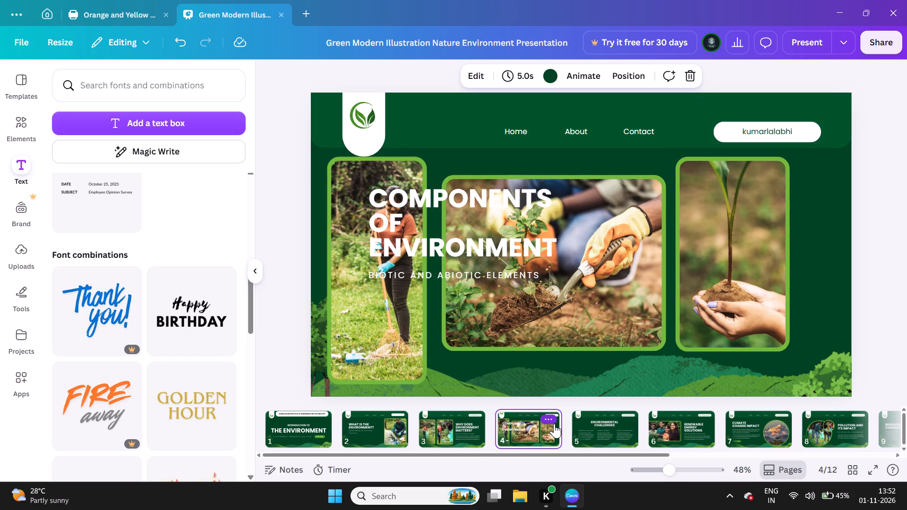
pyautogui.click(594, 440)
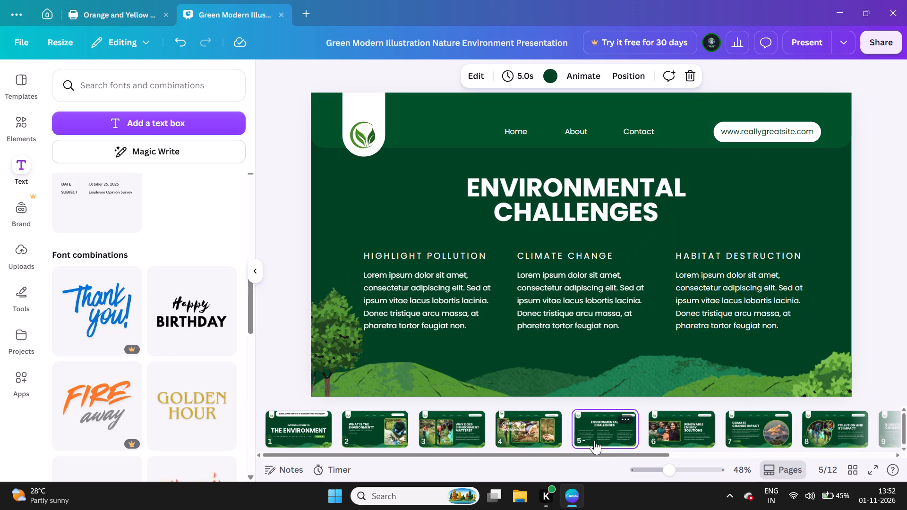
pyautogui.click(566, 216)
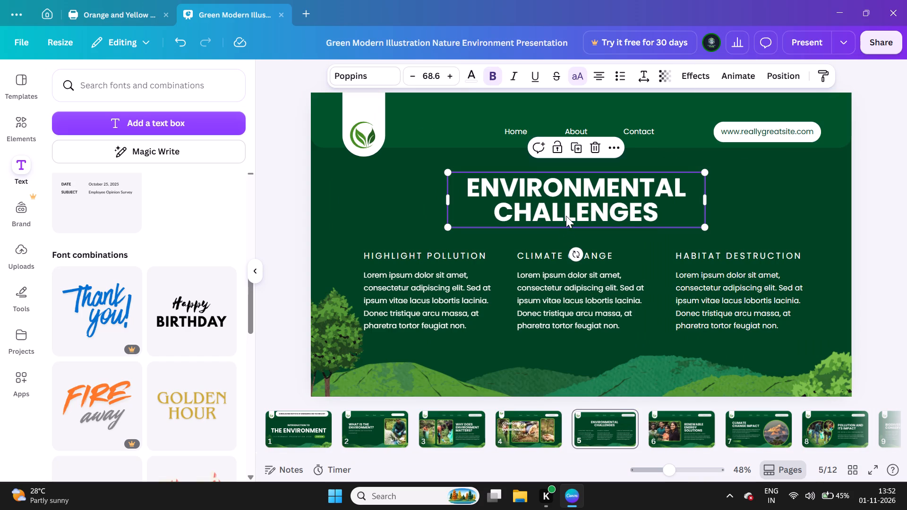
pyautogui.click(566, 216)
pyautogui.press('BackSpace')
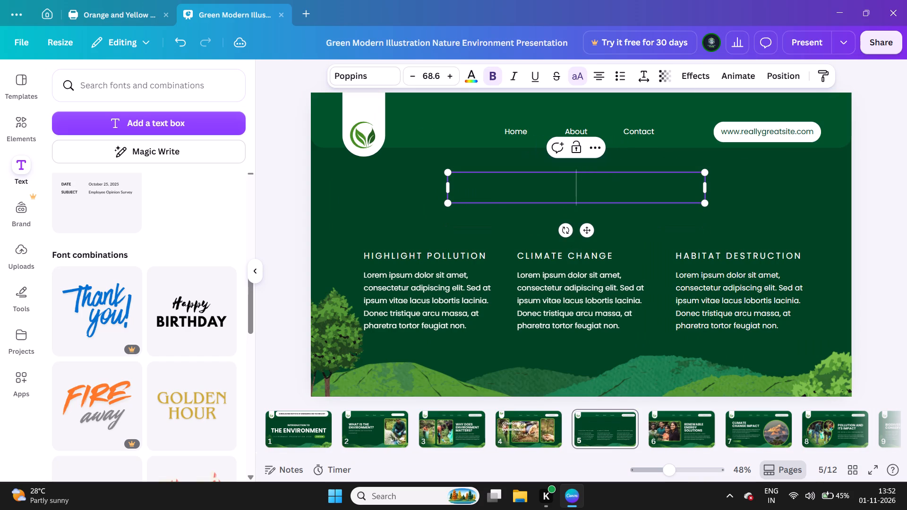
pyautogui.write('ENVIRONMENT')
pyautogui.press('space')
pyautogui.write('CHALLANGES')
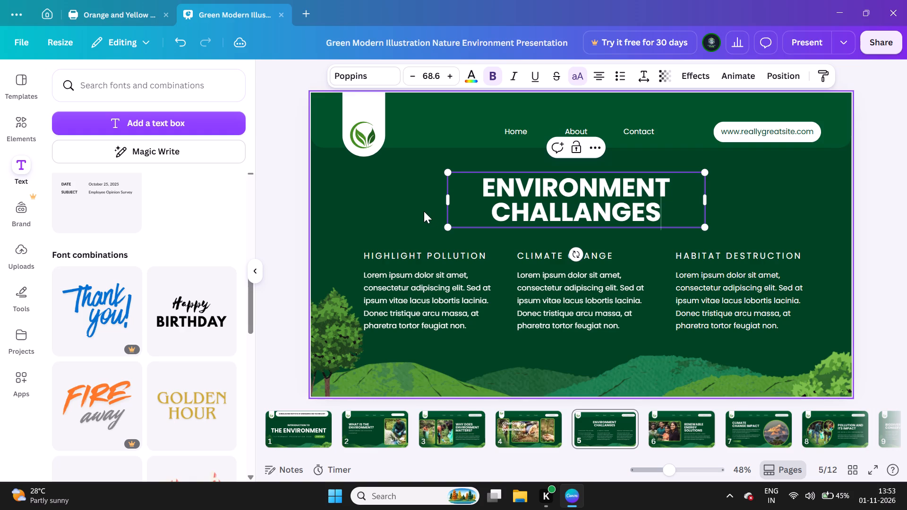
pyautogui.click(424, 211)
# Move the leaf logo up inside the white header tab on page 5, keeping it centred horizontally.
pyautogui.click(352, 140)
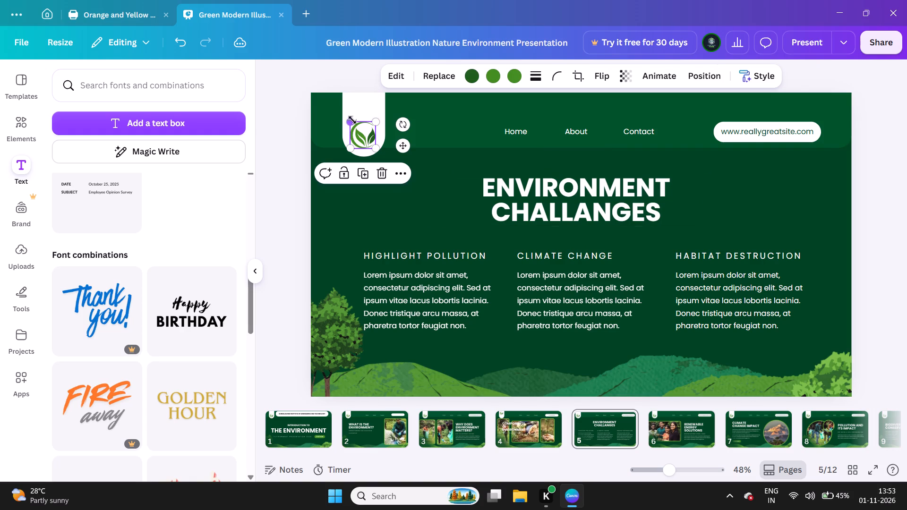
pyautogui.moveTo(358, 134); pyautogui.dragTo(354, 117)
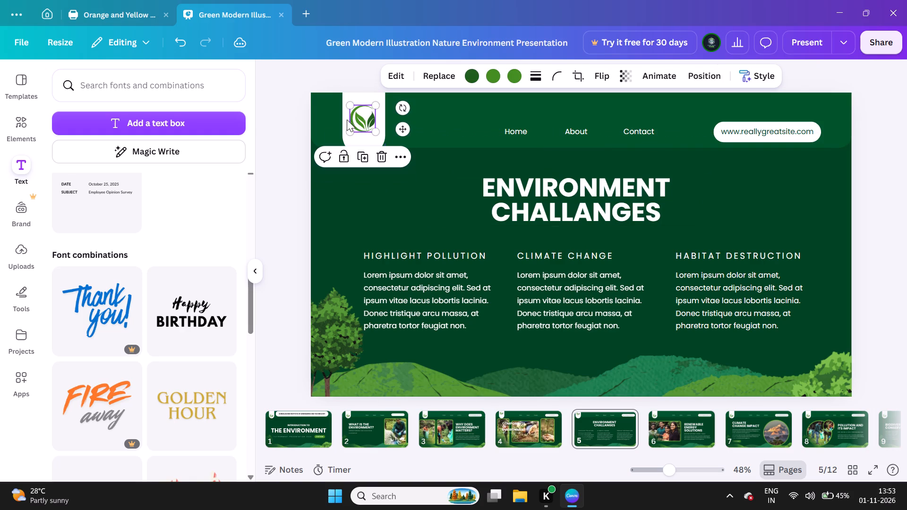
pyautogui.click(286, 153)
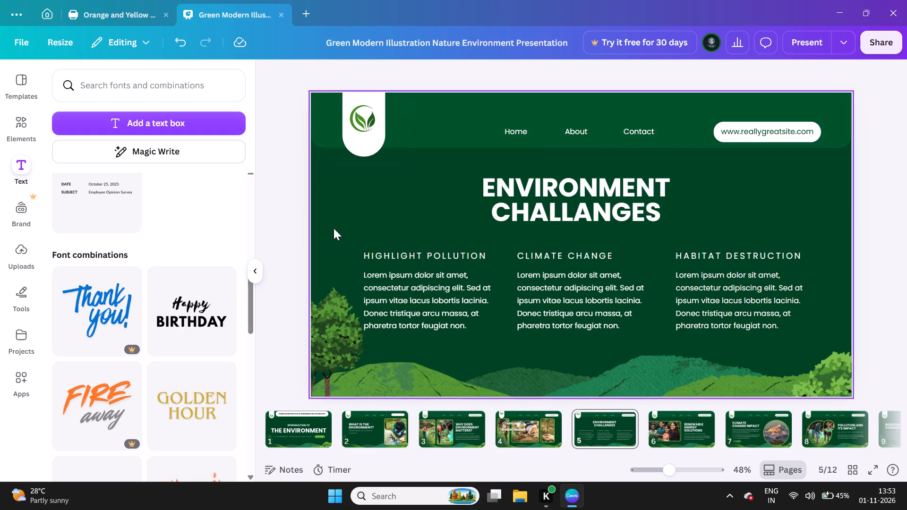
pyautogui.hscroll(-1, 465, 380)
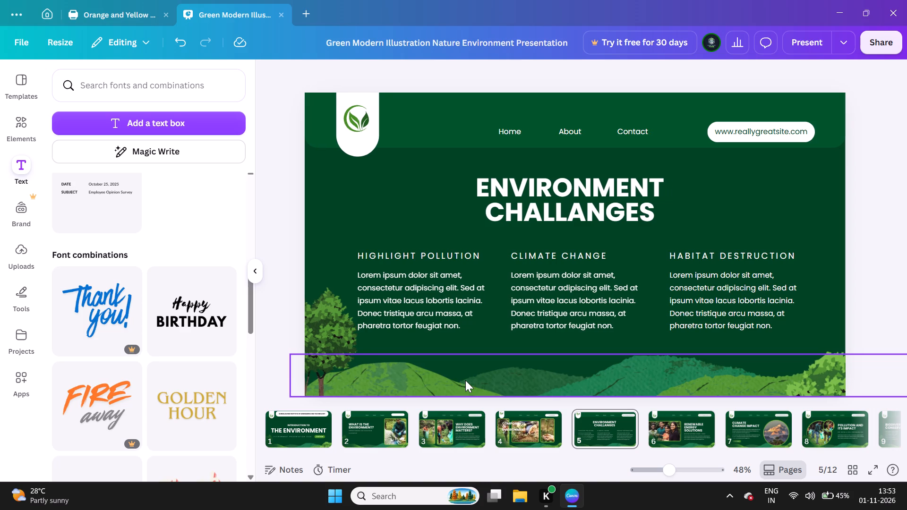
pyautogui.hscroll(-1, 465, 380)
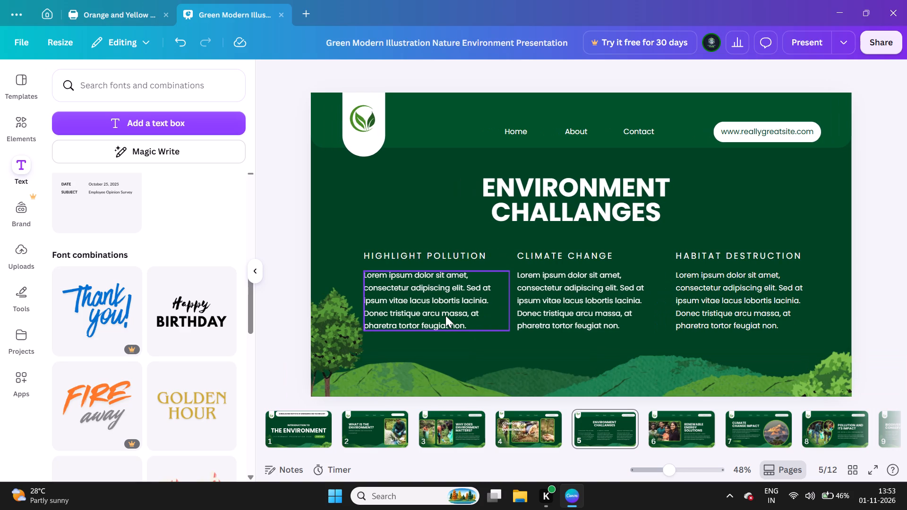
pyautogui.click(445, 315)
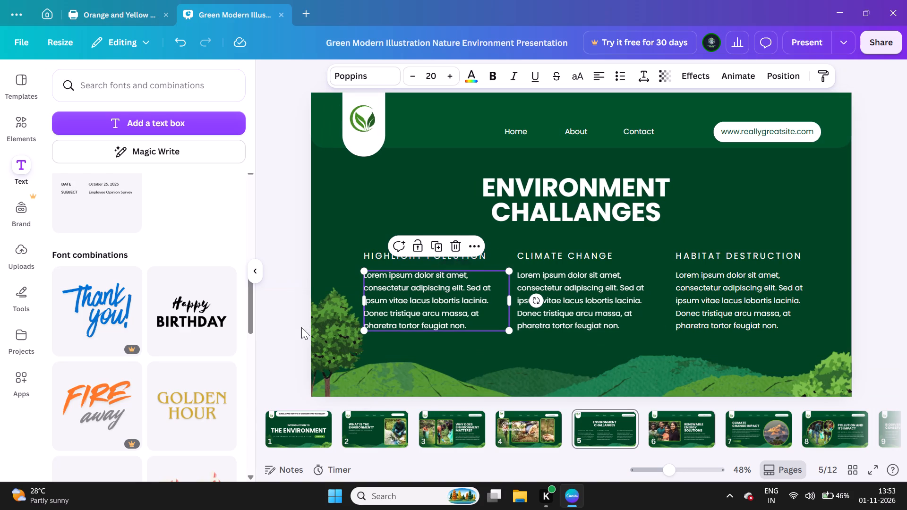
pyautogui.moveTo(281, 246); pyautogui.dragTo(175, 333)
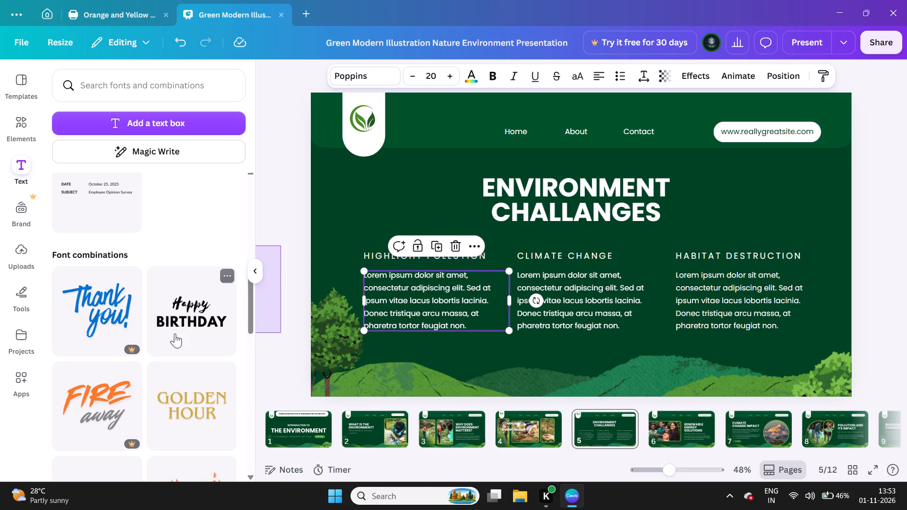
# Enlarge the group photo on page 6 proportionally from its lower corner until it extends behind the heading and text.
pyautogui.click(691, 427)
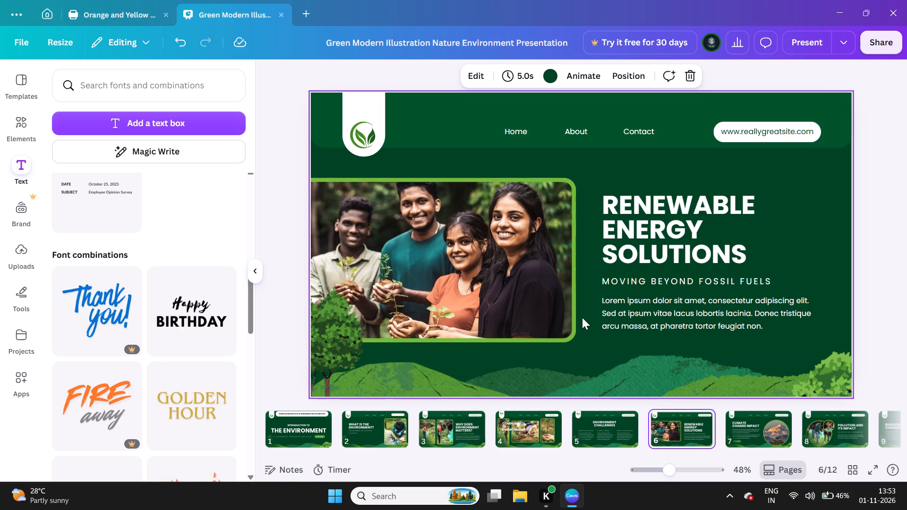
pyautogui.click(496, 269)
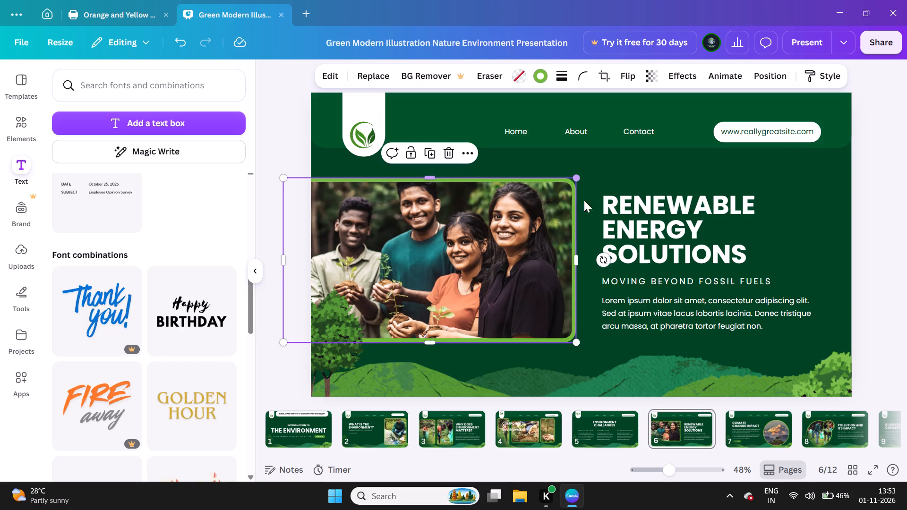
pyautogui.rightClick(454, 237)
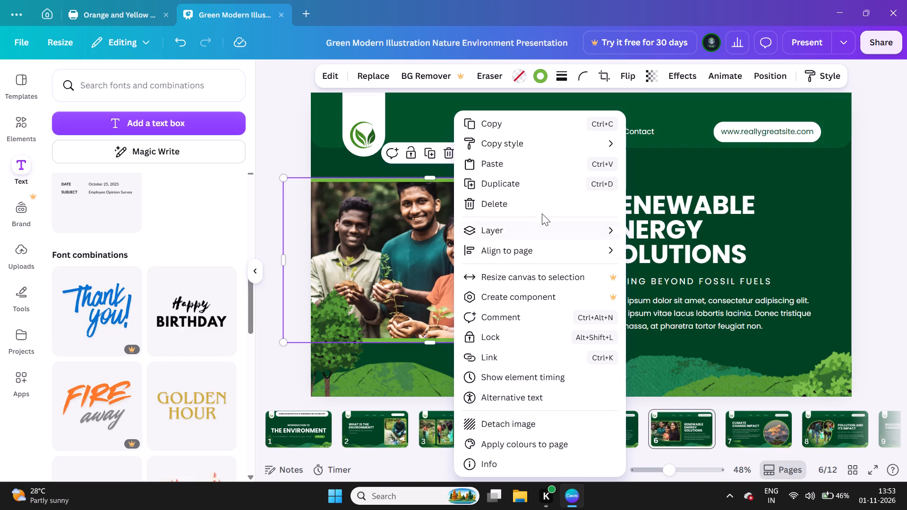
pyautogui.click(395, 299)
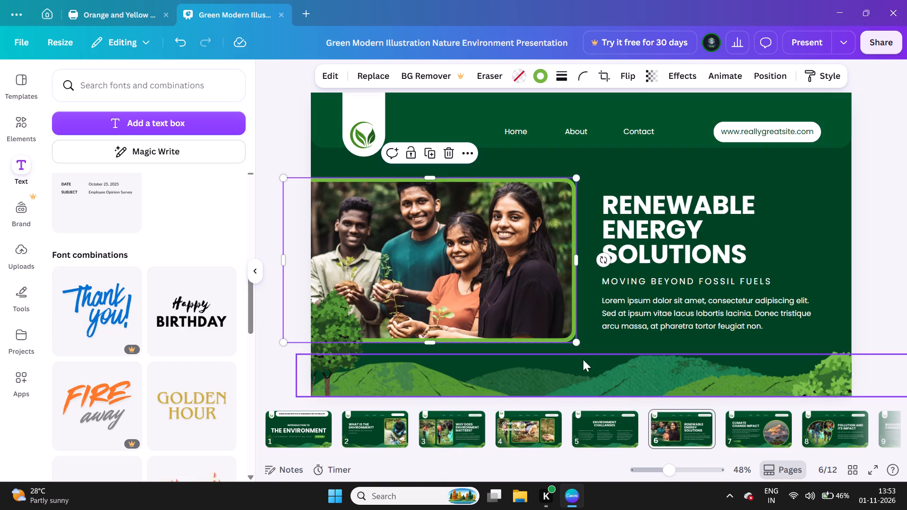
pyautogui.moveTo(575, 341); pyautogui.dragTo(796, 372)
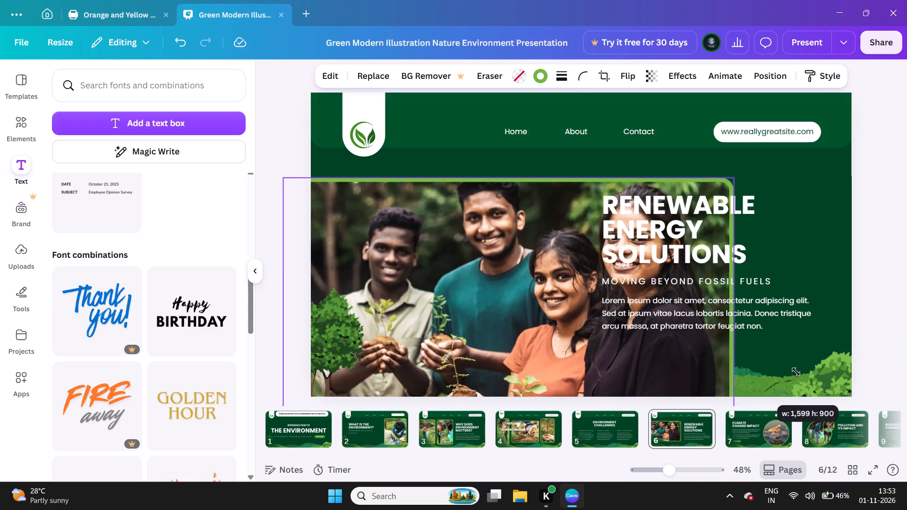
pyautogui.moveTo(796, 372); pyautogui.dragTo(877, 248)
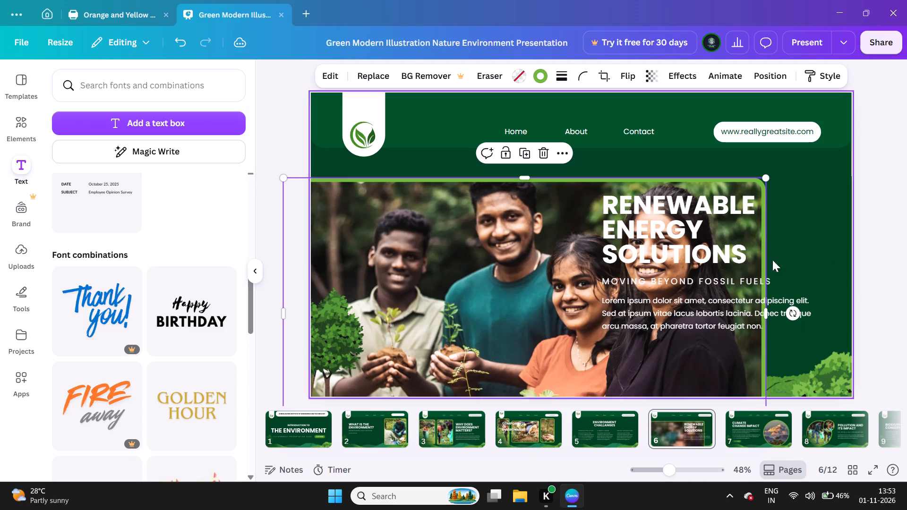
# Move the enlarged photo on page 6 up and to the right, tucking its top edge behind the header band.
pyautogui.click(537, 261)
pyautogui.moveTo(537, 261); pyautogui.dragTo(625, 187)
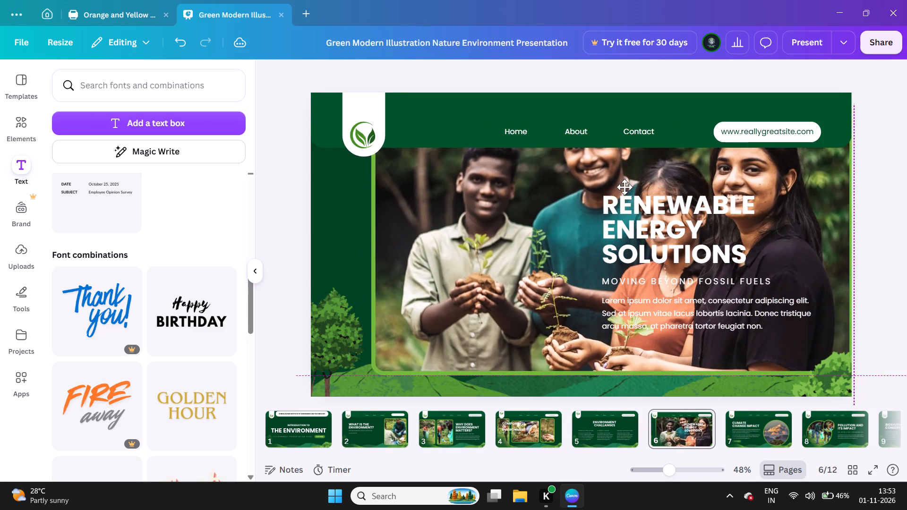
pyautogui.moveTo(625, 187); pyautogui.dragTo(633, 220)
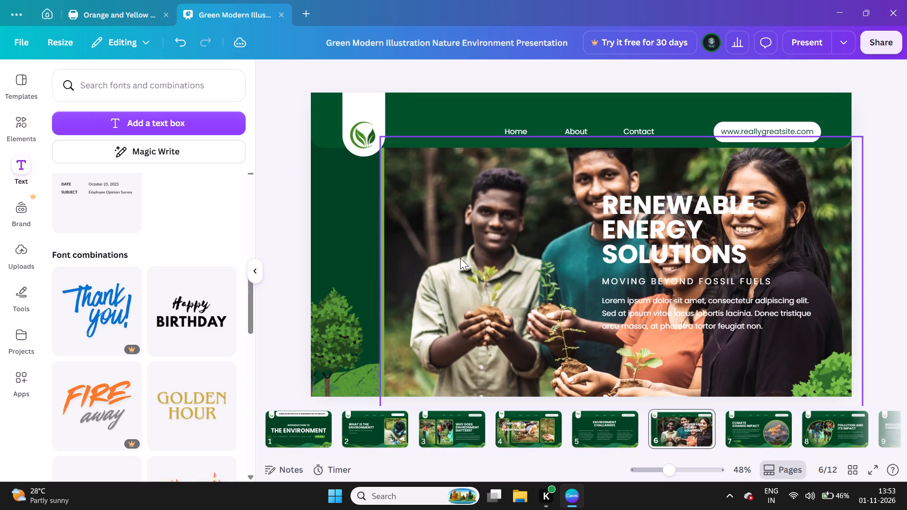
pyautogui.moveTo(382, 181); pyautogui.dragTo(351, 94)
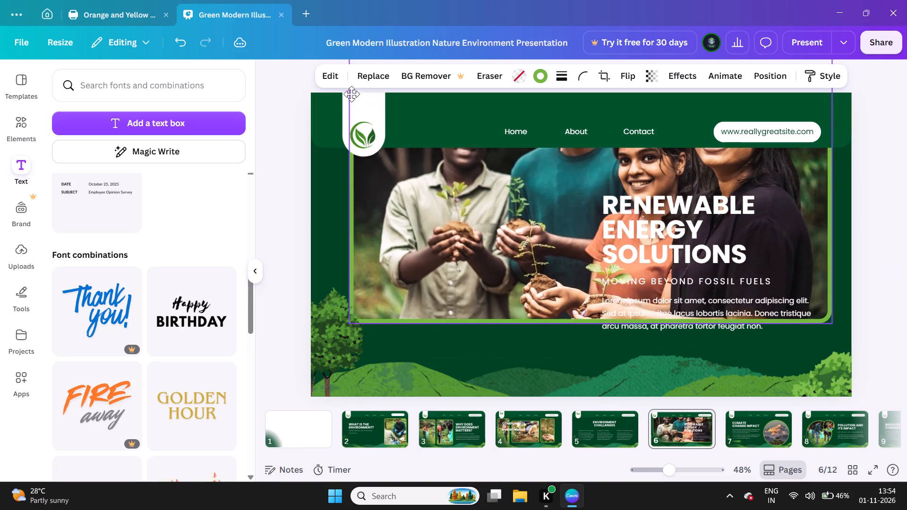
pyautogui.moveTo(351, 94); pyautogui.dragTo(374, 179)
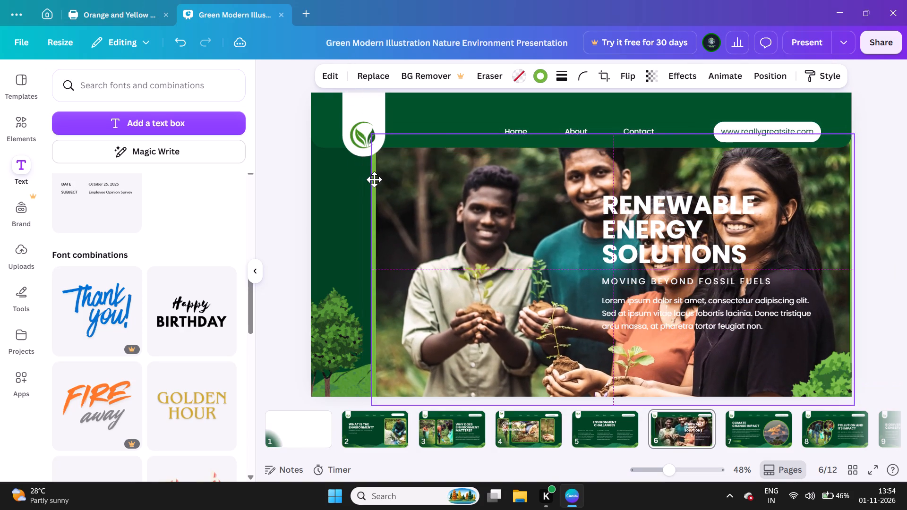
pyautogui.moveTo(374, 179); pyautogui.dragTo(371, 192)
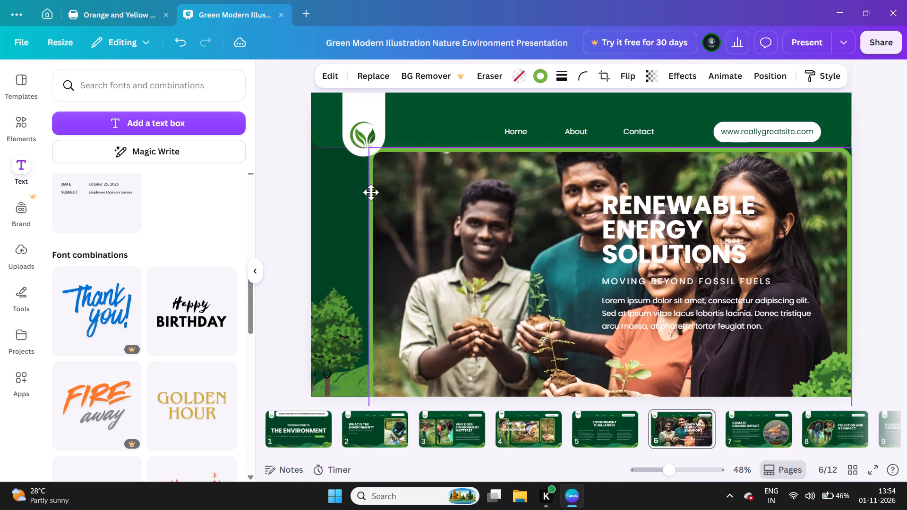
pyautogui.moveTo(371, 192); pyautogui.dragTo(363, 183)
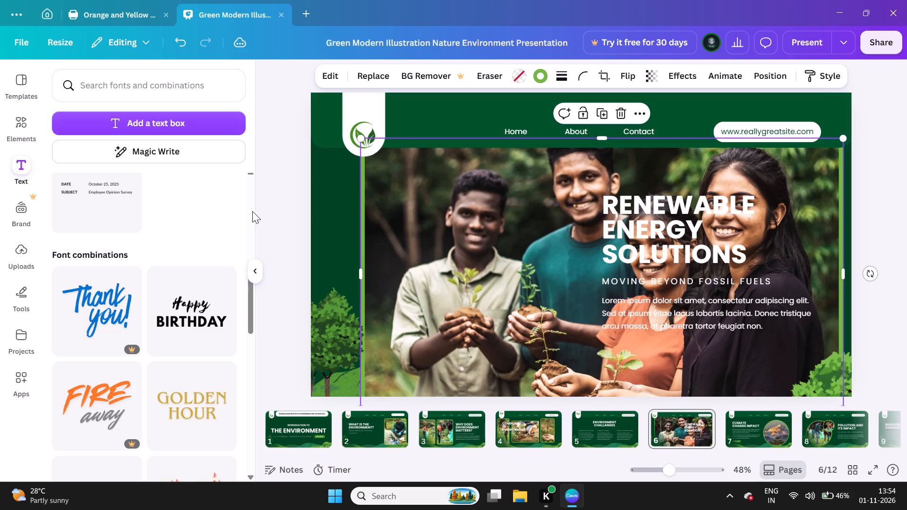
# Stretch the photo past page 6's left edge and lower it so its green top border sits just below the header band.
pyautogui.click(252, 211)
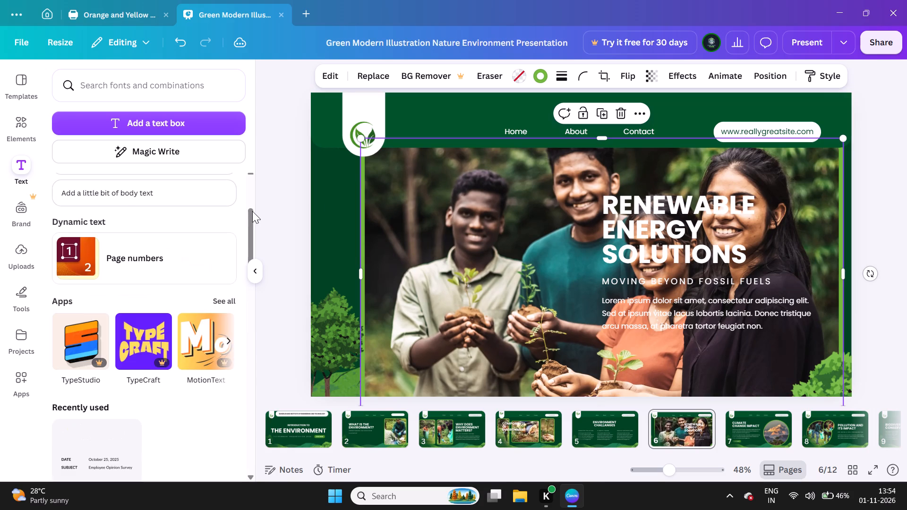
pyautogui.moveTo(359, 250); pyautogui.dragTo(307, 266)
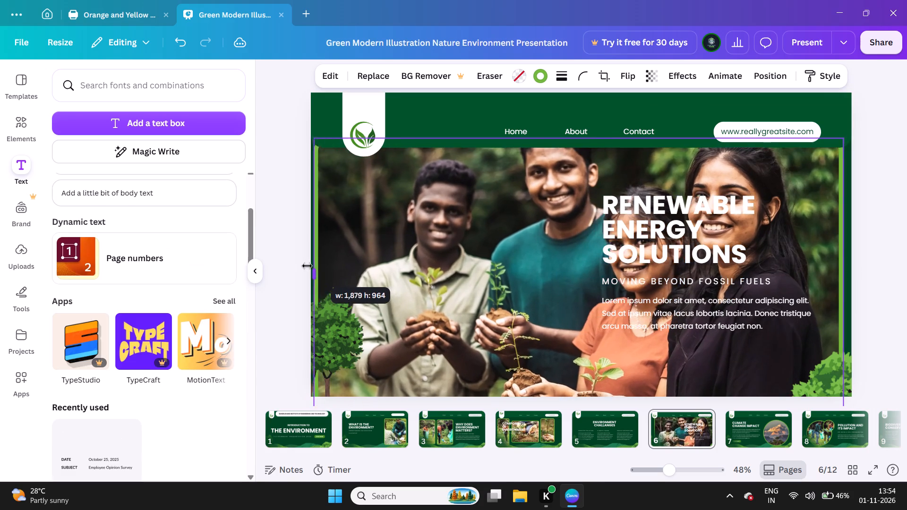
pyautogui.moveTo(307, 266); pyautogui.dragTo(296, 264)
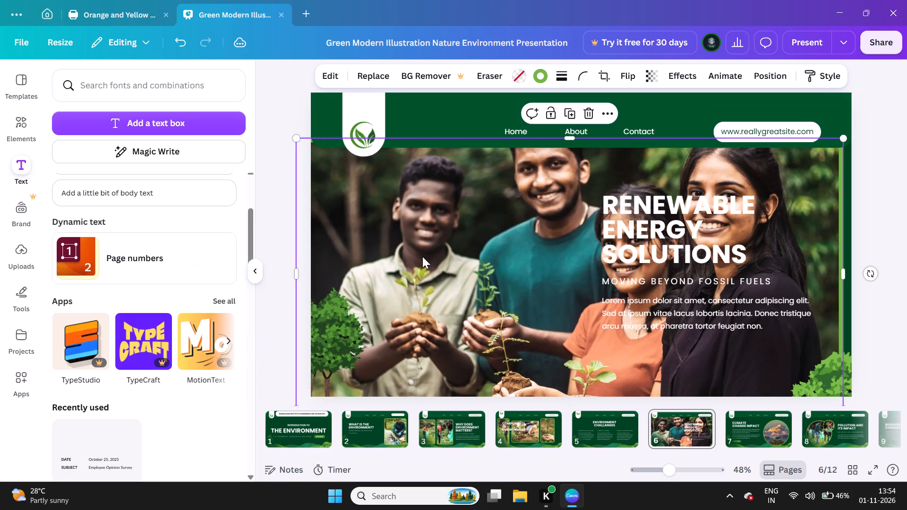
pyautogui.moveTo(561, 249); pyautogui.dragTo(562, 266)
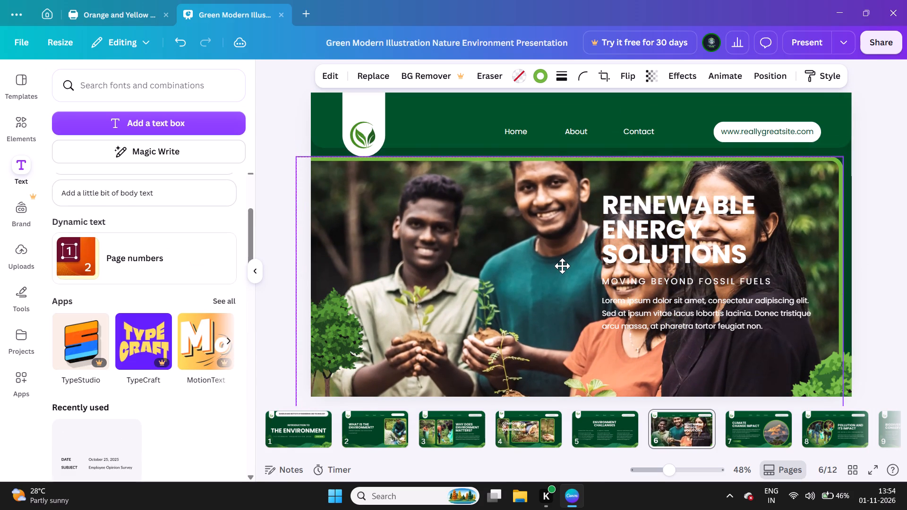
pyautogui.moveTo(562, 266); pyautogui.dragTo(562, 259)
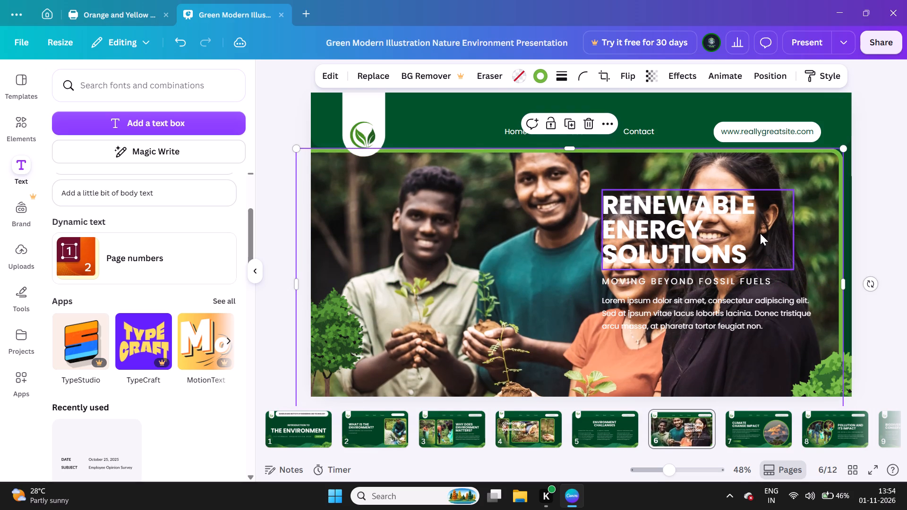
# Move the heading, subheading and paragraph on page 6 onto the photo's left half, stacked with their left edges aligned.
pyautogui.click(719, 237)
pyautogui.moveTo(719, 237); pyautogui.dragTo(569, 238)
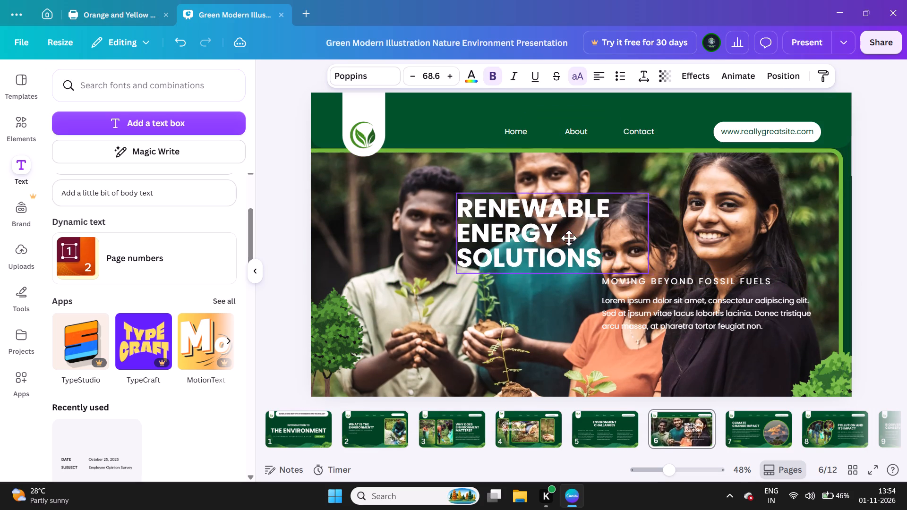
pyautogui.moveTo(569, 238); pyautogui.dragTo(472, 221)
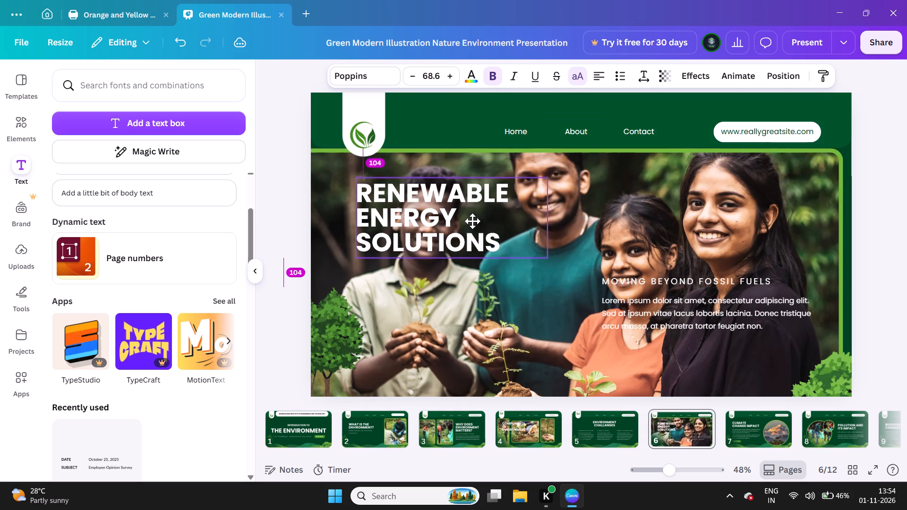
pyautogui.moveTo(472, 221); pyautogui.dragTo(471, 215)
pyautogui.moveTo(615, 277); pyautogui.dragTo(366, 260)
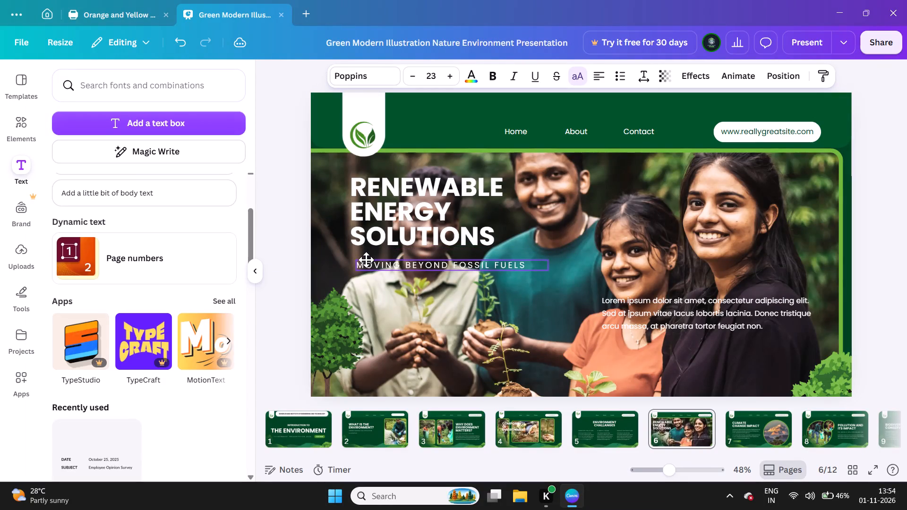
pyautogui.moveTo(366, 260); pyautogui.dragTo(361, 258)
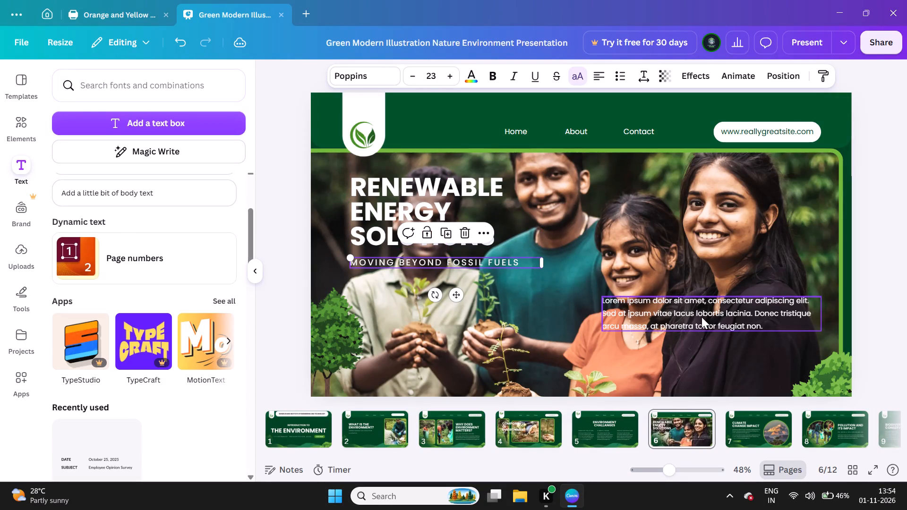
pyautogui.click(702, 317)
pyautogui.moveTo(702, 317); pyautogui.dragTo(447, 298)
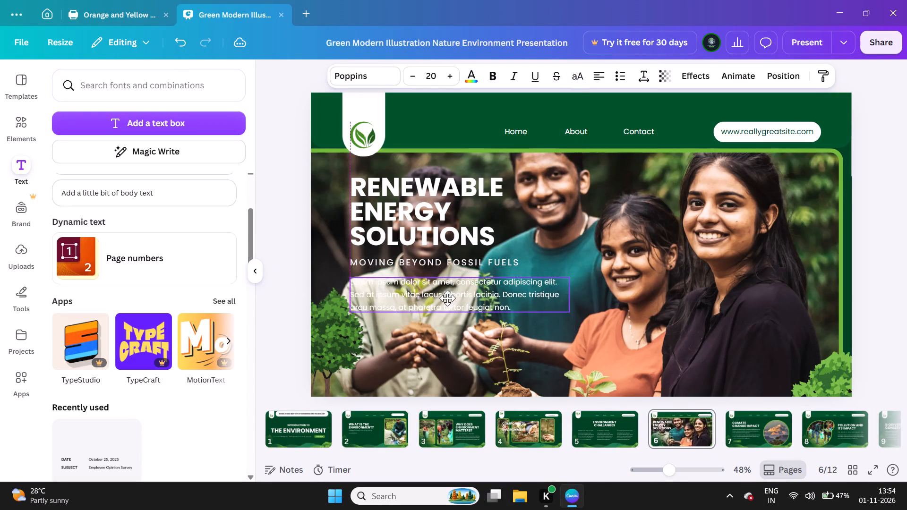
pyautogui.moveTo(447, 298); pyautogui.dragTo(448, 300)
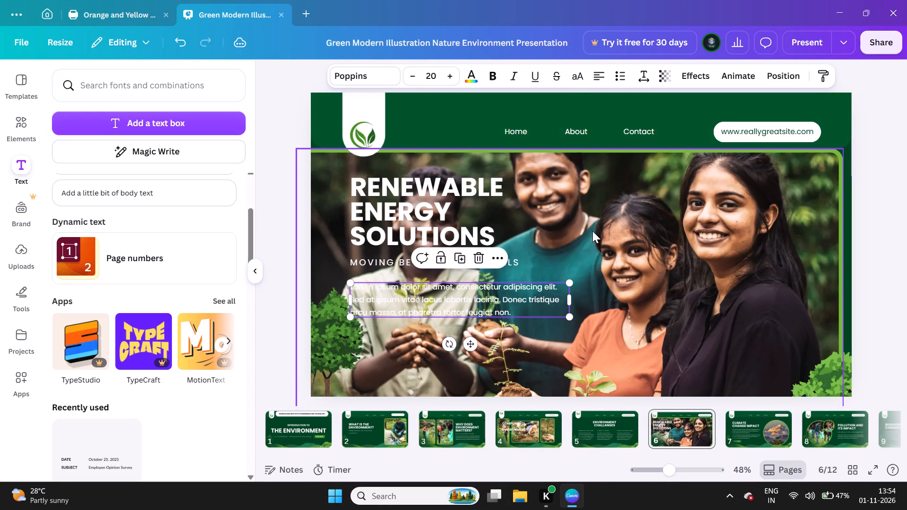
# Move the paragraph and the "MOVING BEYOND FOSSIL FUELS" subheading to the photo's lower right, left-aligned with the subheading on top.
pyautogui.click(588, 224)
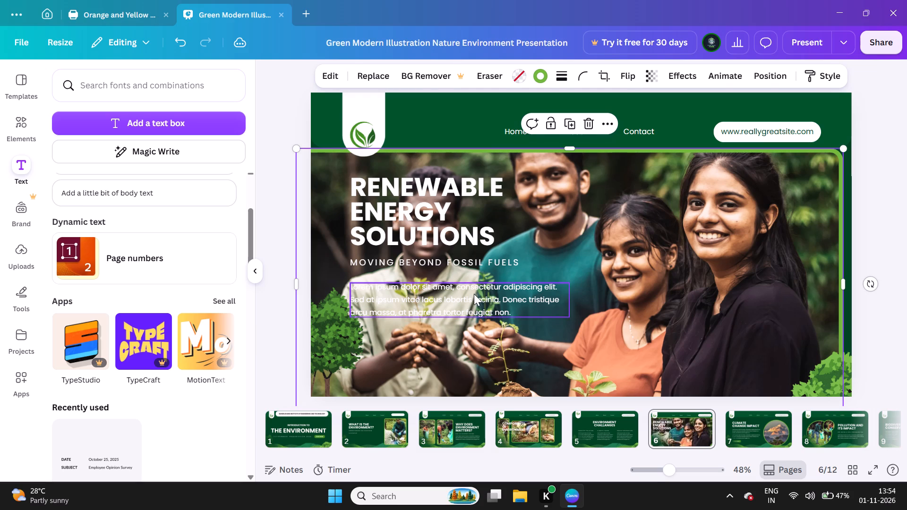
pyautogui.moveTo(474, 294); pyautogui.dragTo(754, 331)
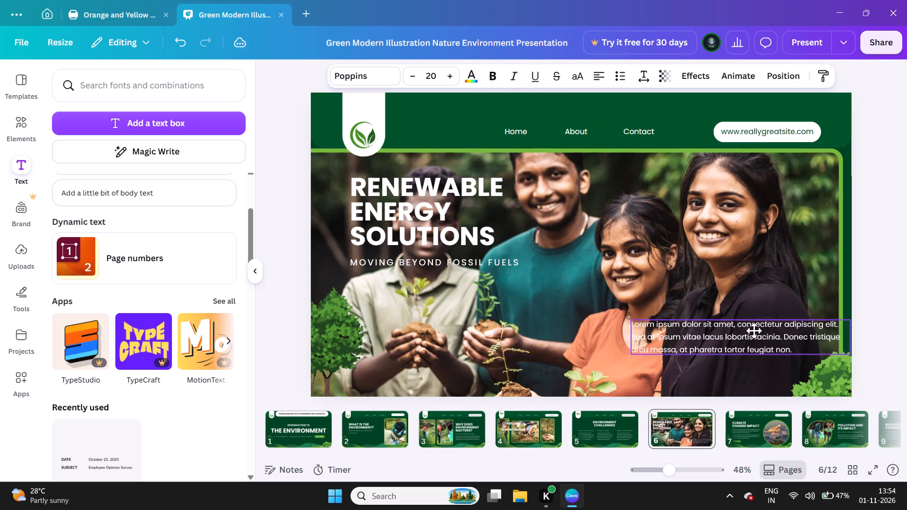
pyautogui.moveTo(754, 331); pyautogui.dragTo(736, 360)
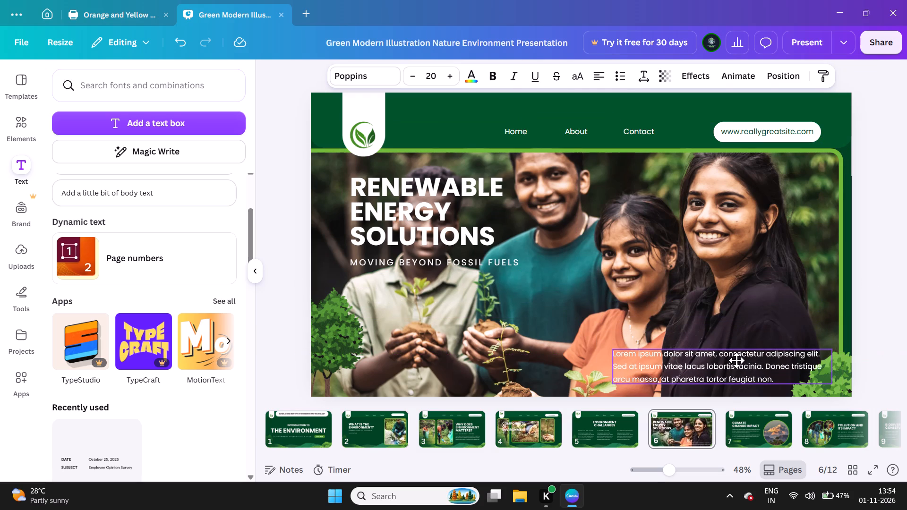
pyautogui.moveTo(736, 360); pyautogui.dragTo(736, 359)
pyautogui.moveTo(485, 262); pyautogui.dragTo(750, 328)
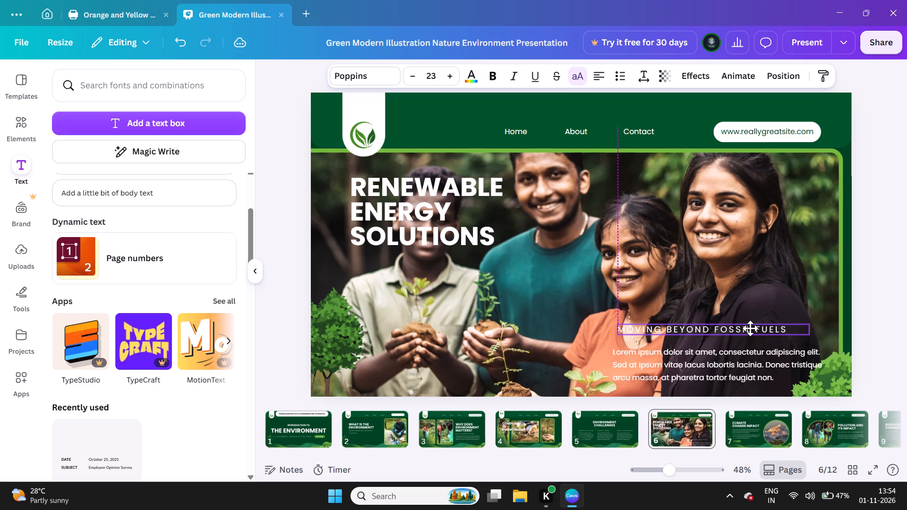
pyautogui.moveTo(750, 328); pyautogui.dragTo(798, 296)
pyautogui.moveTo(755, 355); pyautogui.dragTo(813, 306)
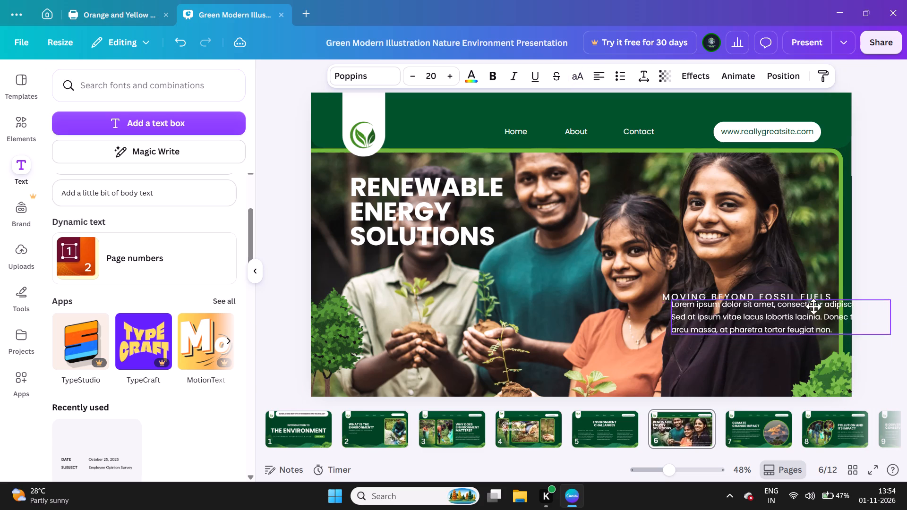
pyautogui.moveTo(813, 306); pyautogui.dragTo(804, 317)
# Move the "RENEWABLE ENERGY SOLUTIONS" heading to the photo's right side, above and slightly left of the subheading.
pyautogui.click(445, 212)
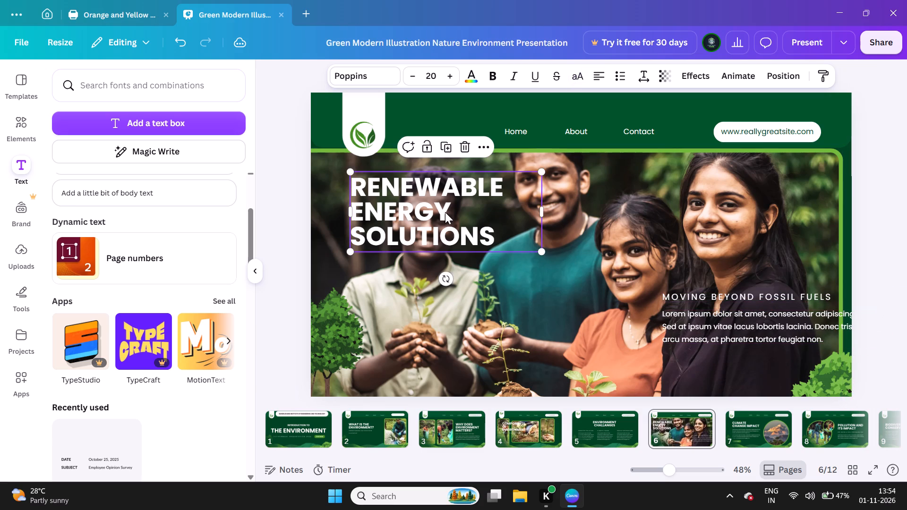
pyautogui.moveTo(445, 212); pyautogui.dragTo(748, 250)
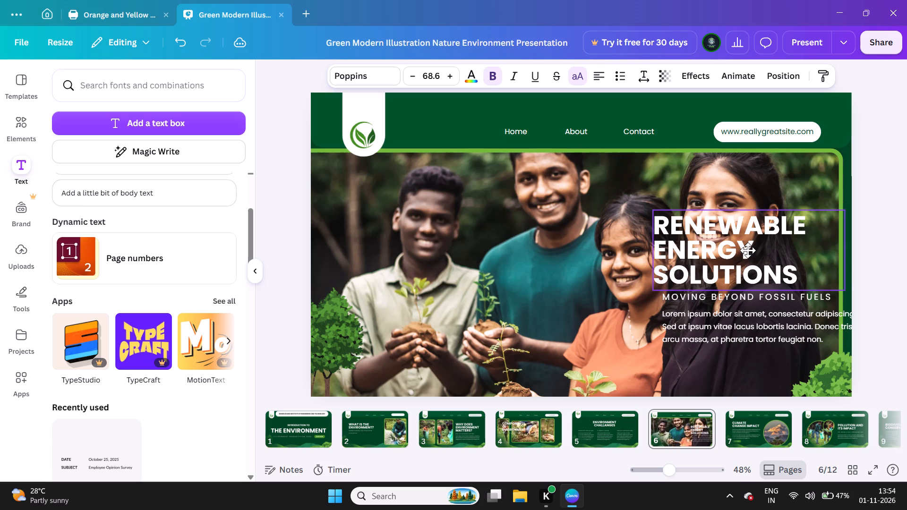
pyautogui.moveTo(748, 250); pyautogui.dragTo(735, 236)
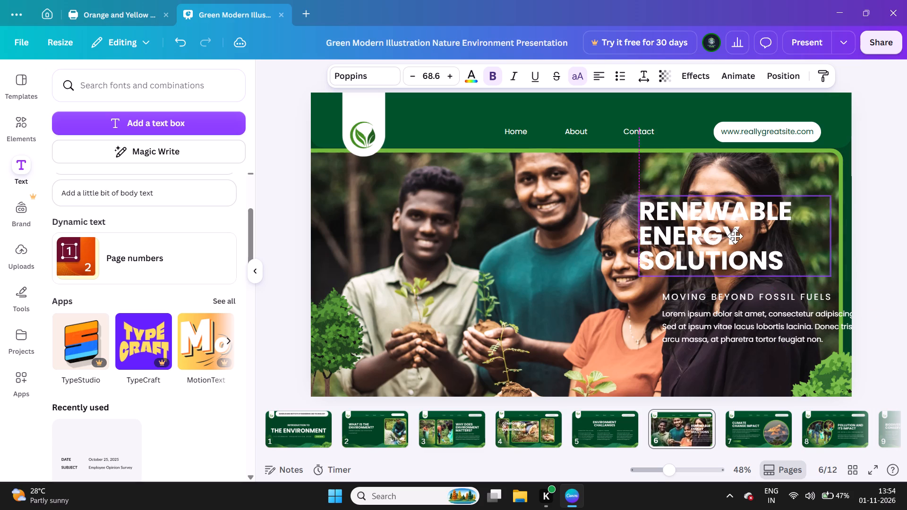
pyautogui.moveTo(735, 236); pyautogui.dragTo(735, 236)
pyautogui.click(586, 259)
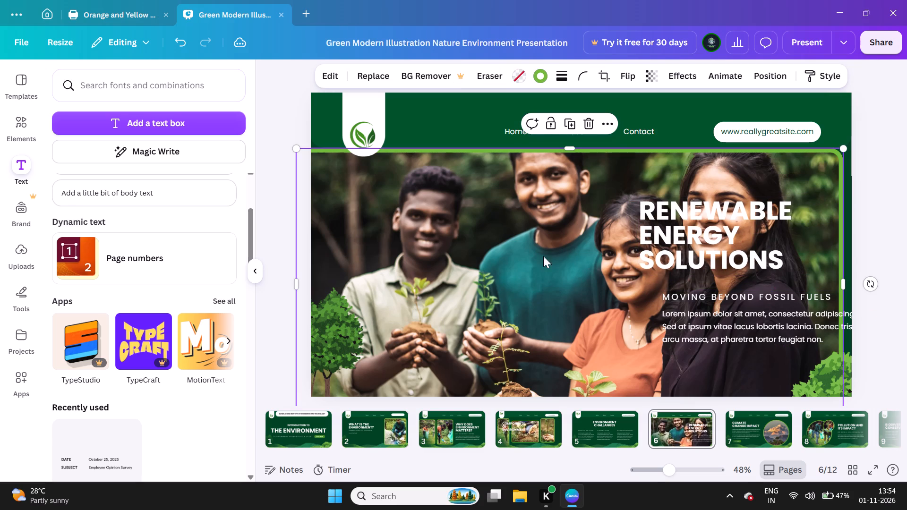
pyautogui.click(281, 93)
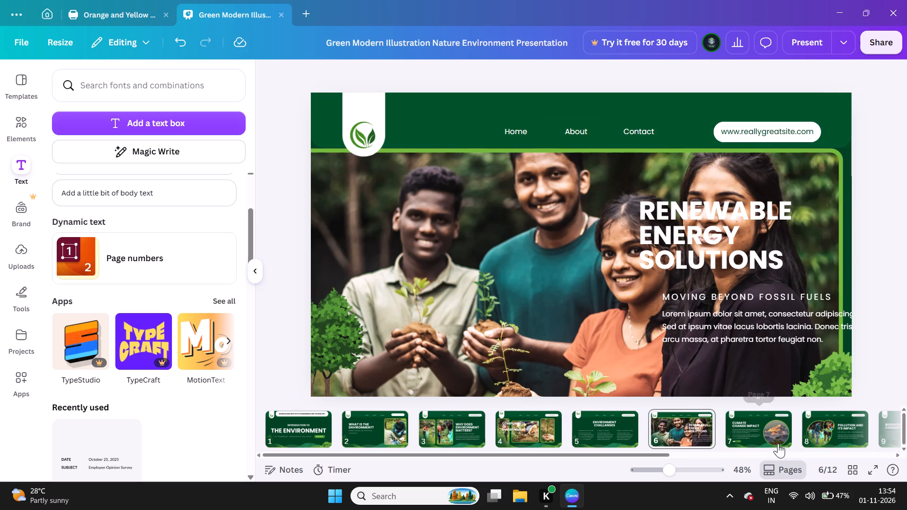
# Replace the heading on page 7 with "CLIMATE CHANGE".
pyautogui.click(738, 424)
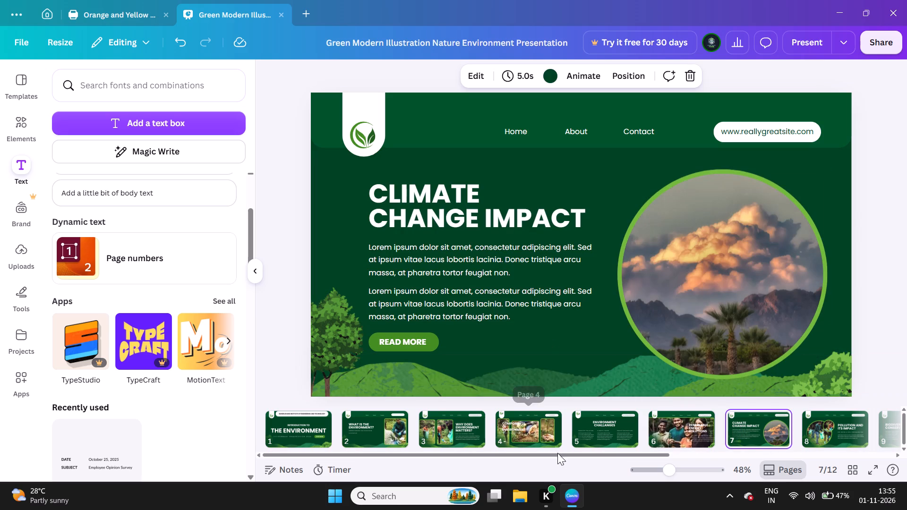
pyautogui.click(471, 211)
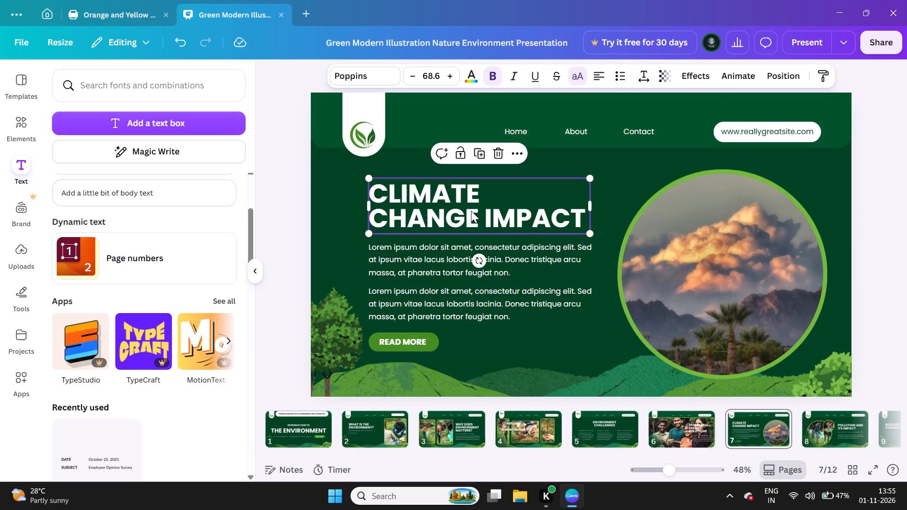
pyautogui.click(471, 211)
pyautogui.press('BackSpace')
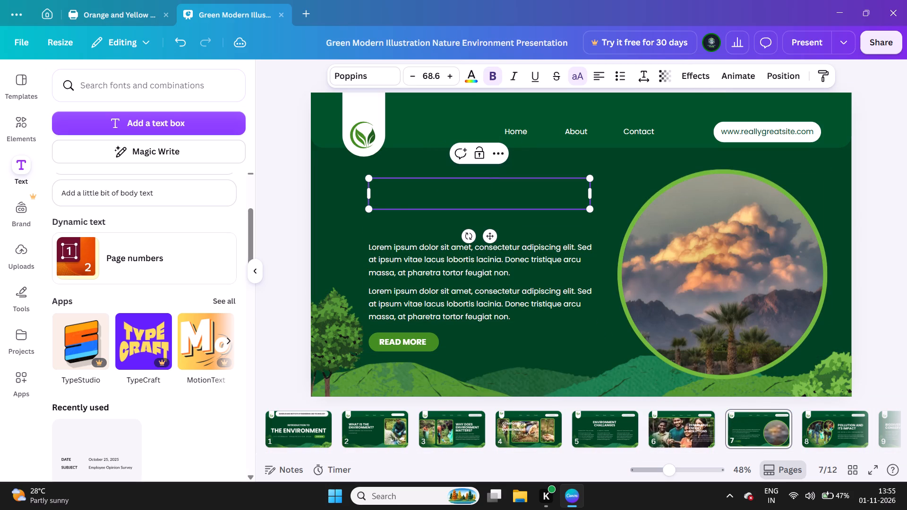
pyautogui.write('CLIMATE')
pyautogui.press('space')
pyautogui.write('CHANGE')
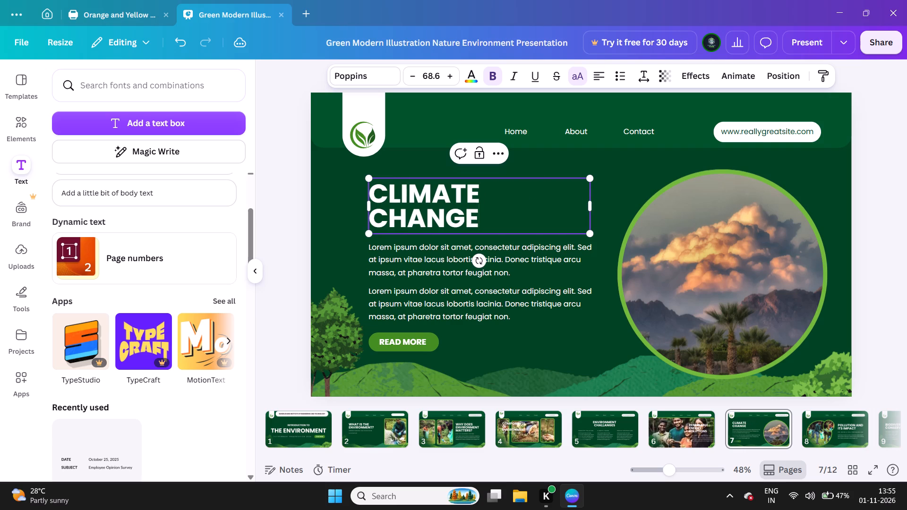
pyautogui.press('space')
pyautogui.click(393, 343)
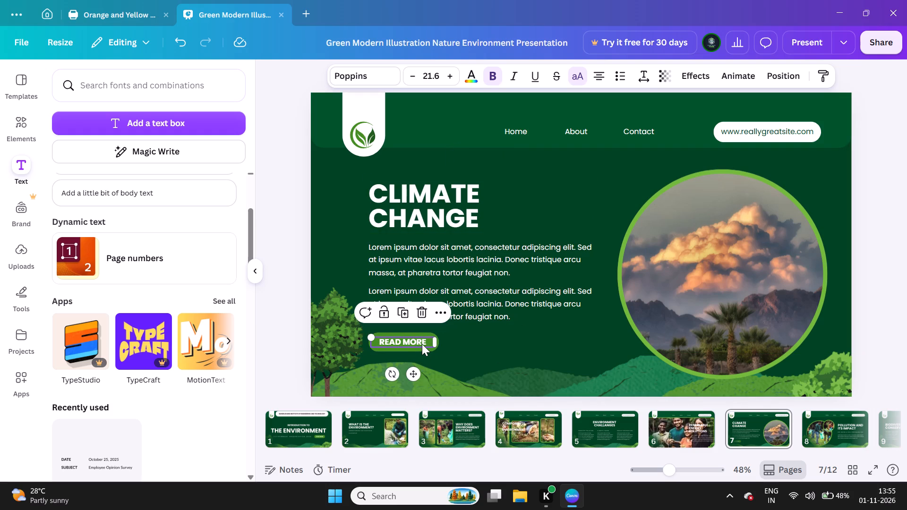
# Stretch page 7's round cloud photo into a large ellipse reaching behind the text, up to the navigation links and past the page's bottom edge.
pyautogui.click(702, 273)
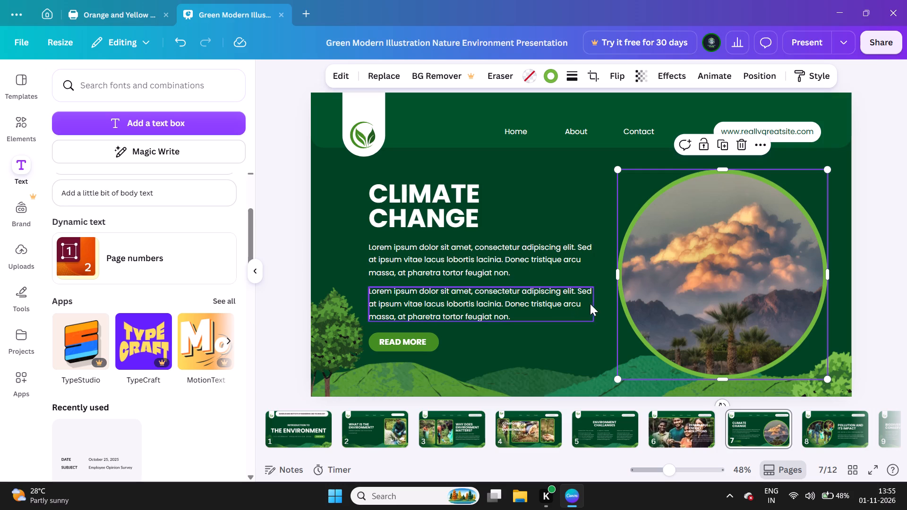
pyautogui.moveTo(617, 280); pyautogui.dragTo(436, 281)
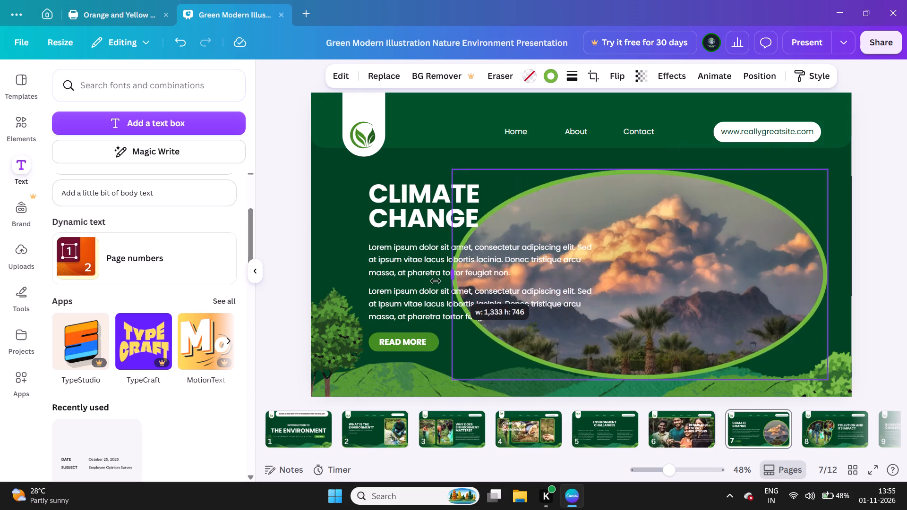
pyautogui.moveTo(436, 281); pyautogui.dragTo(359, 394)
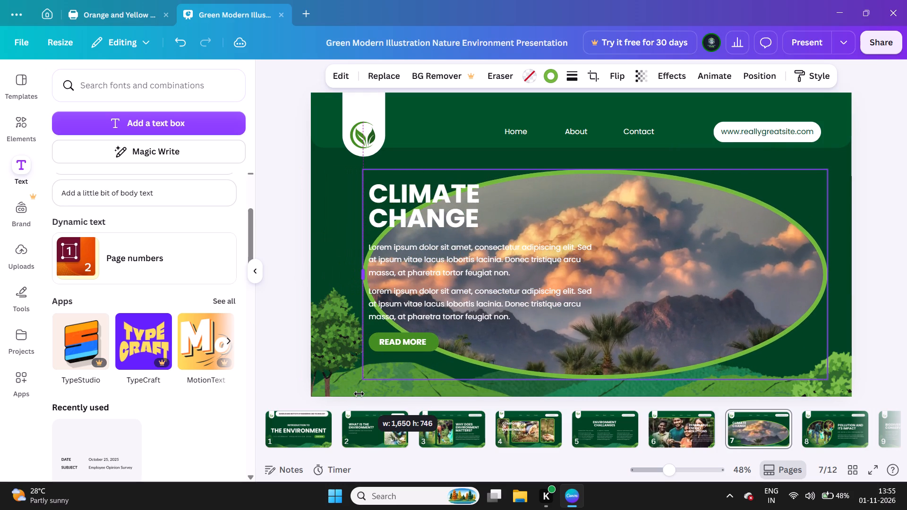
pyautogui.moveTo(359, 394); pyautogui.dragTo(331, 397)
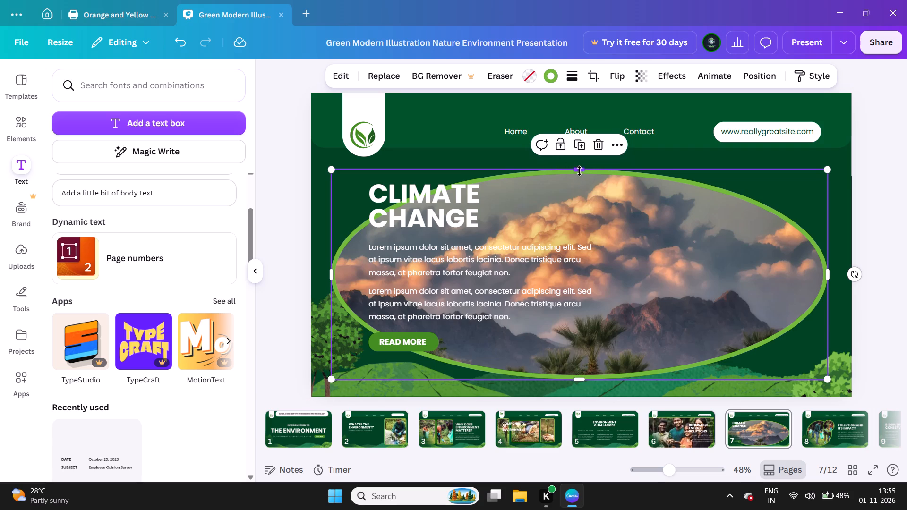
pyautogui.moveTo(580, 171); pyautogui.dragTo(562, 132)
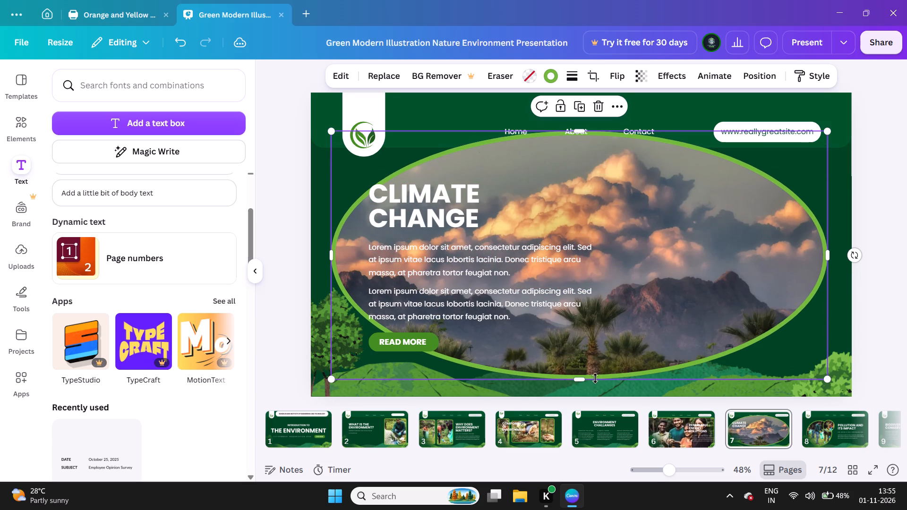
pyautogui.moveTo(584, 382); pyautogui.dragTo(589, 419)
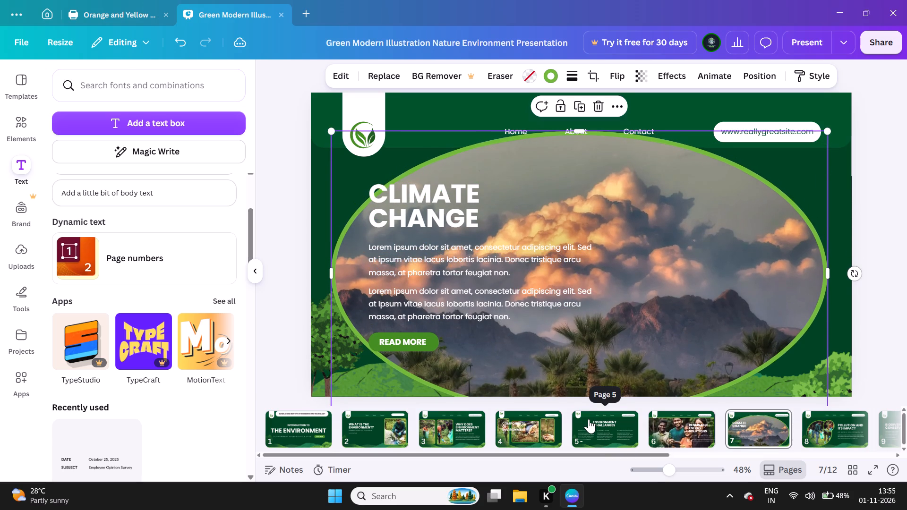
# Narrow the cloud photo from its right side into a near-circle, about 1,012 high, that just encloses the heading and paragraphs.
pyautogui.moveTo(825, 272); pyautogui.dragTo(843, 272)
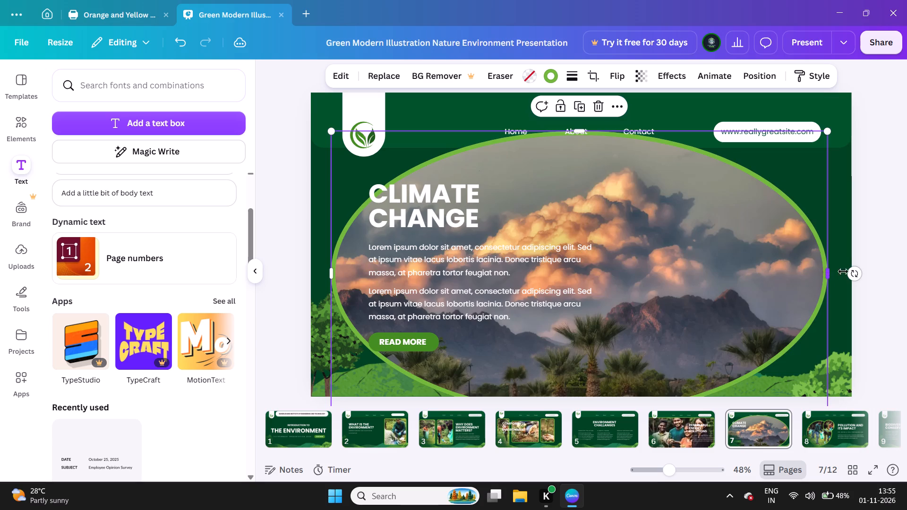
pyautogui.moveTo(843, 272); pyautogui.dragTo(586, 477)
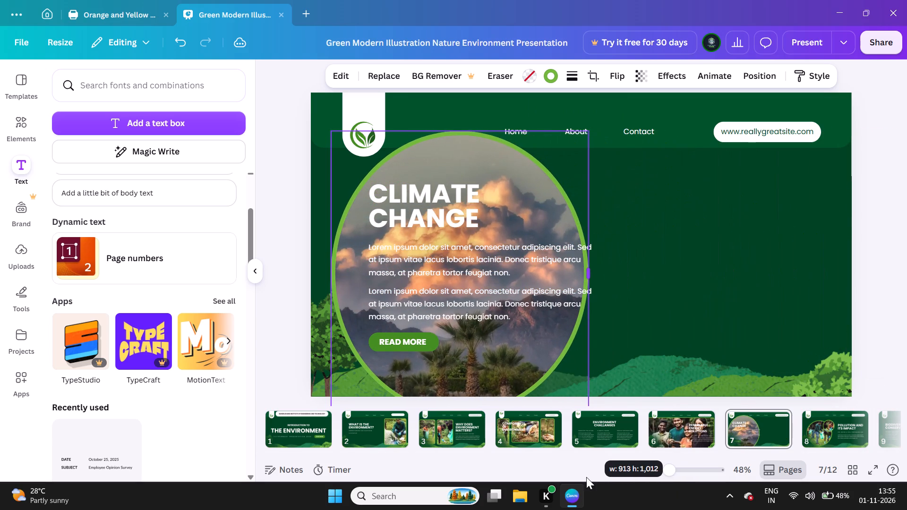
pyautogui.moveTo(586, 477); pyautogui.dragTo(619, 464)
pyautogui.click(678, 408)
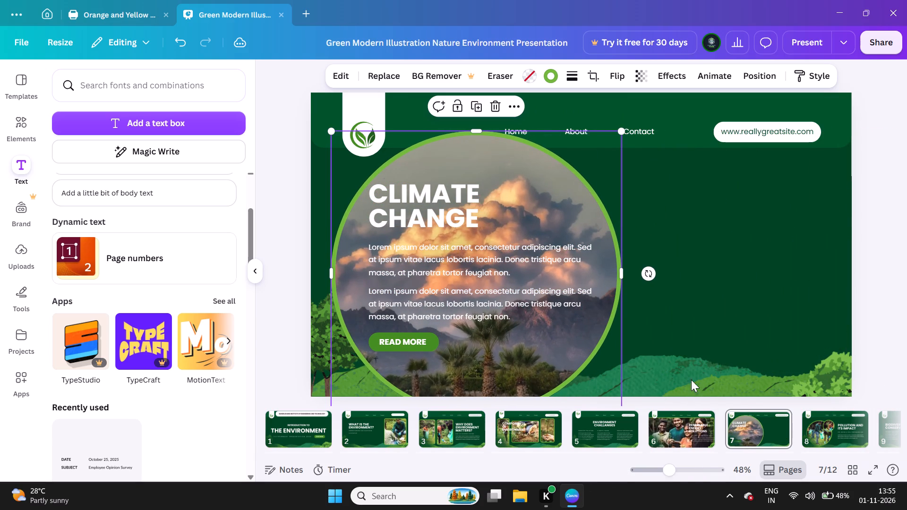
pyautogui.click(695, 369)
pyautogui.click(878, 280)
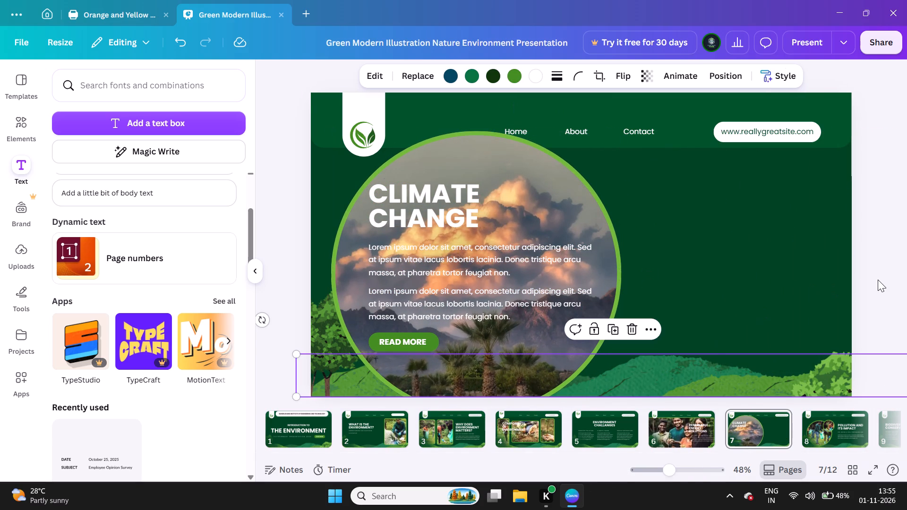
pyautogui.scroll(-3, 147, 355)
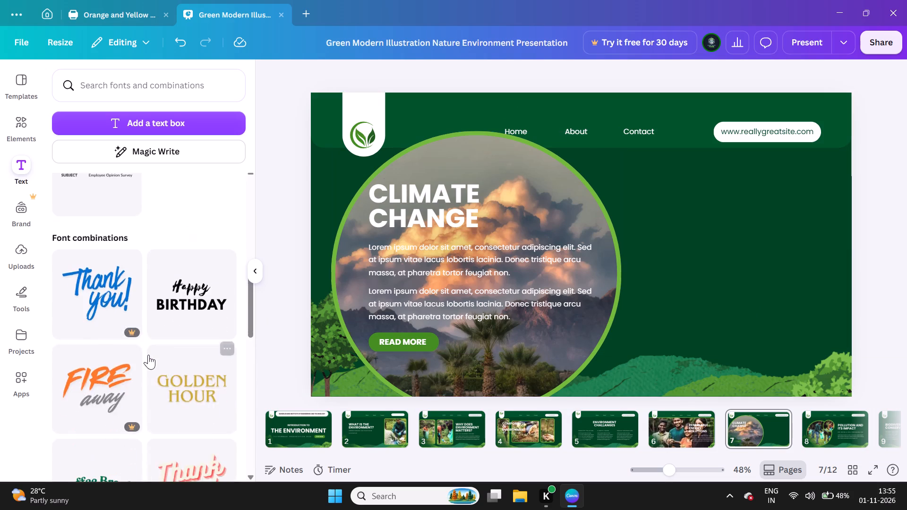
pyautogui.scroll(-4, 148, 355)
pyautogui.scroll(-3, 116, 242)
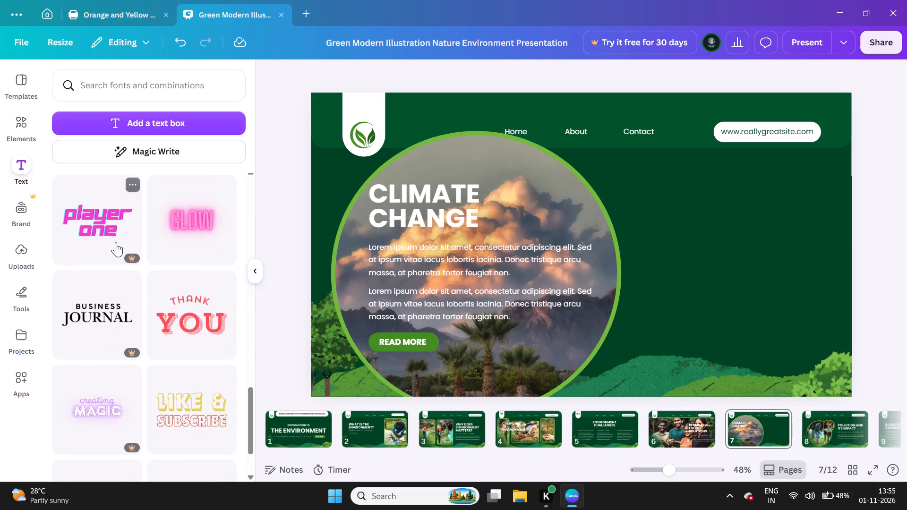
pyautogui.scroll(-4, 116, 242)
# Open the library of design elements for page 7.
pyautogui.click(25, 106)
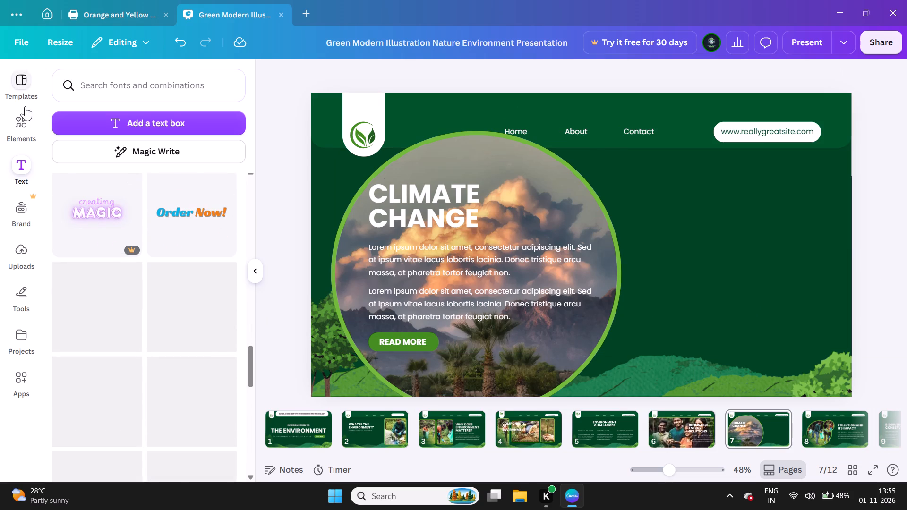
pyautogui.click(21, 122)
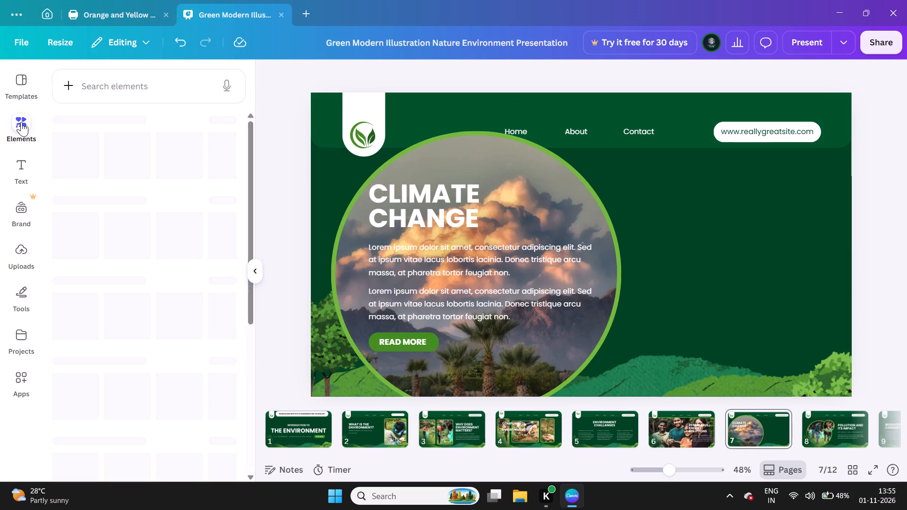
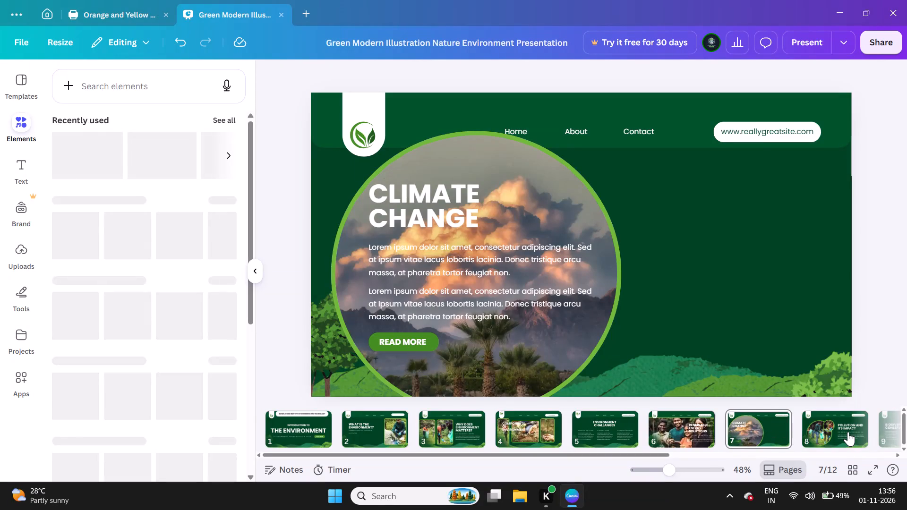
# Replace the heading on page 8 with "POLLUTION AND IMPACT".
pyautogui.click(848, 432)
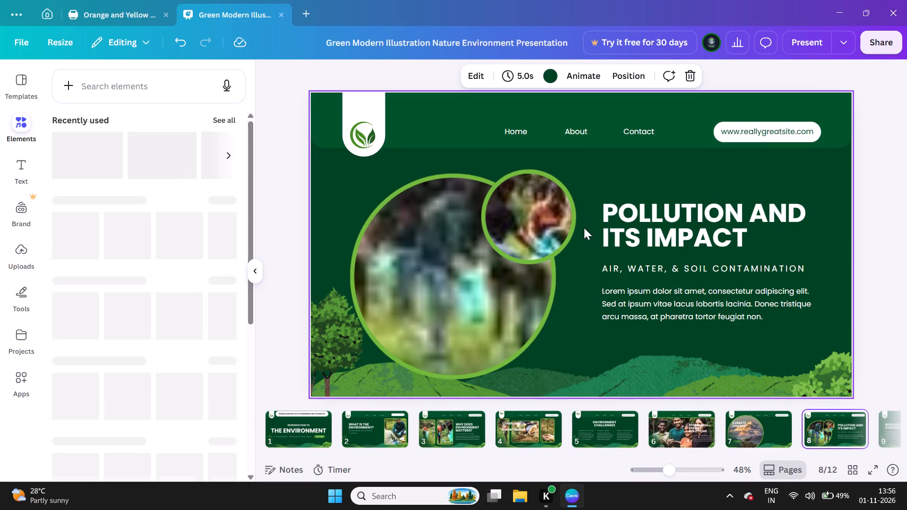
pyautogui.click(662, 229)
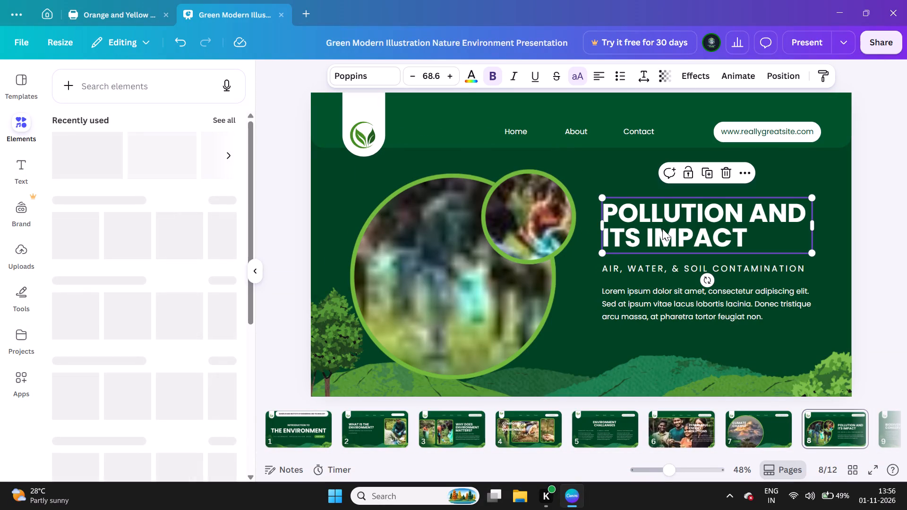
pyautogui.click(662, 229)
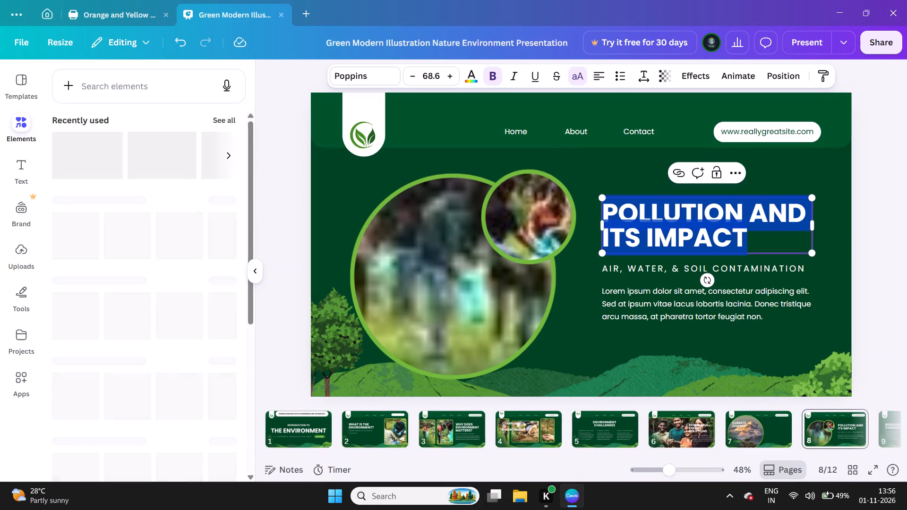
pyautogui.press('BackSpace')
pyautogui.write('POLLUTION AND IMPACT')
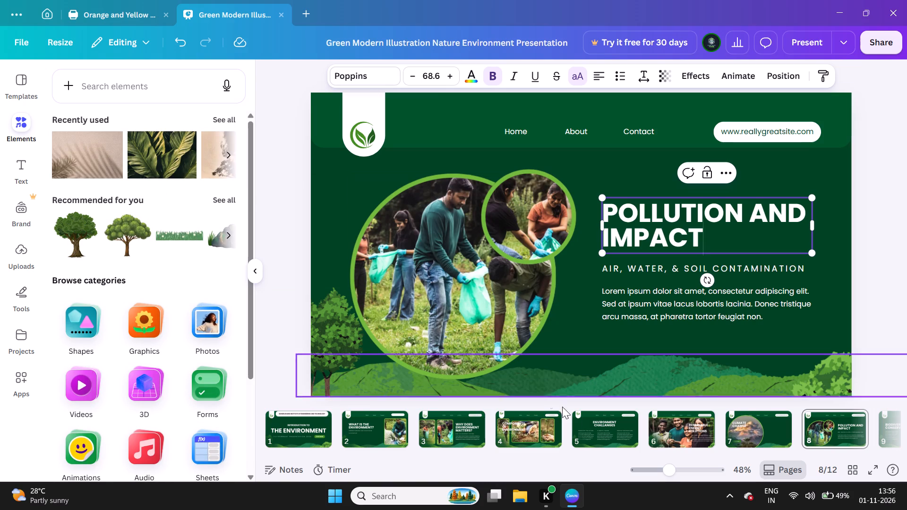
# Add the recommended pine tree graphic to page 7 and move it near the page's right edge, under the website address.
pyautogui.click(738, 424)
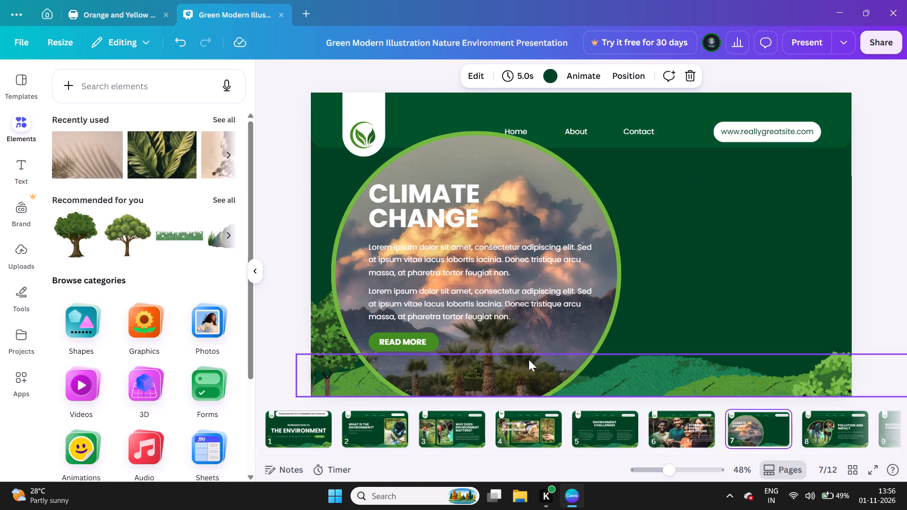
pyautogui.hscroll(-2, 188, 234)
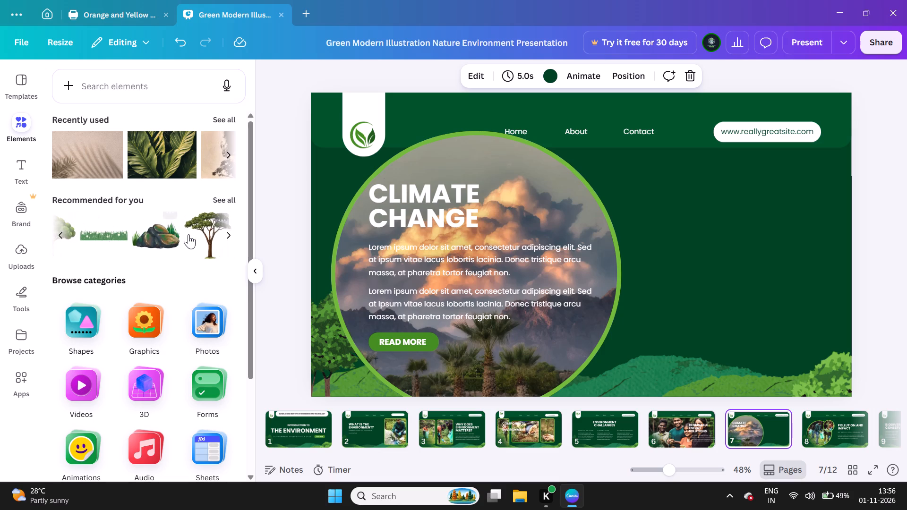
pyautogui.hscroll(-3, 188, 234)
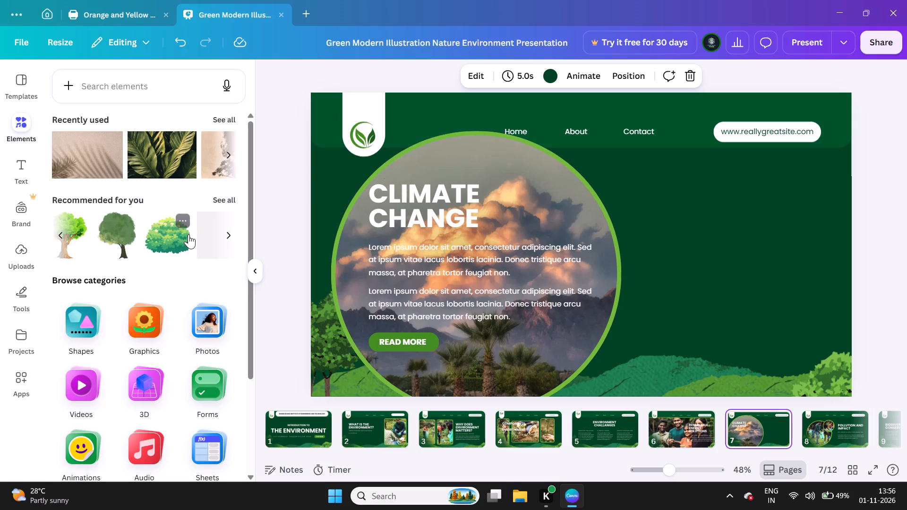
pyautogui.hscroll(-1, 188, 234)
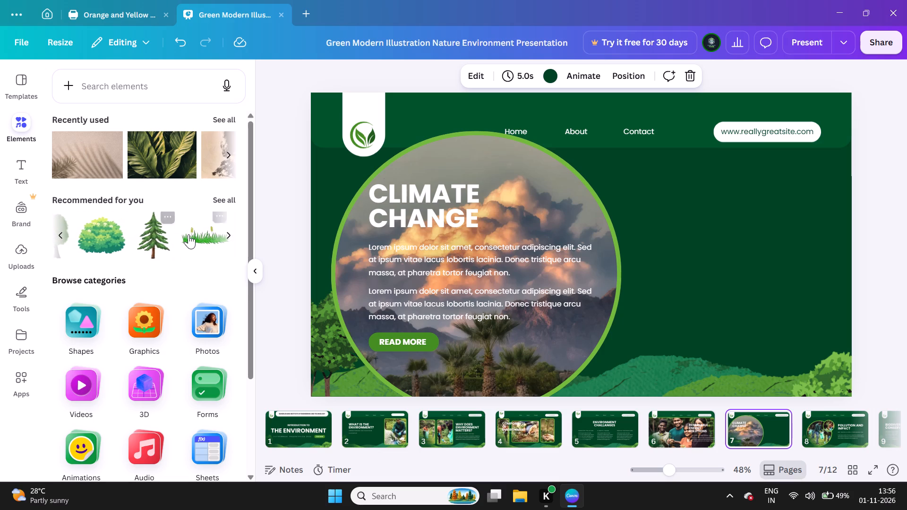
pyautogui.hscroll(-2, 188, 234)
pyautogui.doubleClick(163, 243)
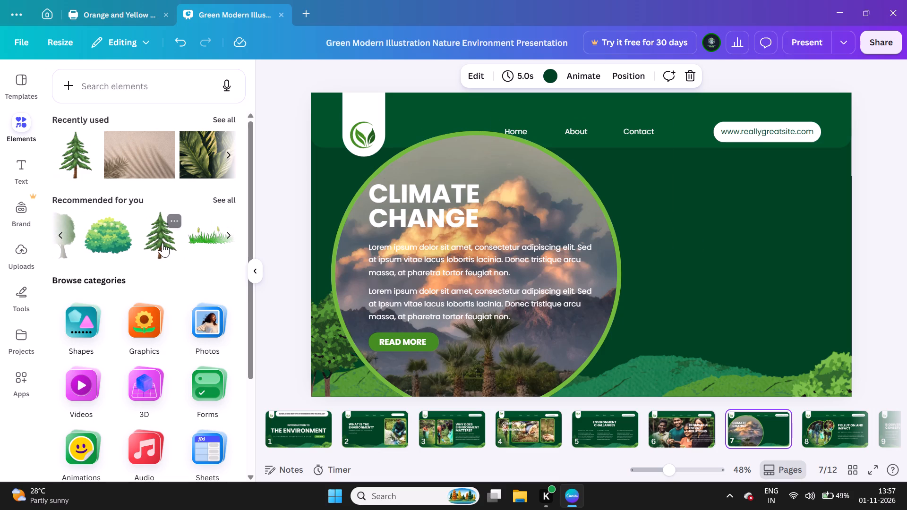
pyautogui.click(607, 283)
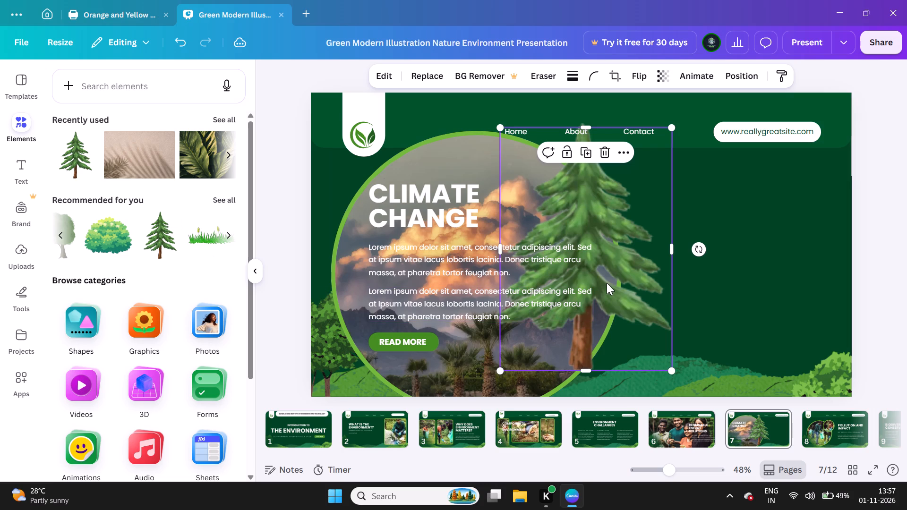
pyautogui.moveTo(607, 283); pyautogui.dragTo(800, 288)
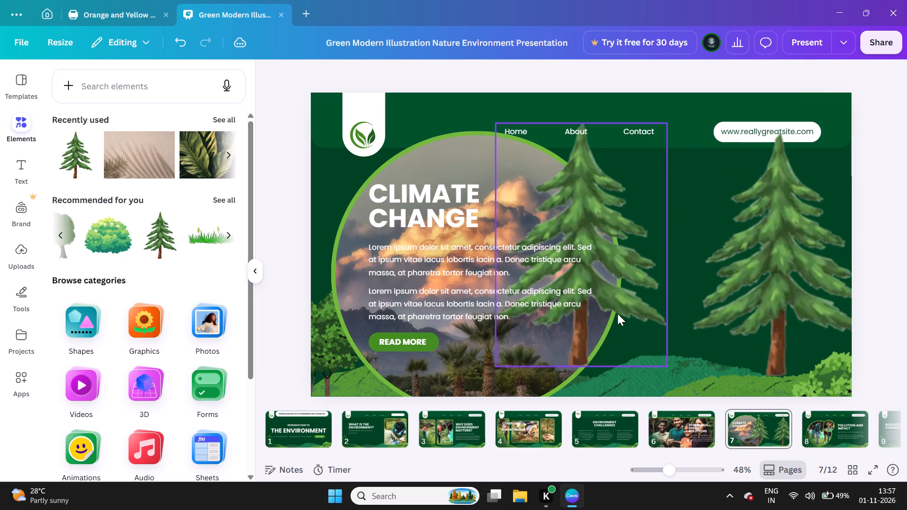
# Delete the extra pine tree overlapping the cloud photo on page 7.
pyautogui.click(615, 289)
pyautogui.click(595, 140)
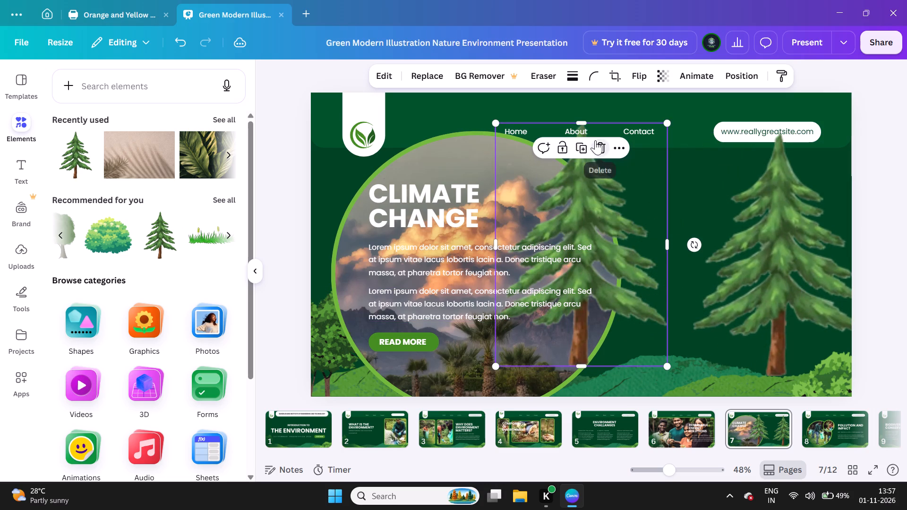
# Resize page 7's remaining pine tree to about 485 by 749 and set it against the right edge, below the website address.
pyautogui.click(782, 301)
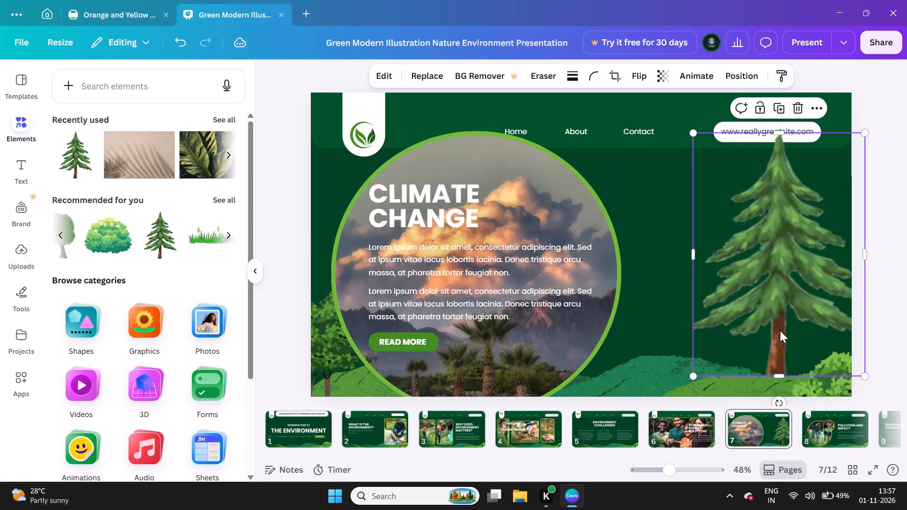
pyautogui.moveTo(780, 131); pyautogui.dragTo(789, 174)
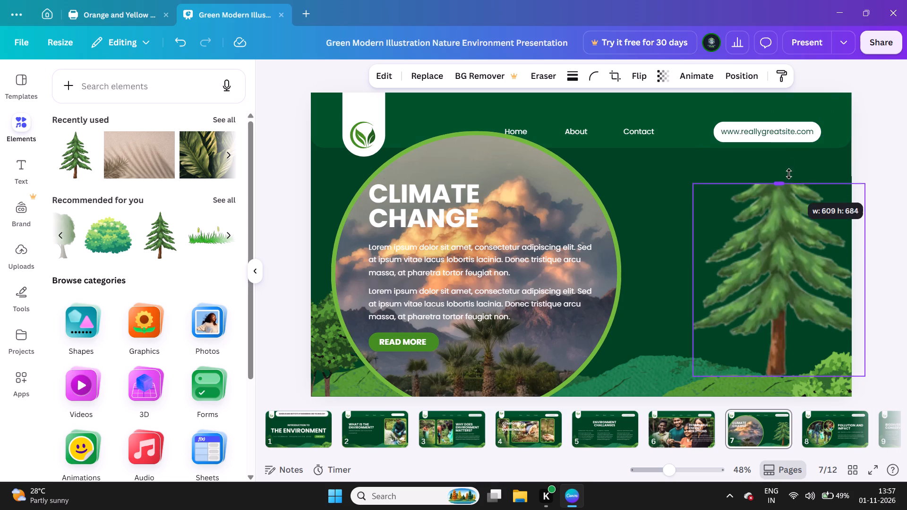
pyautogui.moveTo(789, 174); pyautogui.dragTo(778, 127)
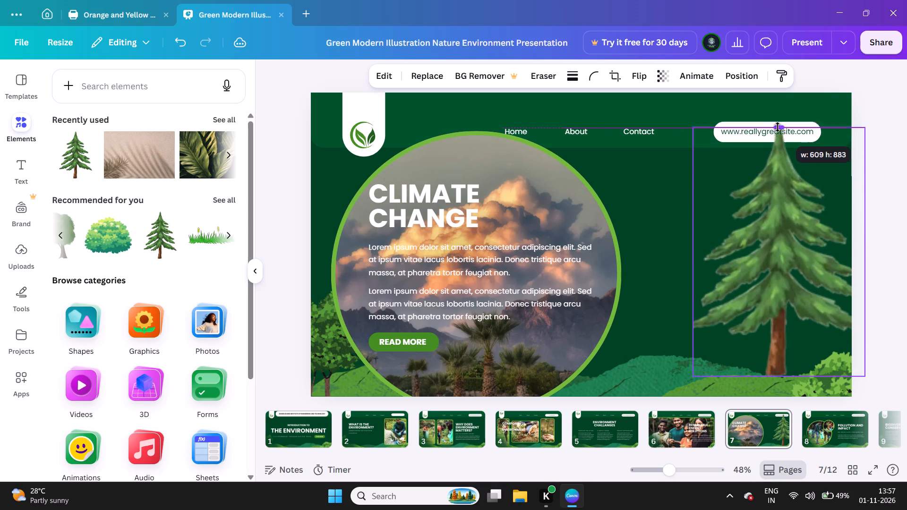
pyautogui.moveTo(778, 127); pyautogui.dragTo(779, 124)
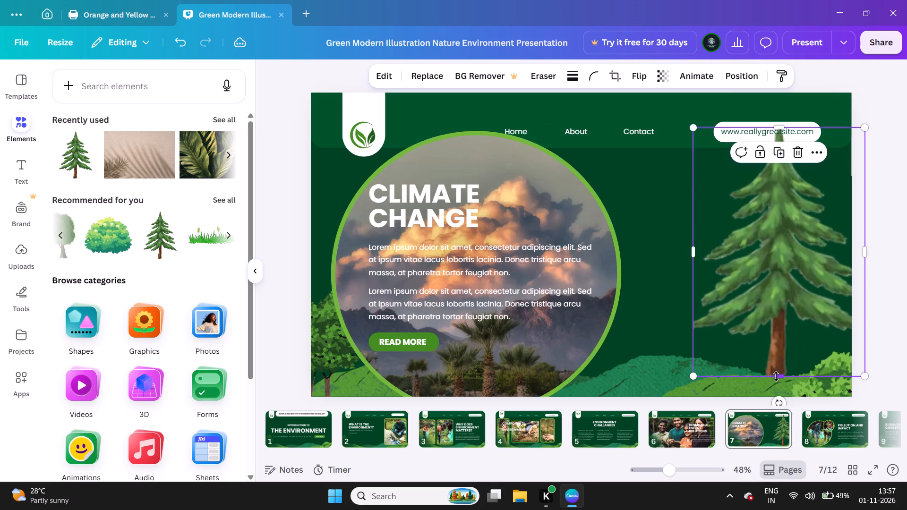
pyautogui.moveTo(776, 376); pyautogui.dragTo(783, 393)
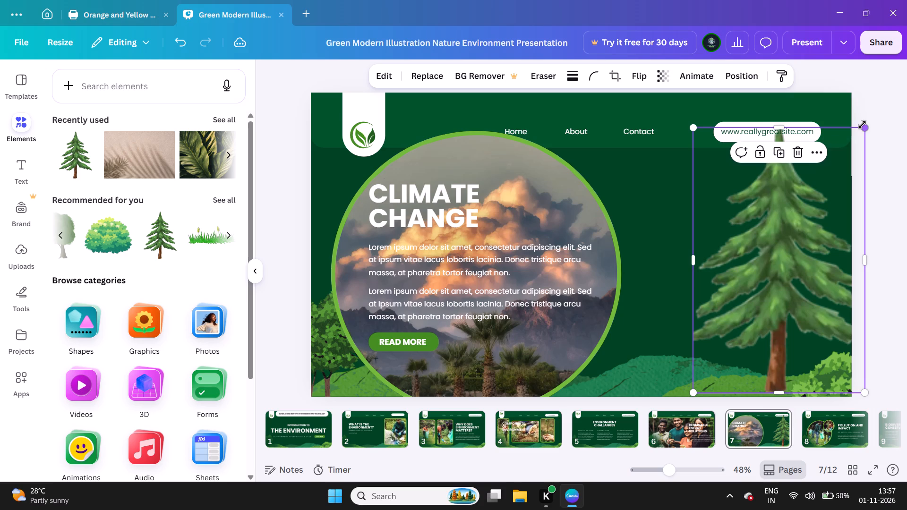
pyautogui.moveTo(867, 129); pyautogui.dragTo(834, 185)
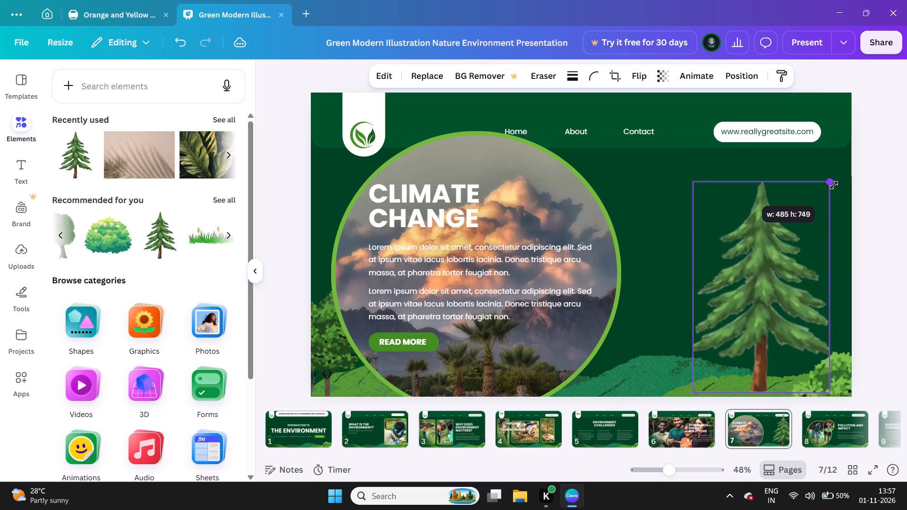
pyautogui.moveTo(834, 185); pyautogui.dragTo(833, 186)
pyautogui.moveTo(781, 272); pyautogui.dragTo(804, 257)
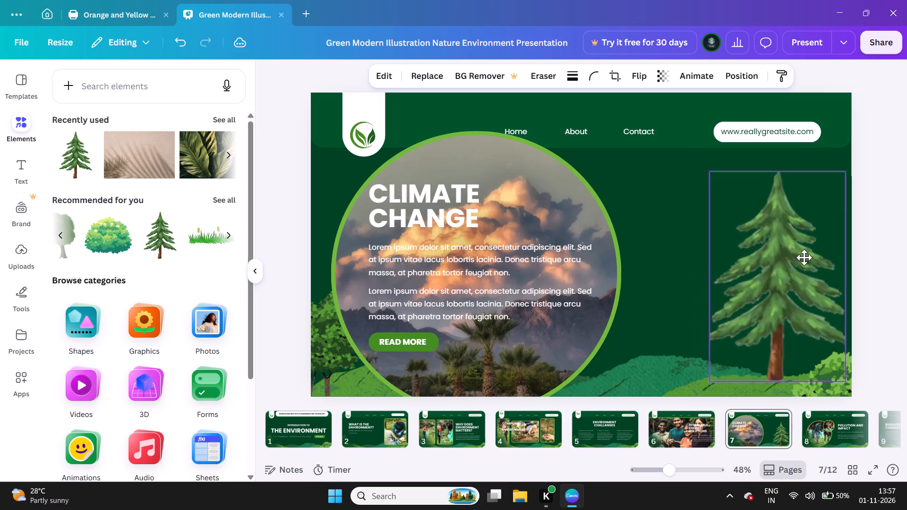
pyautogui.moveTo(804, 257); pyautogui.dragTo(806, 253)
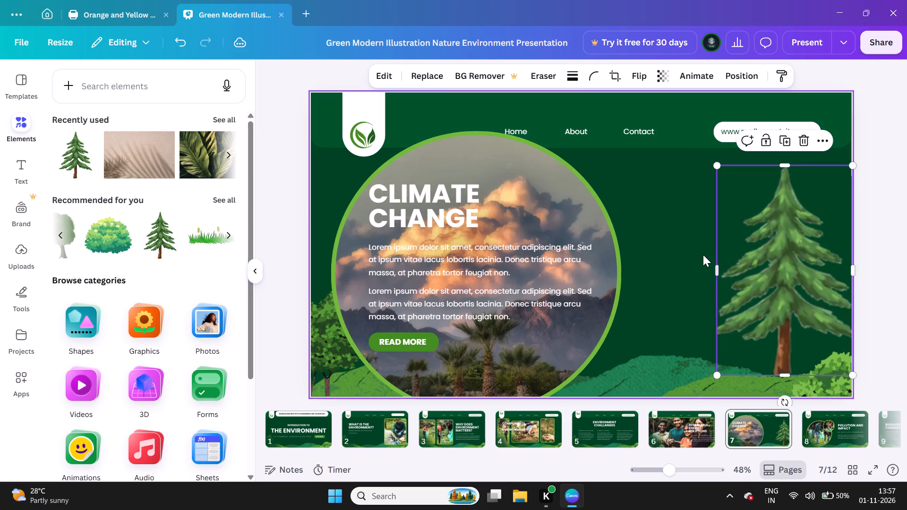
pyautogui.click(701, 253)
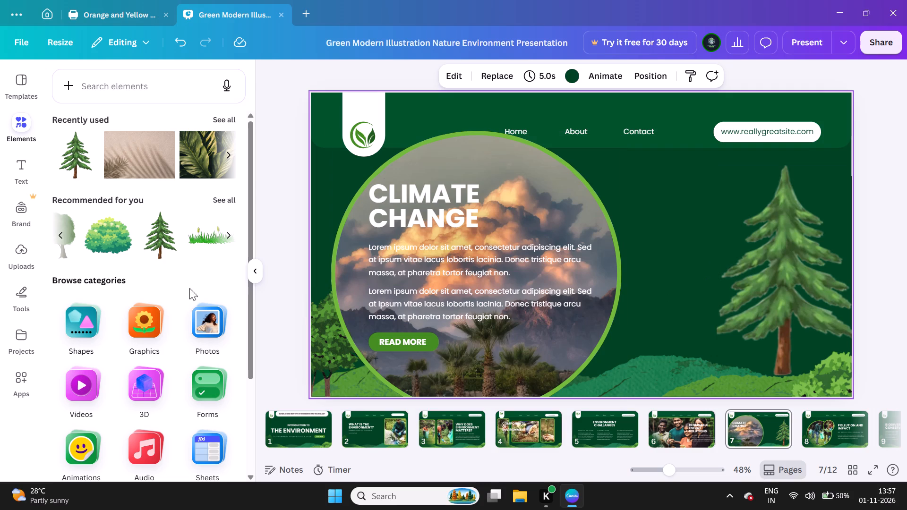
# Add the green grass graphic to page 7, shrunk to about a quarter of the page width, at the bottom edge over the cloud circle's lower right.
pyautogui.hscroll(2, 126, 161)
pyautogui.hscroll(4, 74, 238)
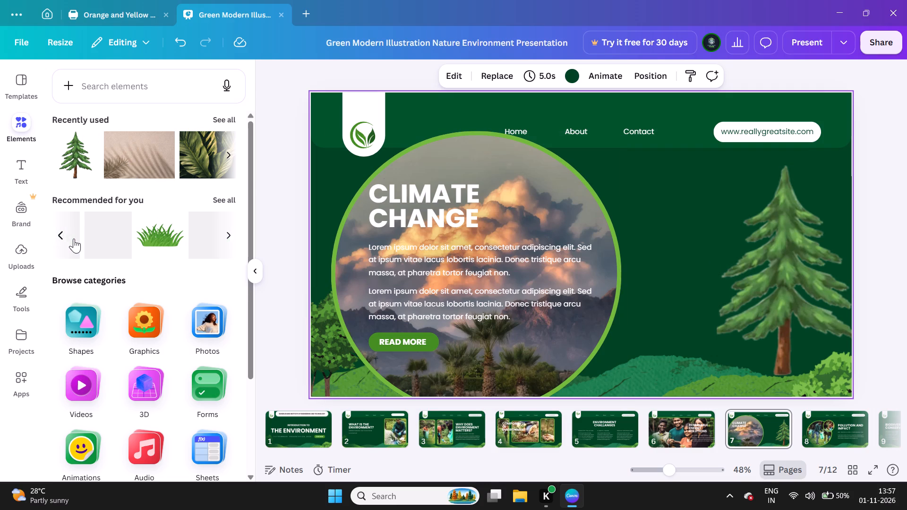
pyautogui.hscroll(-1, 74, 238)
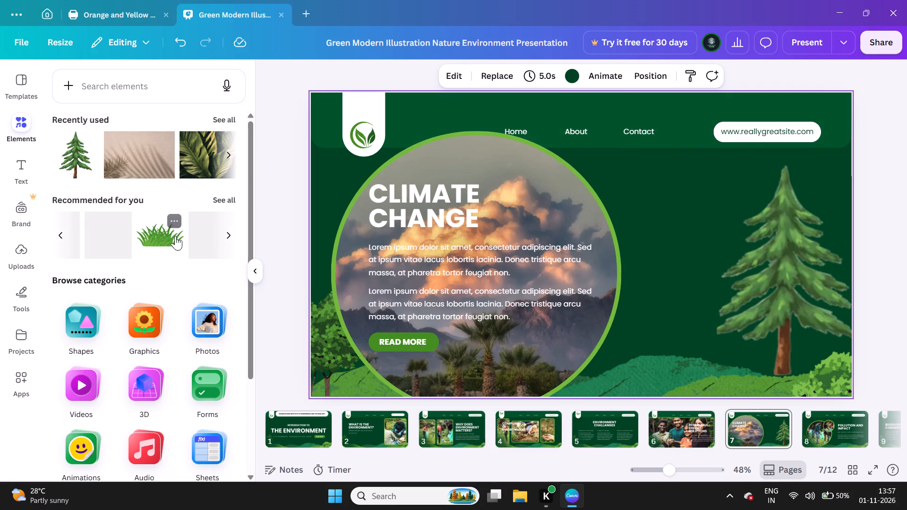
pyautogui.click(175, 235)
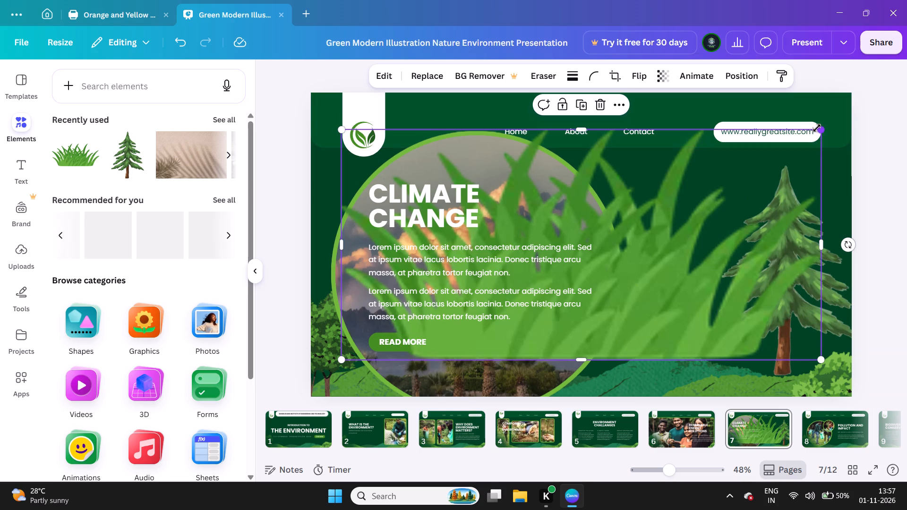
pyautogui.moveTo(817, 128); pyautogui.dragTo(497, 359)
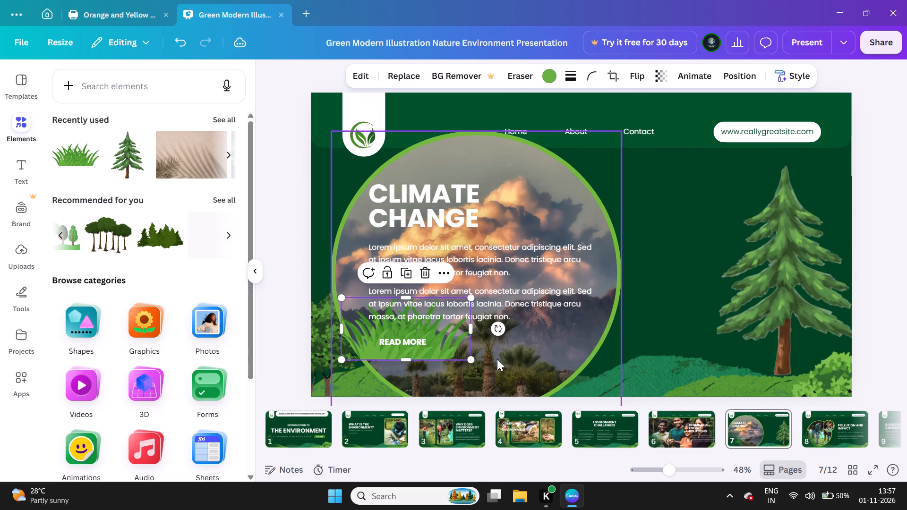
pyautogui.moveTo(448, 353); pyautogui.dragTo(730, 376)
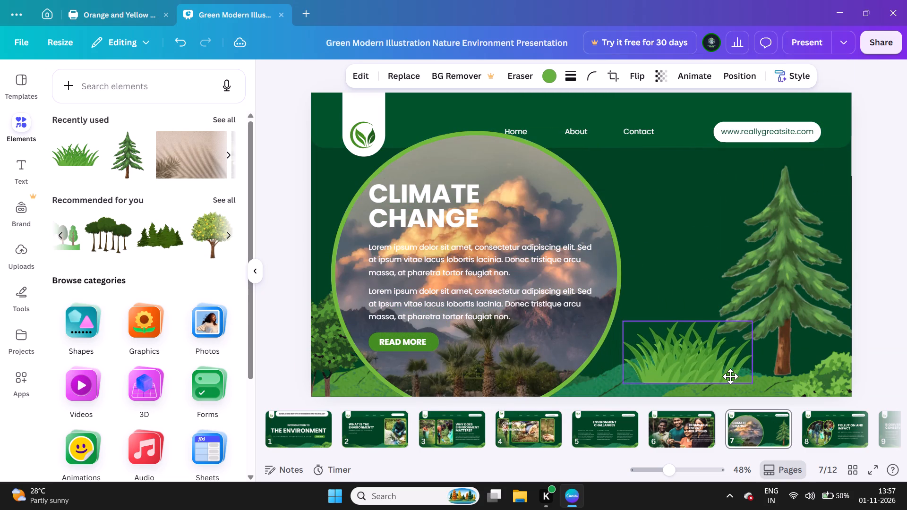
pyautogui.moveTo(730, 376); pyautogui.dragTo(696, 385)
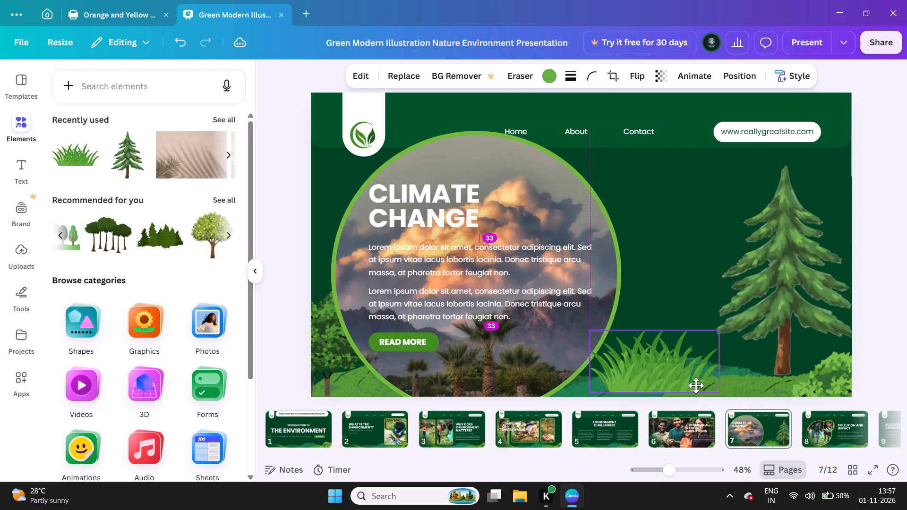
pyautogui.moveTo(696, 385); pyautogui.dragTo(661, 393)
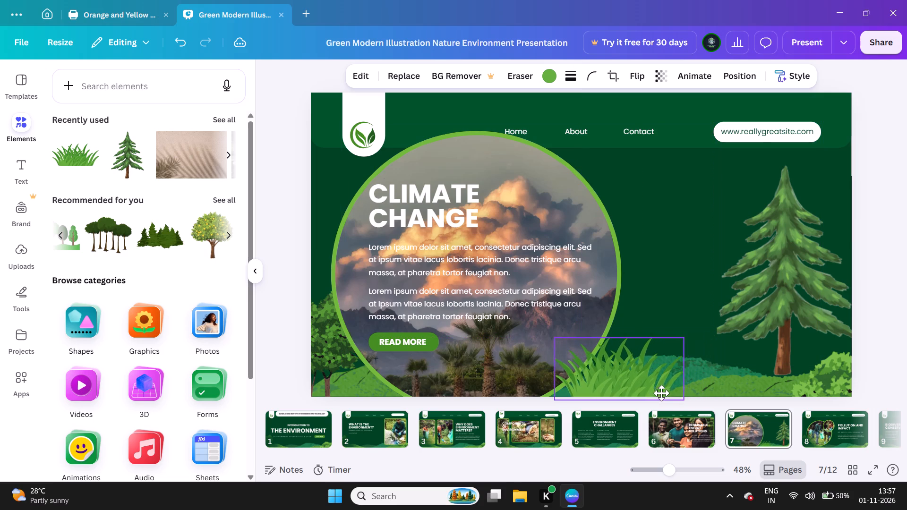
pyautogui.moveTo(661, 393); pyautogui.dragTo(622, 388)
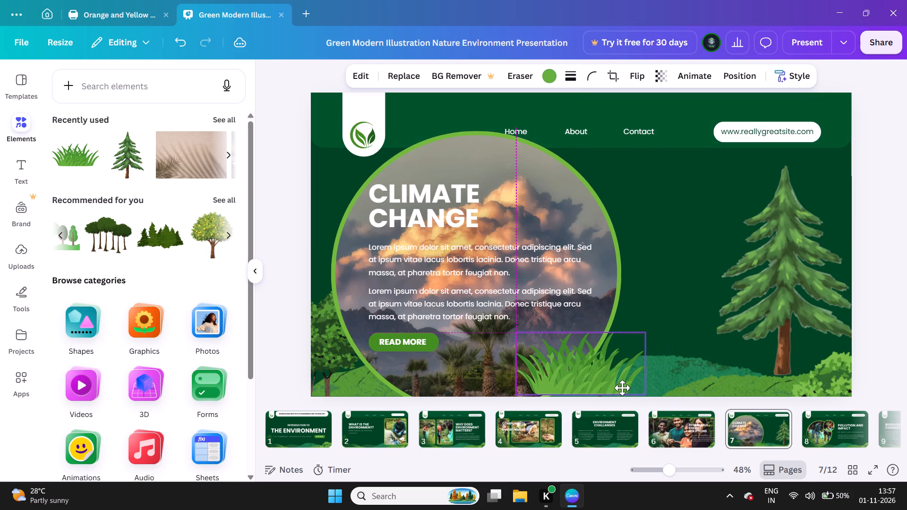
pyautogui.moveTo(622, 388); pyautogui.dragTo(637, 390)
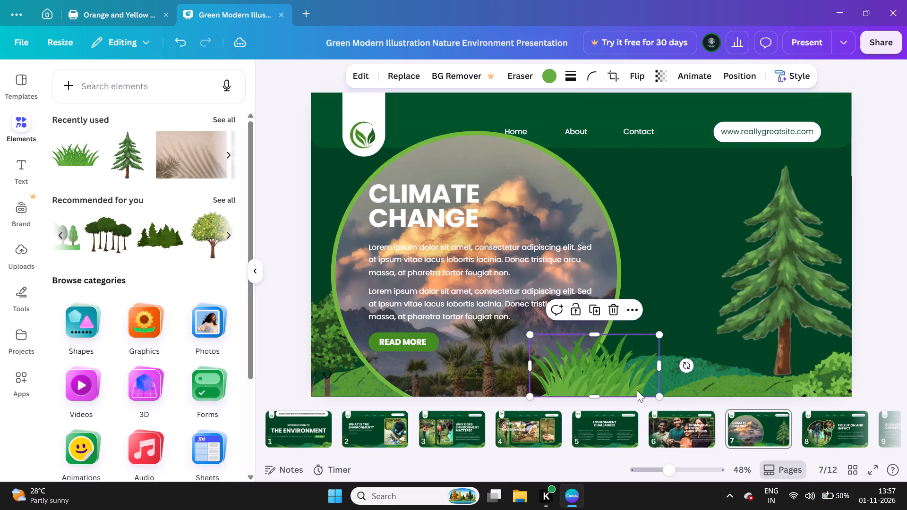
pyautogui.click(685, 267)
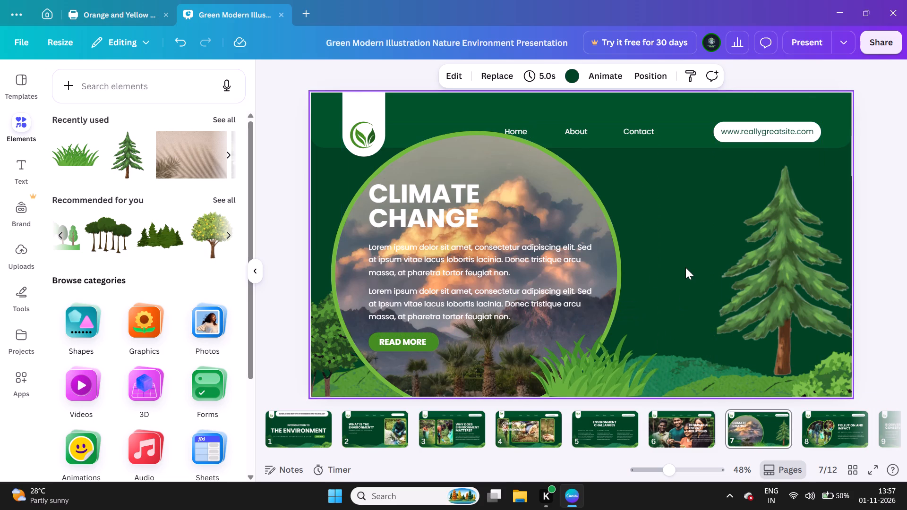
# Add a second grass tuft on page 7, level with the first and overlapping its right side, along the page's bottom edge.
pyautogui.click(77, 166)
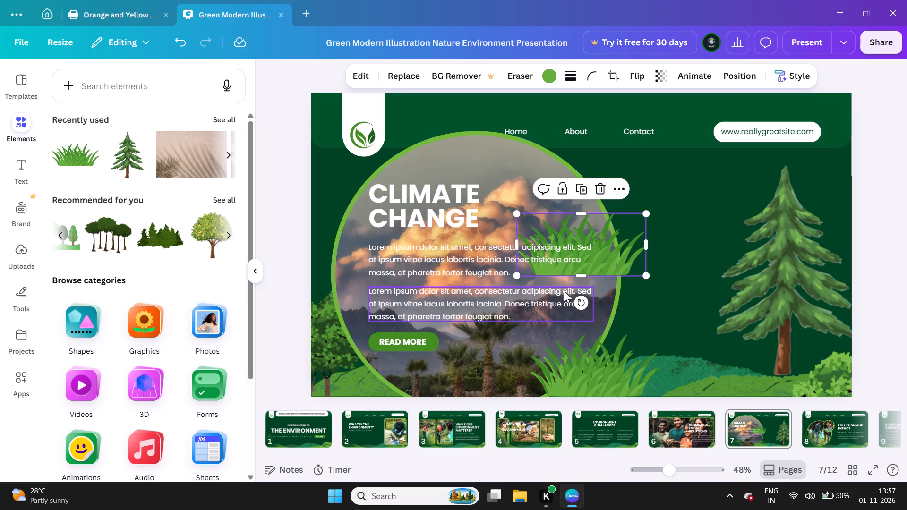
pyautogui.moveTo(595, 257); pyautogui.dragTo(698, 376)
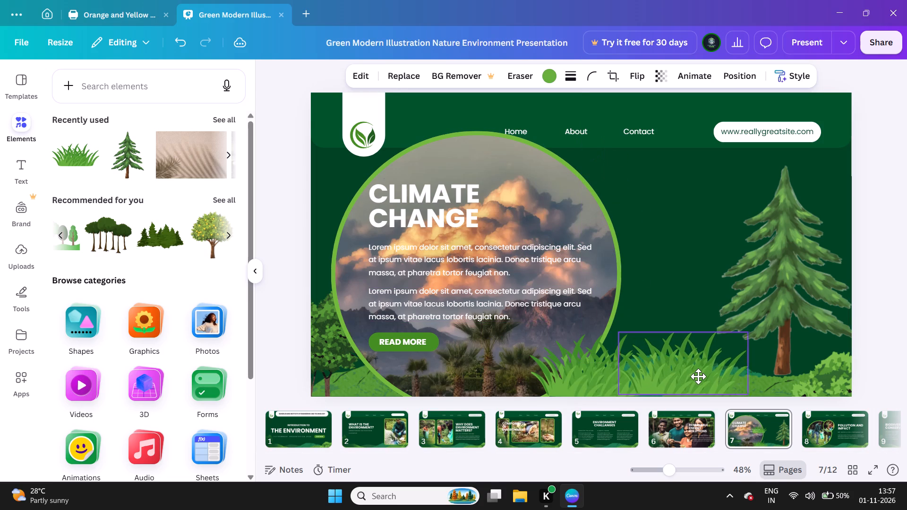
pyautogui.moveTo(698, 376); pyautogui.dragTo(696, 378)
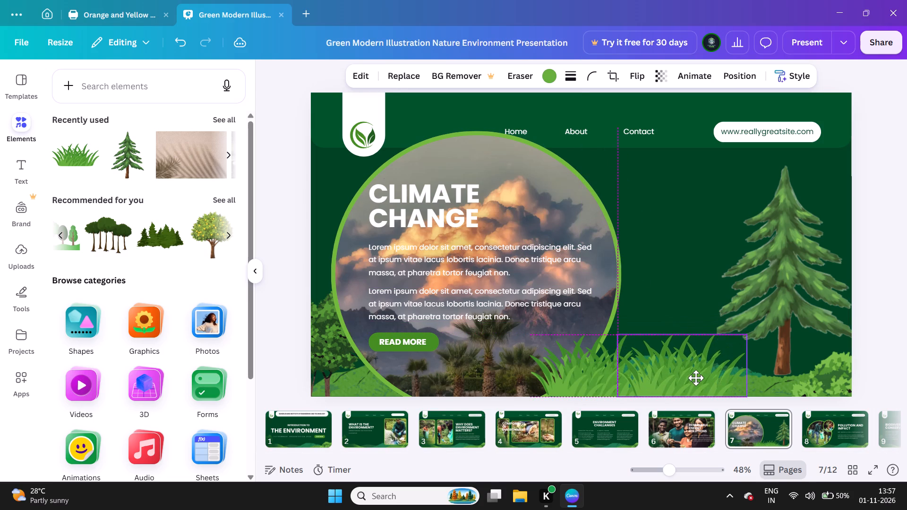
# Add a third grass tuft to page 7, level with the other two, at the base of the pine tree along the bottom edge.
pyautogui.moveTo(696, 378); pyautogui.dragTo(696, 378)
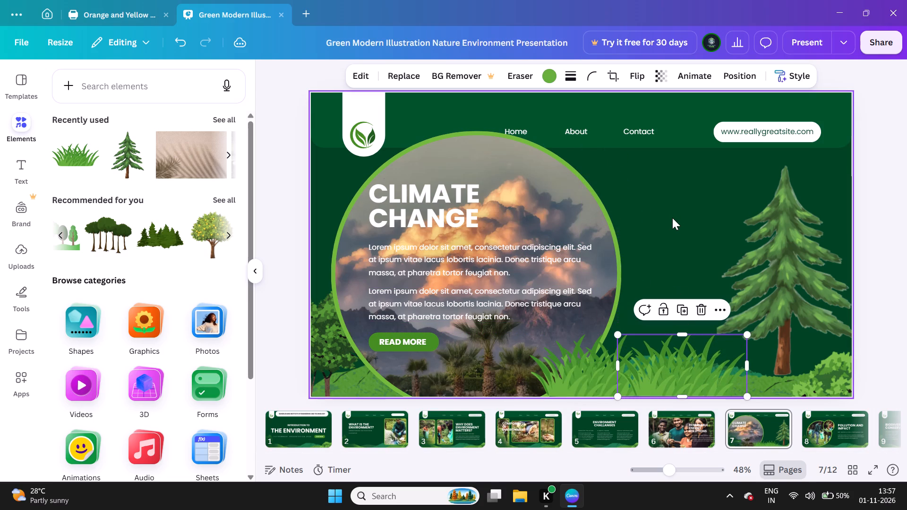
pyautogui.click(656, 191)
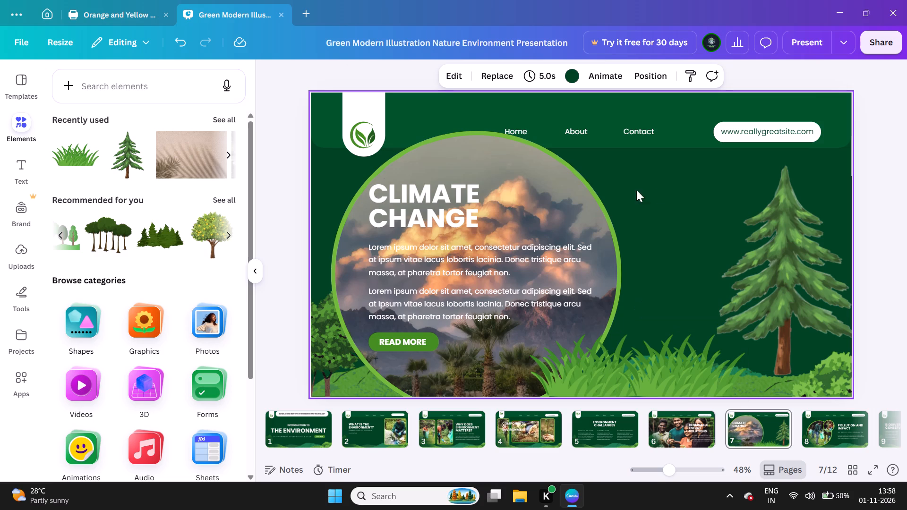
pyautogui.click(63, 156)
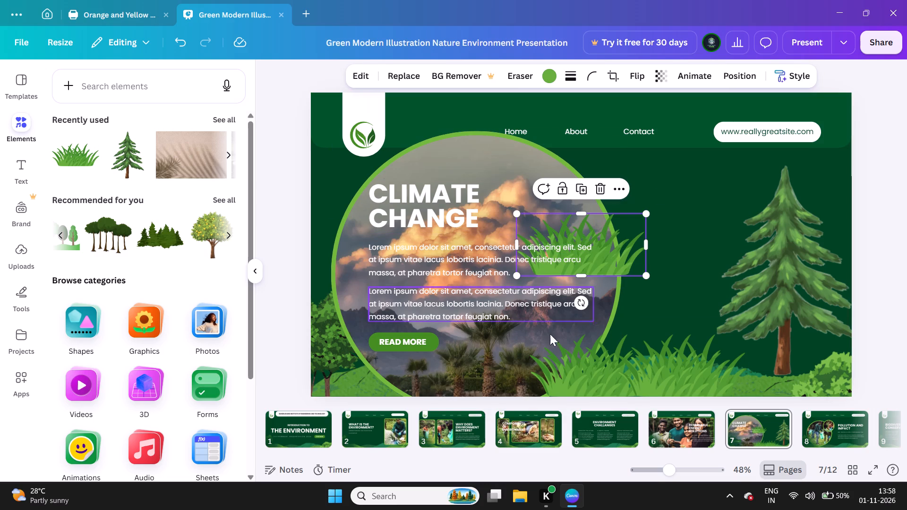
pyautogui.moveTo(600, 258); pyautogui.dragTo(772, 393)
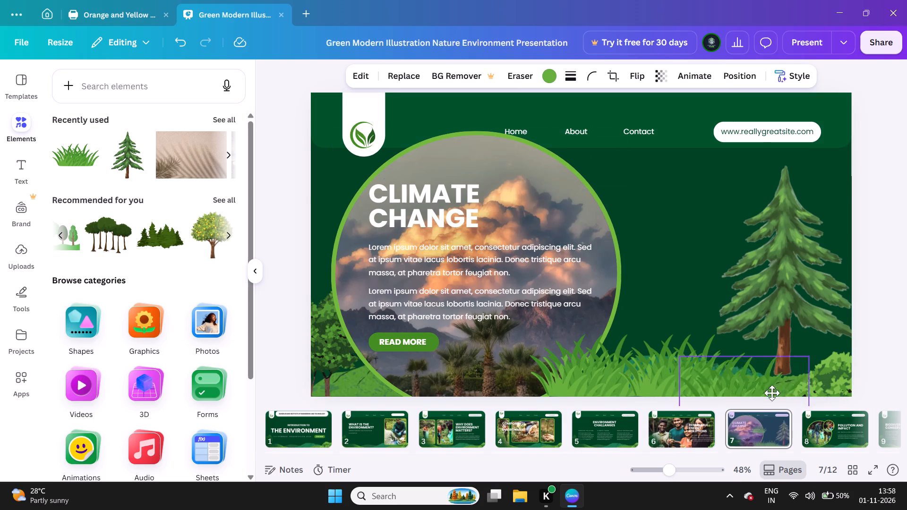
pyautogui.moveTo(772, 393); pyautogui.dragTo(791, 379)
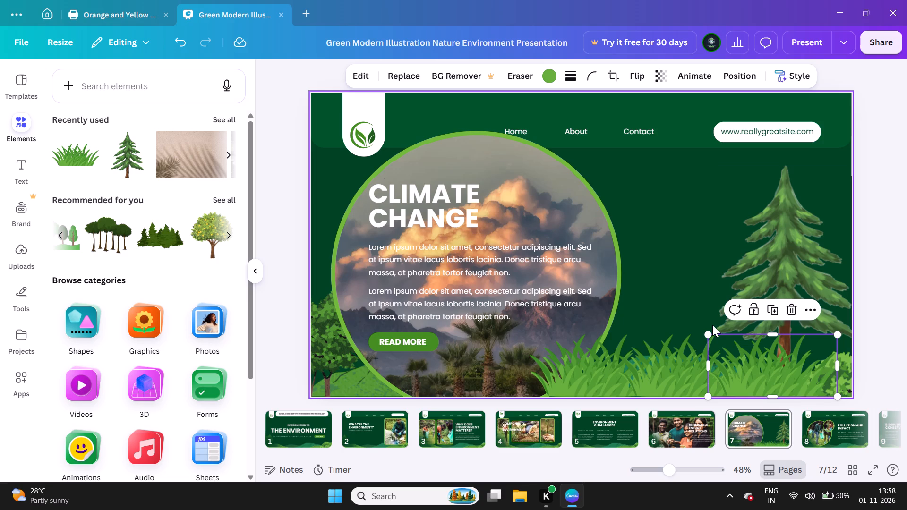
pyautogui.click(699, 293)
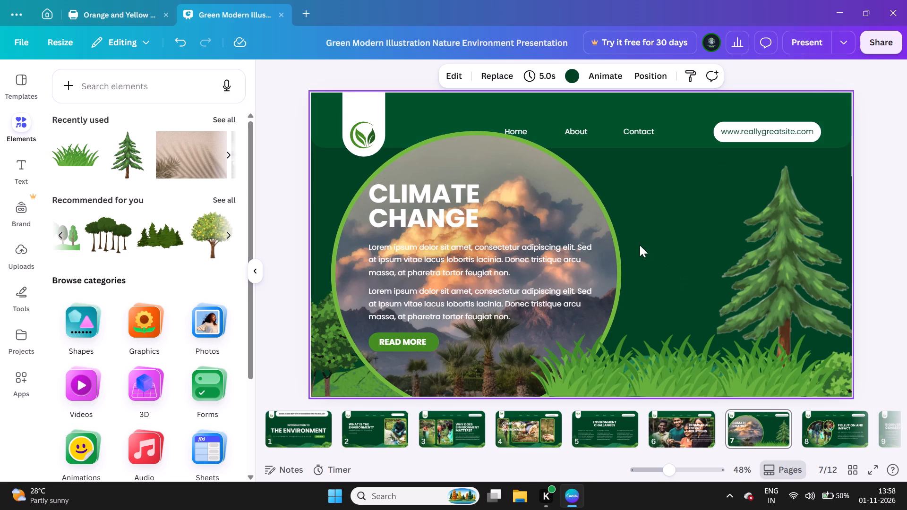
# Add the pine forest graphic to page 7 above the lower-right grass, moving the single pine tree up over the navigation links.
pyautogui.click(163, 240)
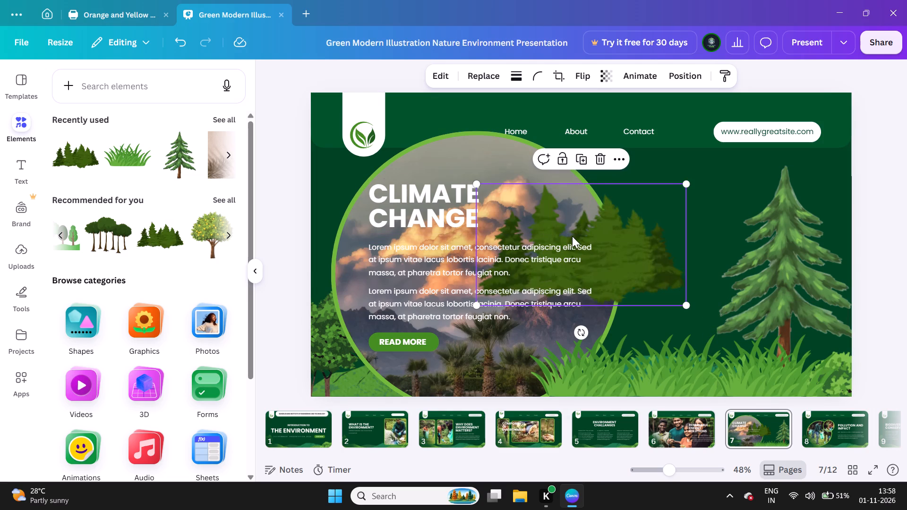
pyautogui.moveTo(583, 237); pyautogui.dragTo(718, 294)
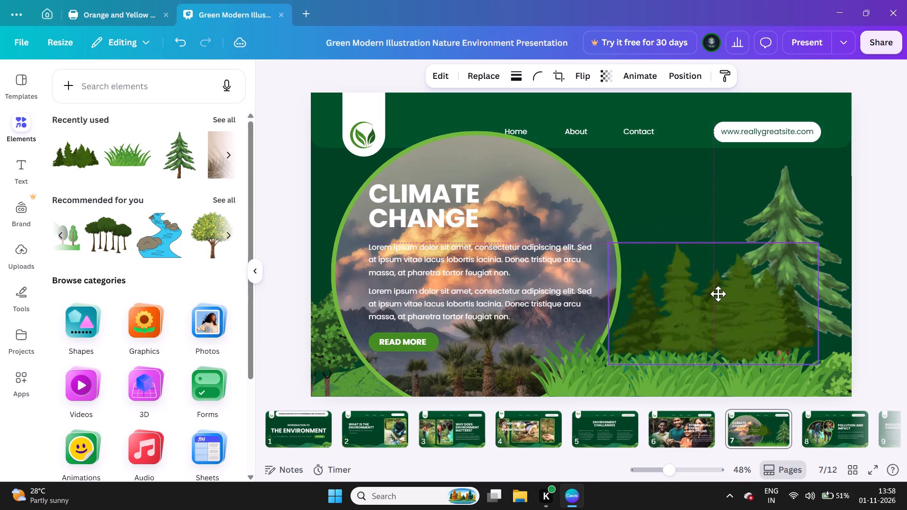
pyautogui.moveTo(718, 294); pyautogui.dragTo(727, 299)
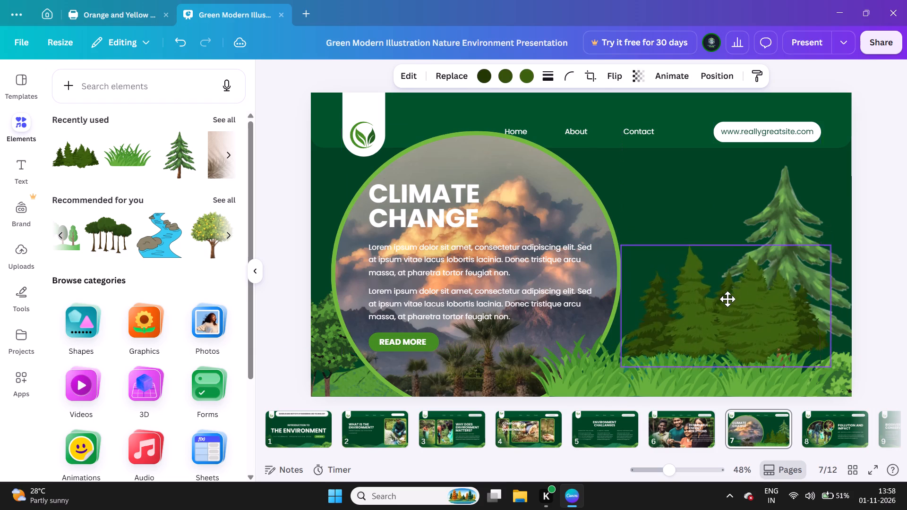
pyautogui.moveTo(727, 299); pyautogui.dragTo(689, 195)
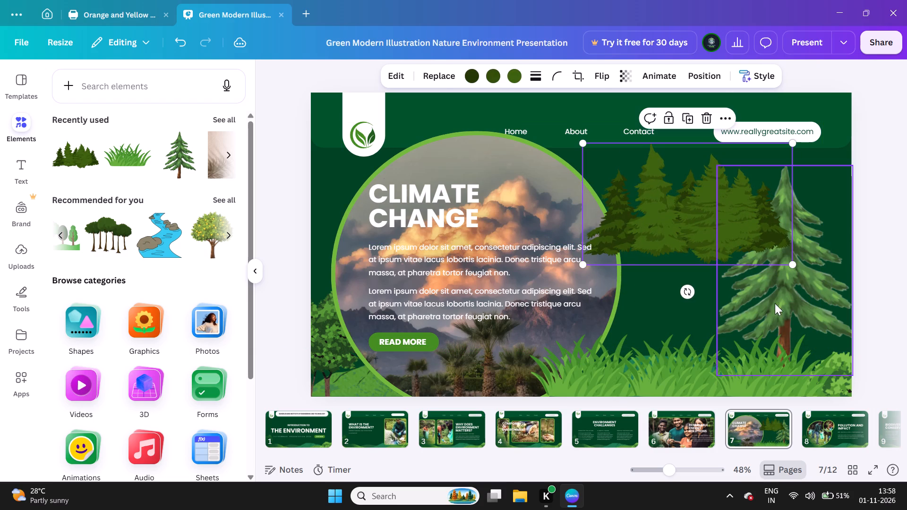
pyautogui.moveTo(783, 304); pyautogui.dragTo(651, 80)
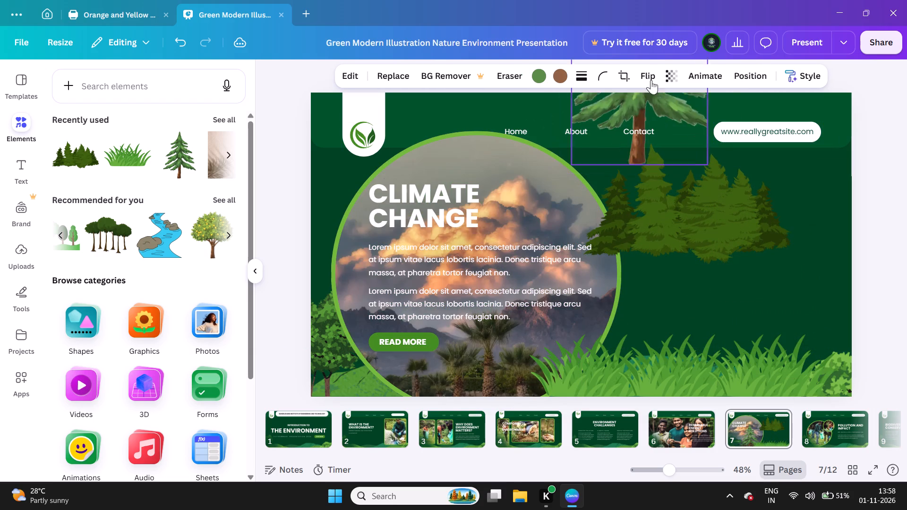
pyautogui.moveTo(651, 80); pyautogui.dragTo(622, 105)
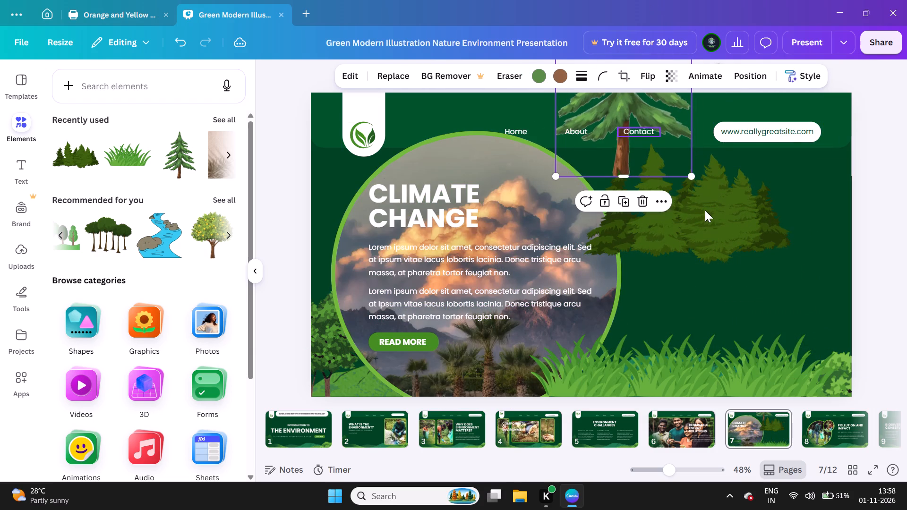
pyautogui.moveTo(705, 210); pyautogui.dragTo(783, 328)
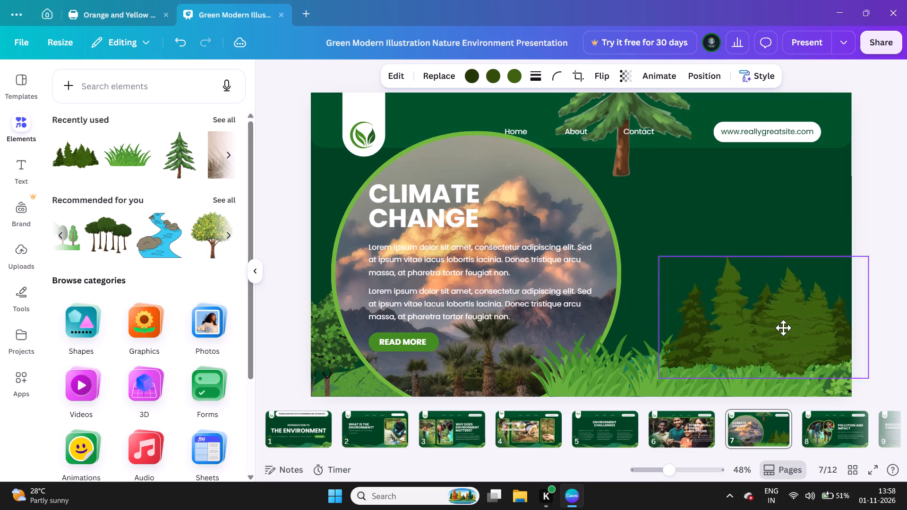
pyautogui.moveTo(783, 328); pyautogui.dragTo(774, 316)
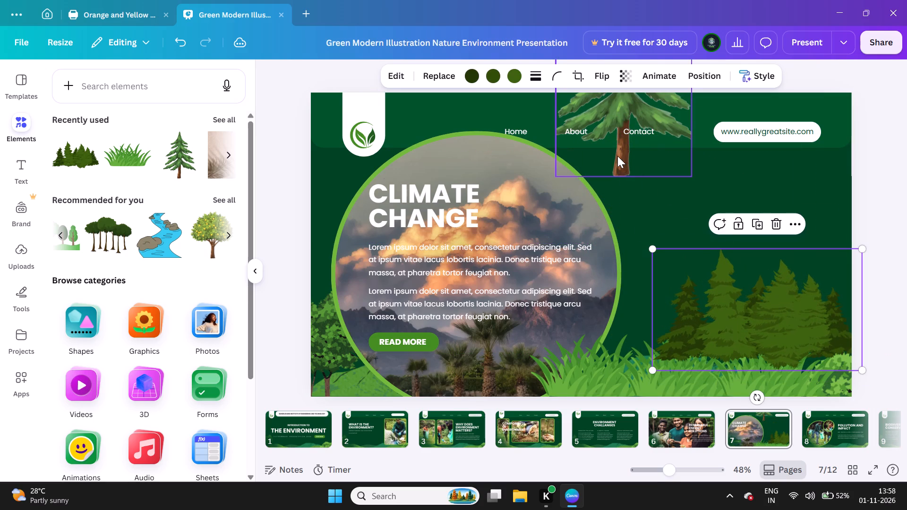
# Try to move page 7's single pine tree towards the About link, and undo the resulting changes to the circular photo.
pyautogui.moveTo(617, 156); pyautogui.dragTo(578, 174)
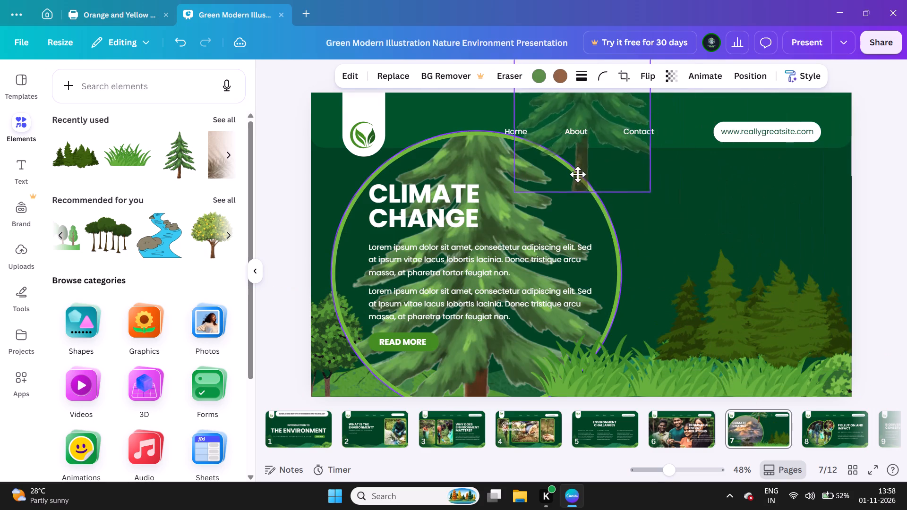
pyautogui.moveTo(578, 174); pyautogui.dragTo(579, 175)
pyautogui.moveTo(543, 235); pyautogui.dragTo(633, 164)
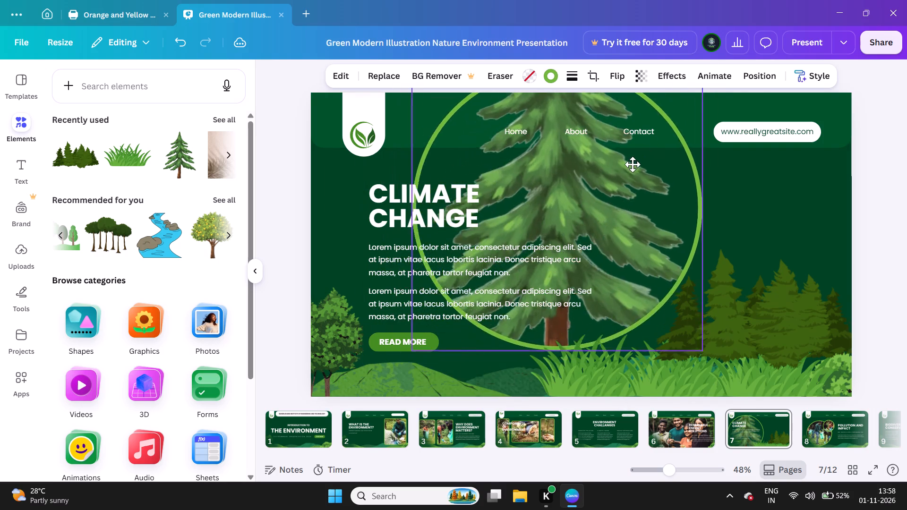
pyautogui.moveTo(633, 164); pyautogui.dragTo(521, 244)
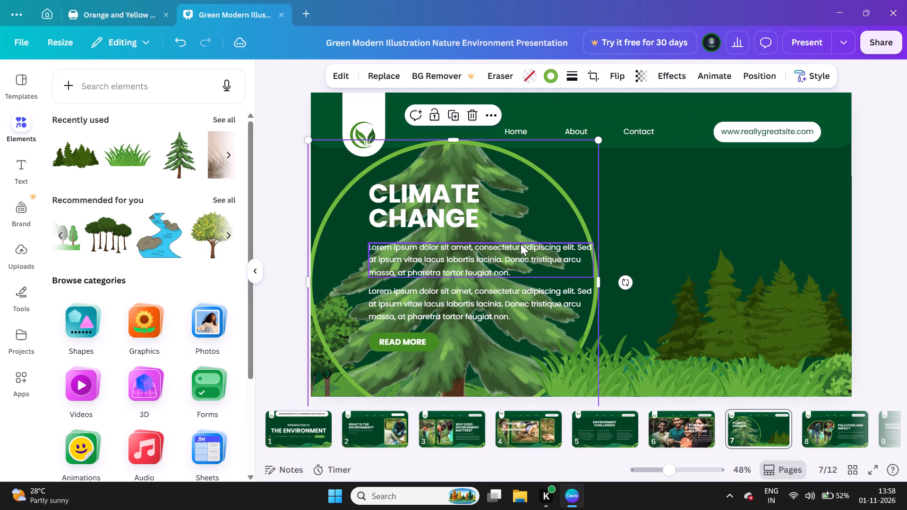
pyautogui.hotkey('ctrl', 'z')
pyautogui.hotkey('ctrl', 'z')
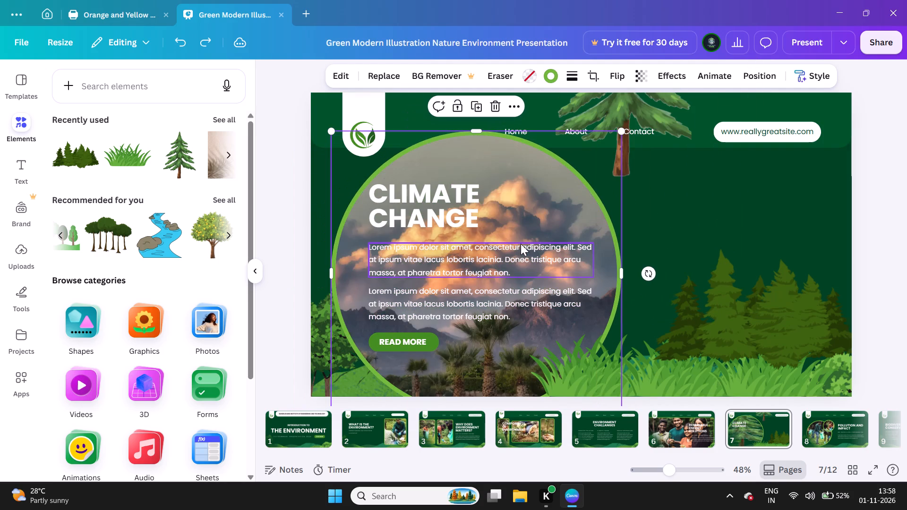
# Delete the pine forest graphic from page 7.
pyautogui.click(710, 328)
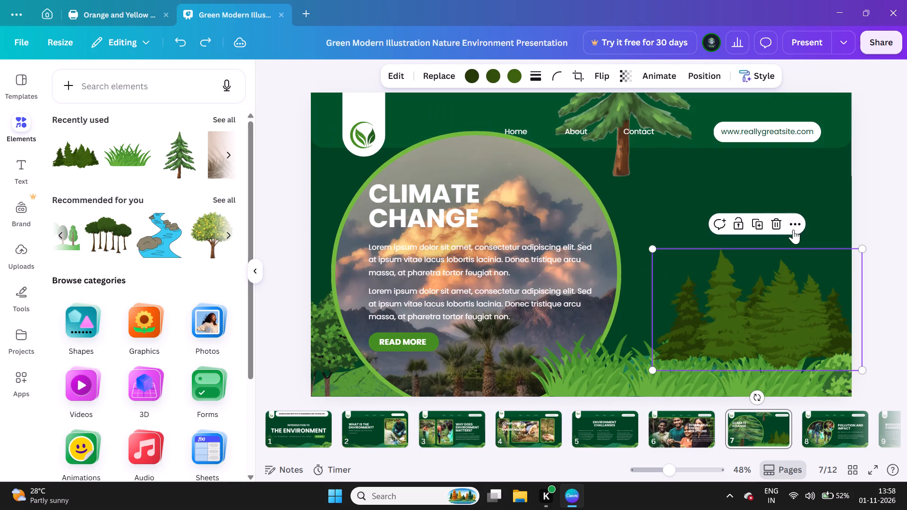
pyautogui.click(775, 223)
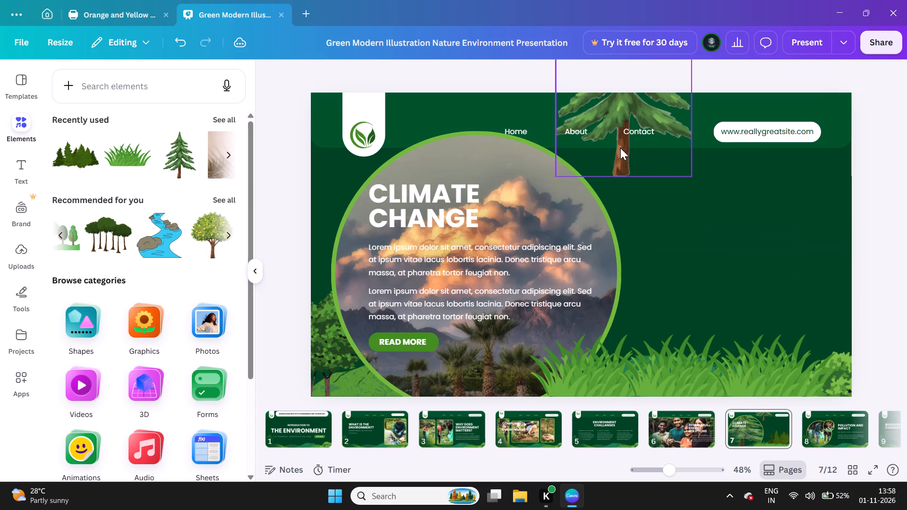
# Move page 7's single pine tree back to the page's right edge, below the website address and slightly above its former spot.
pyautogui.moveTo(620, 148); pyautogui.dragTo(785, 343)
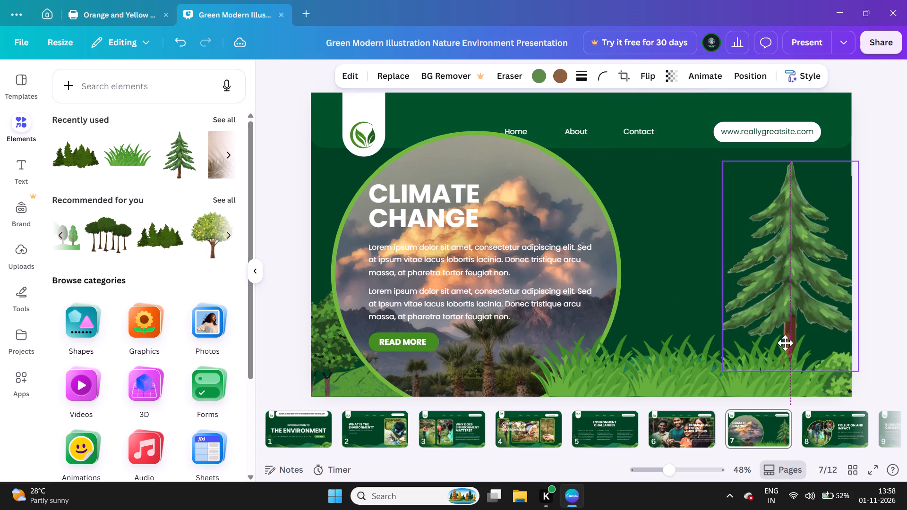
pyautogui.moveTo(785, 343); pyautogui.dragTo(784, 337)
pyautogui.click(757, 367)
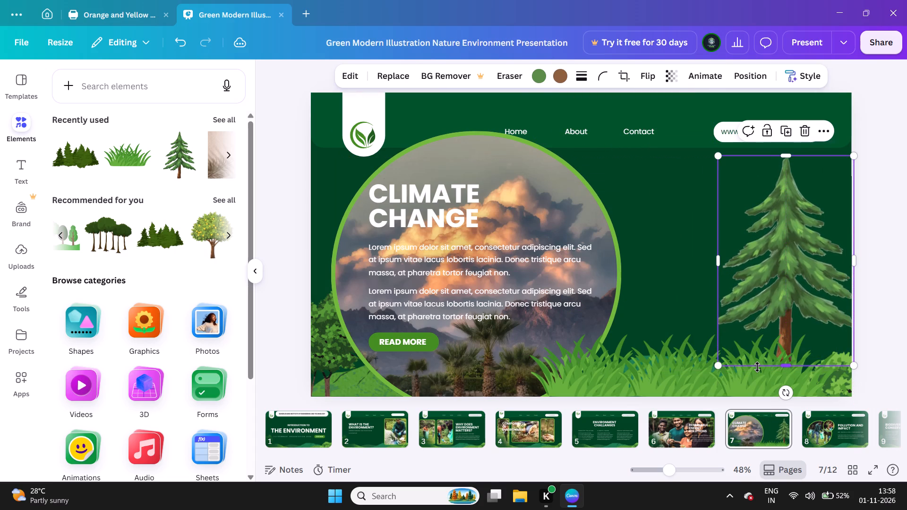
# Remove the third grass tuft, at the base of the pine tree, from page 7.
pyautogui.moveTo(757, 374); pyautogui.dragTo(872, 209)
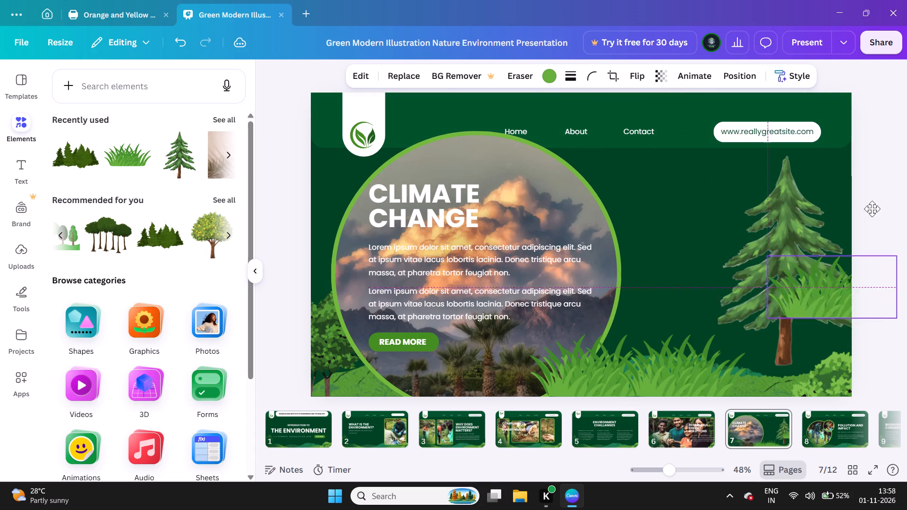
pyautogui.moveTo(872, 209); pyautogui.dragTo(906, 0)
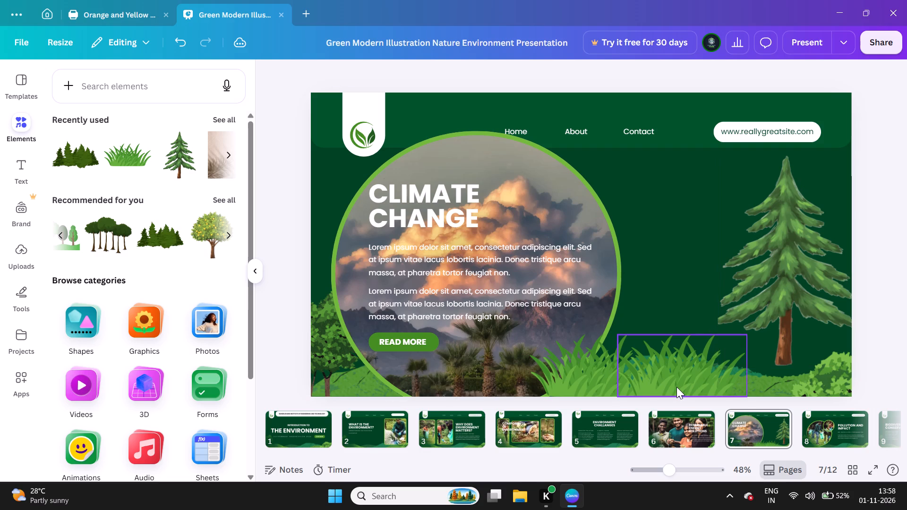
# Delete the second grass tuft from page 7, leaving only the one overlapping the cloud circle.
pyautogui.click(676, 387)
pyautogui.press('Delete')
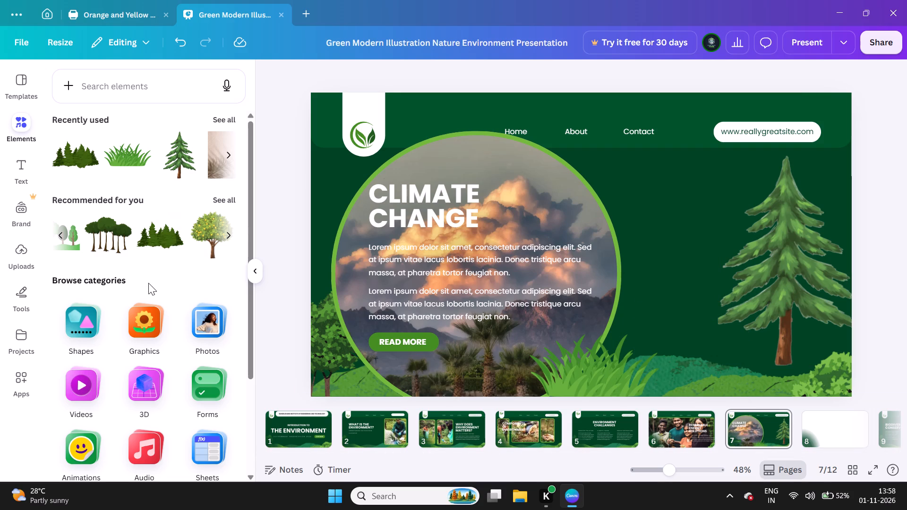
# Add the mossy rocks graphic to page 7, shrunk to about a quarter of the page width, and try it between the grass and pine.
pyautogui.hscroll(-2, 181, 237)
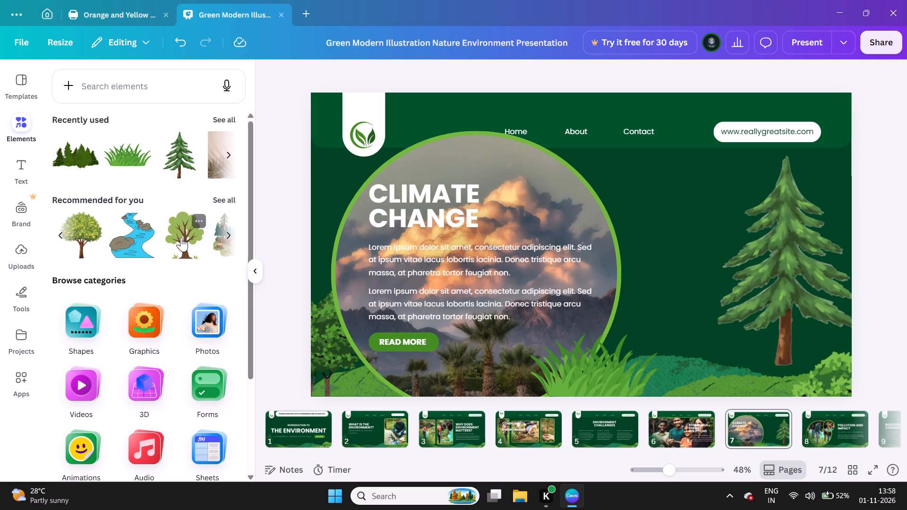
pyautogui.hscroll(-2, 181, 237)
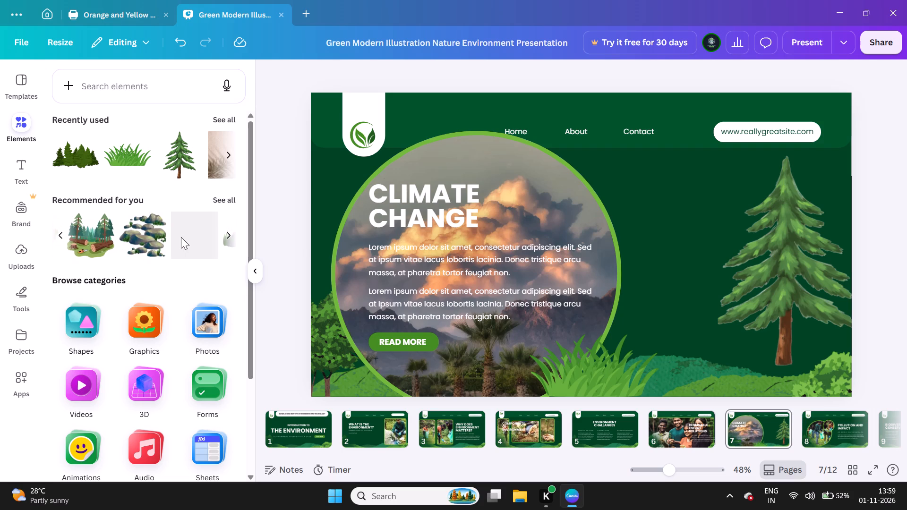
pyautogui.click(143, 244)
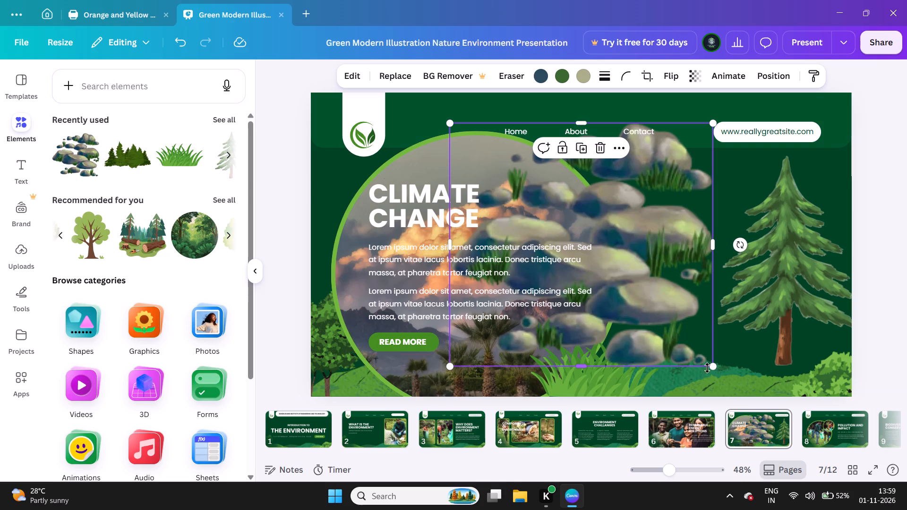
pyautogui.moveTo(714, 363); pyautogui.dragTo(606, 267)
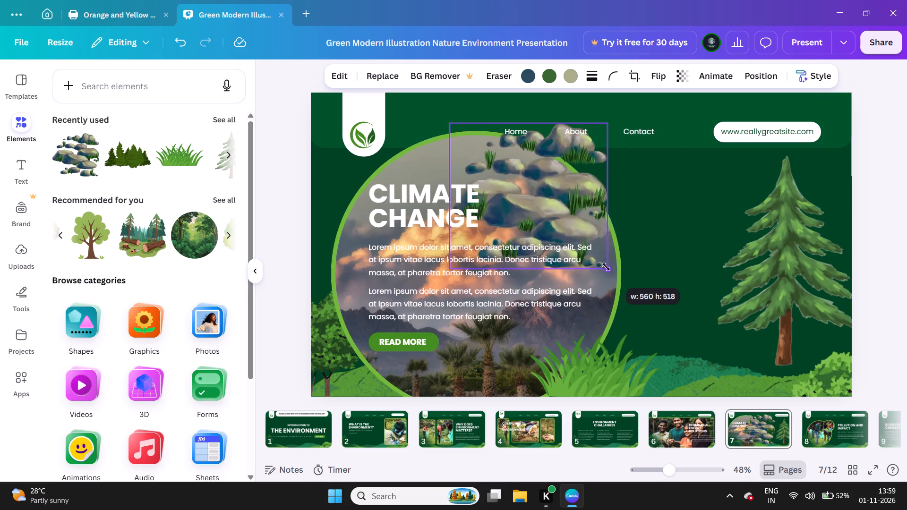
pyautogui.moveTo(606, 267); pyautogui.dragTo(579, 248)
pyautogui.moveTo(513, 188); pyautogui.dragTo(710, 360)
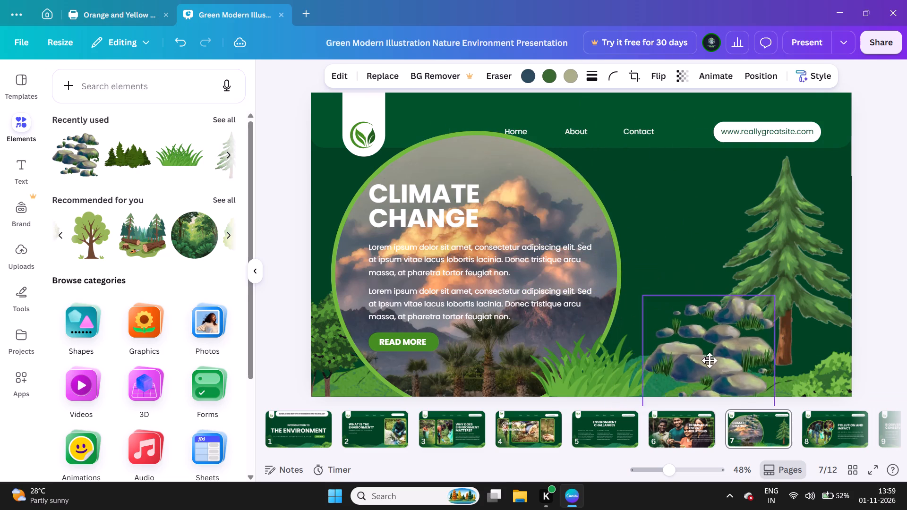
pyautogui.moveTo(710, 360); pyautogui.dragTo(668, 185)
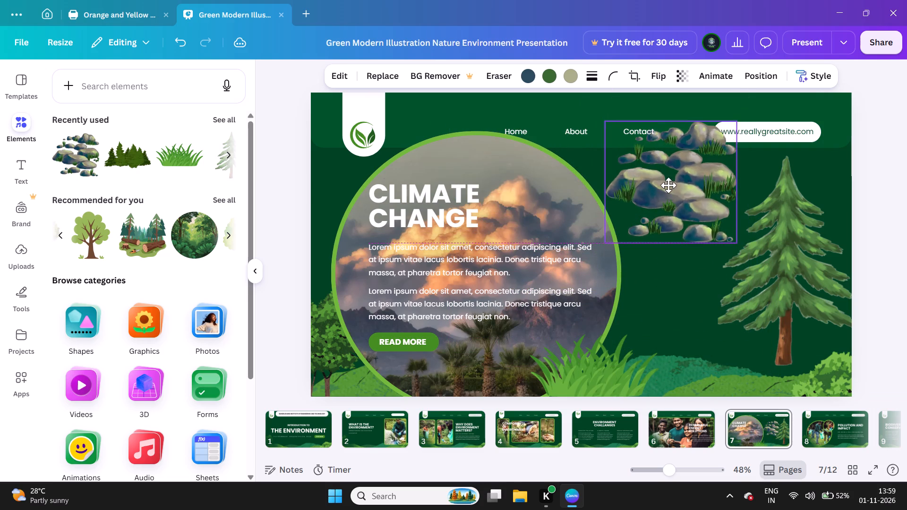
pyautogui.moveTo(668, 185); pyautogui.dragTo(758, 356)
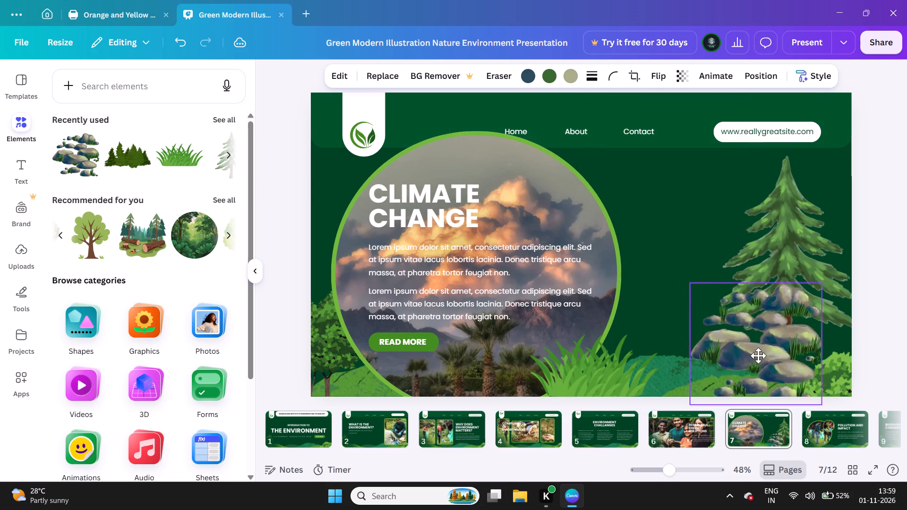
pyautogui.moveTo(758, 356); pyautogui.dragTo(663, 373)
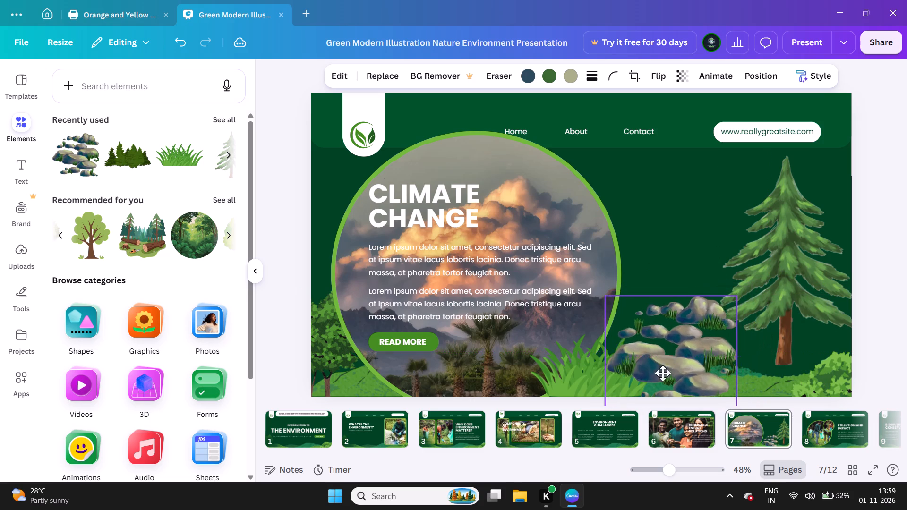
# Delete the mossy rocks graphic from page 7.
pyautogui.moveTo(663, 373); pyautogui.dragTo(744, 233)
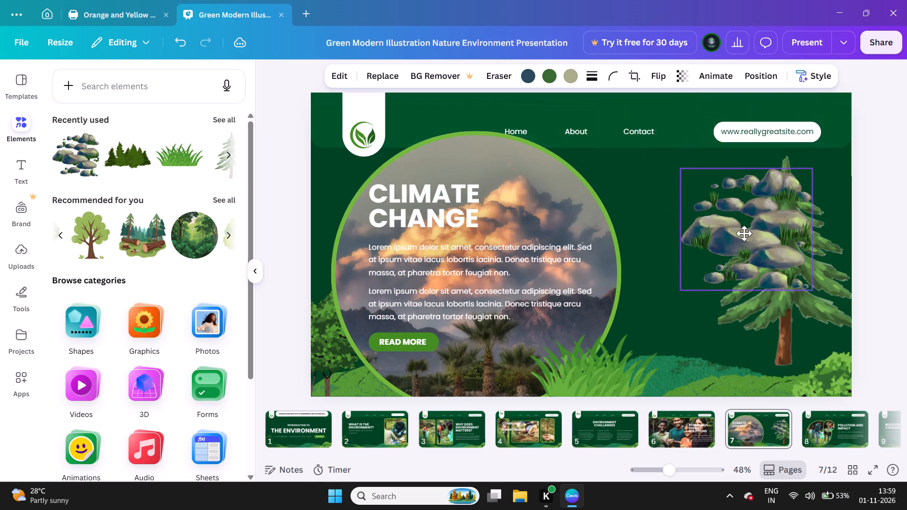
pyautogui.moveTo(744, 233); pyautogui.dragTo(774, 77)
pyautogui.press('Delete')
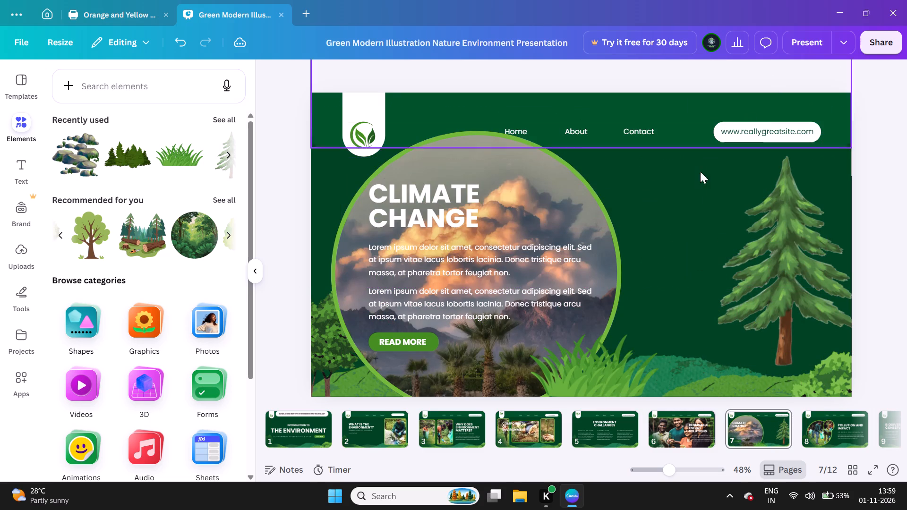
# On page 8, move the small circular photo off the large one to the bottom centre of the page.
pyautogui.click(827, 432)
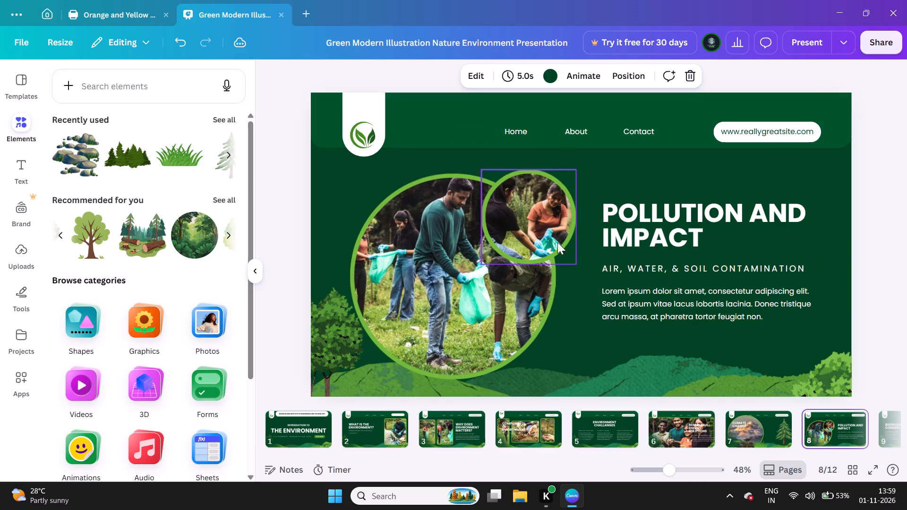
pyautogui.click(537, 238)
pyautogui.moveTo(537, 238); pyautogui.dragTo(683, 266)
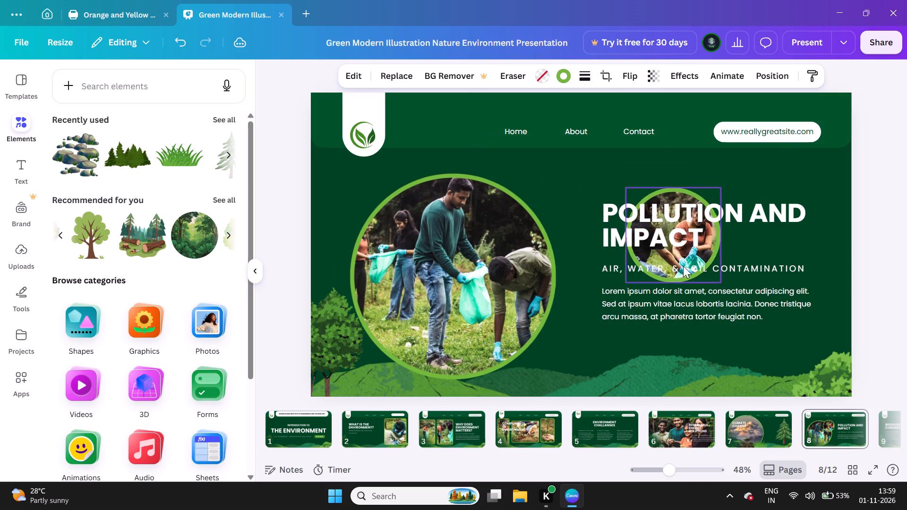
pyautogui.moveTo(683, 266); pyautogui.dragTo(584, 400)
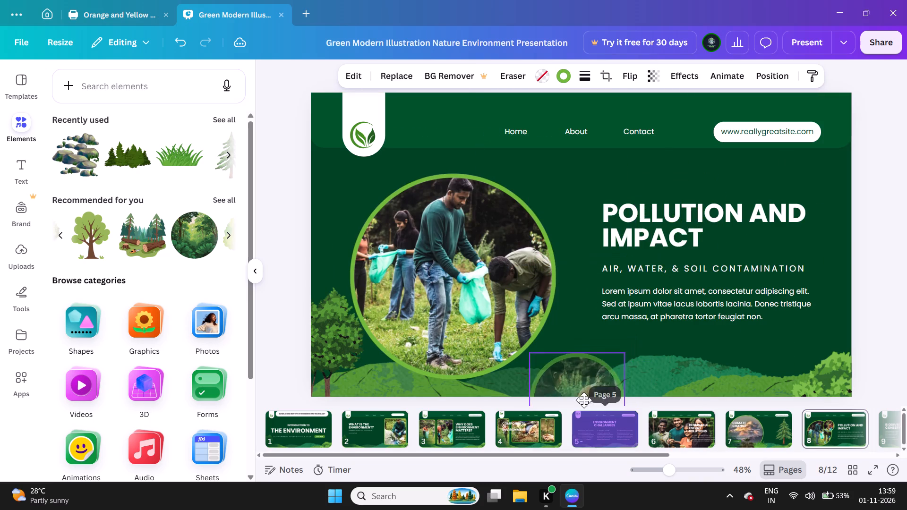
pyautogui.moveTo(584, 400); pyautogui.dragTo(583, 396)
# Move the large circular cleanup photo behind the Pollution and Impact text and enlarge it to about 900 wide by 830 high.
pyautogui.click(494, 351)
pyautogui.moveTo(494, 351); pyautogui.dragTo(736, 343)
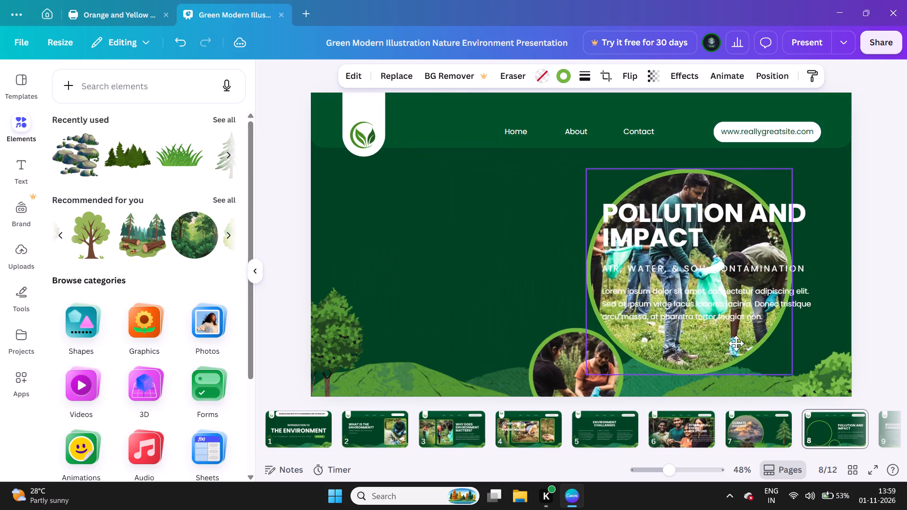
pyautogui.moveTo(736, 343); pyautogui.dragTo(727, 341)
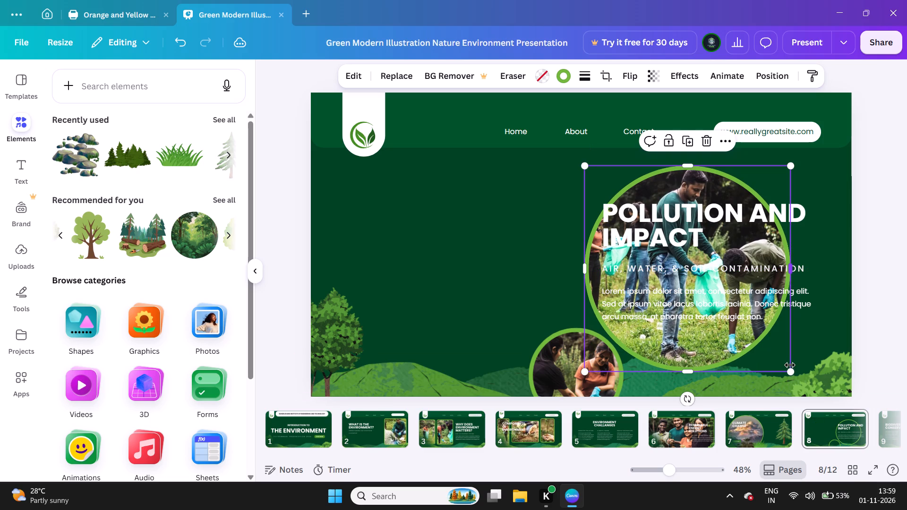
pyautogui.moveTo(790, 365); pyautogui.dragTo(855, 368)
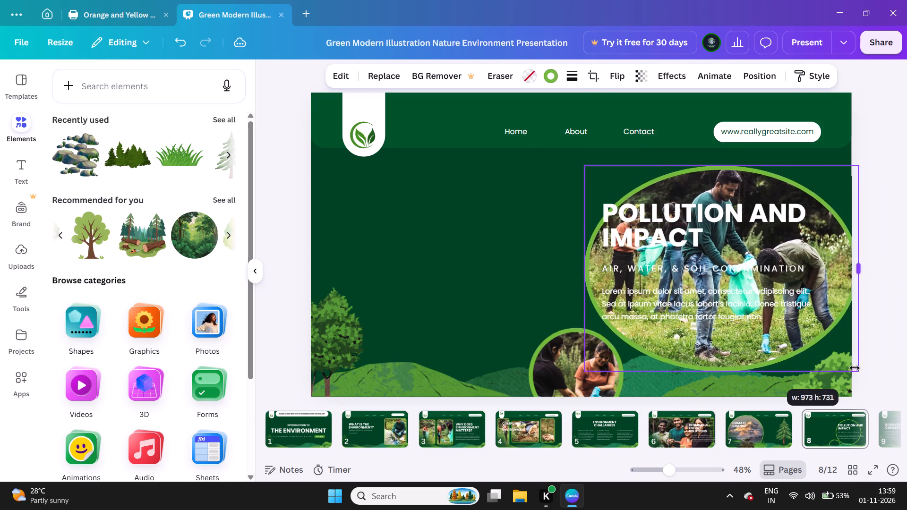
pyautogui.moveTo(855, 368); pyautogui.dragTo(837, 364)
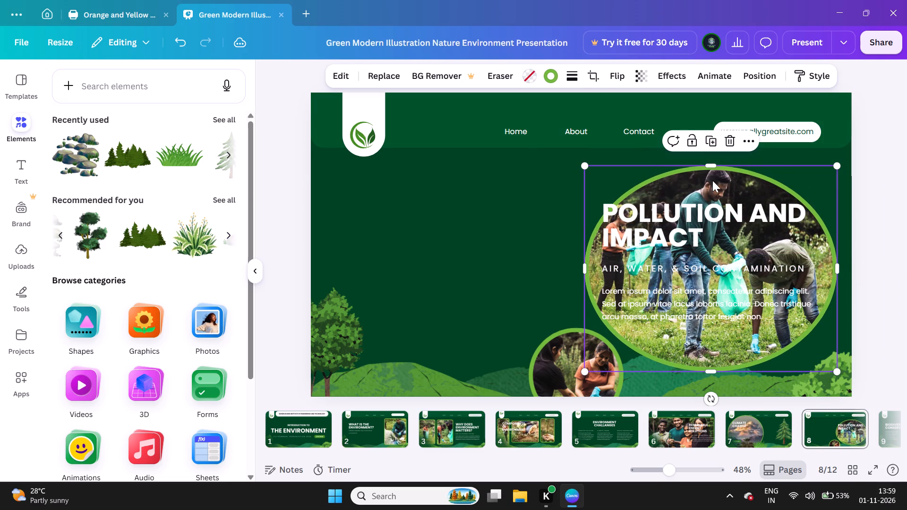
pyautogui.moveTo(709, 164); pyautogui.dragTo(700, 143)
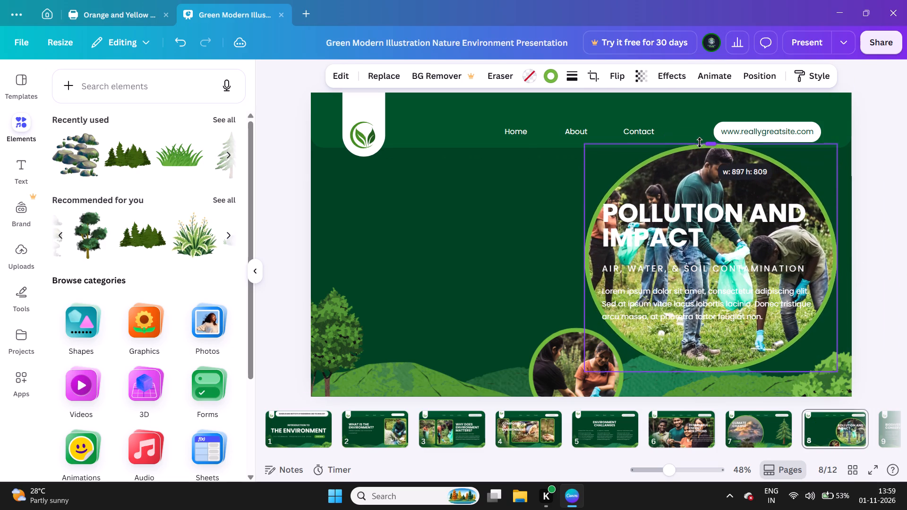
pyautogui.moveTo(700, 143); pyautogui.dragTo(681, 134)
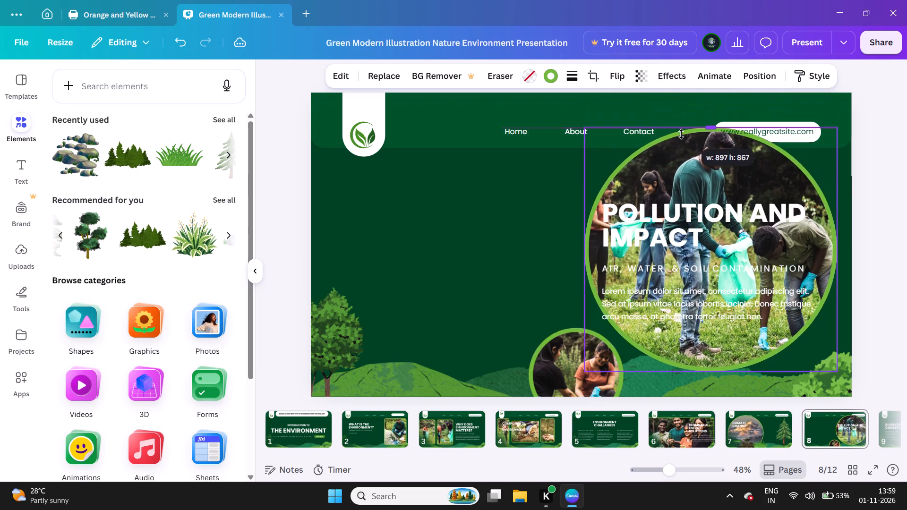
pyautogui.moveTo(681, 134); pyautogui.dragTo(676, 144)
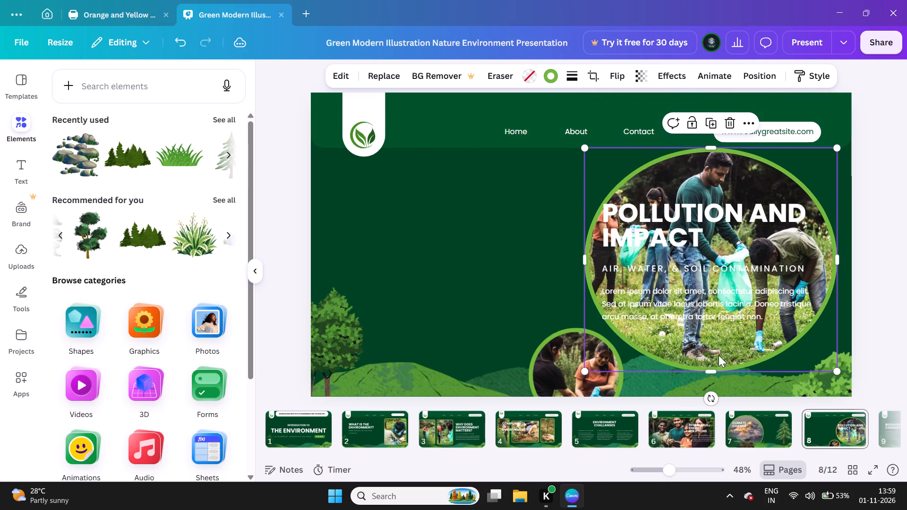
pyautogui.moveTo(706, 368); pyautogui.dragTo(706, 381)
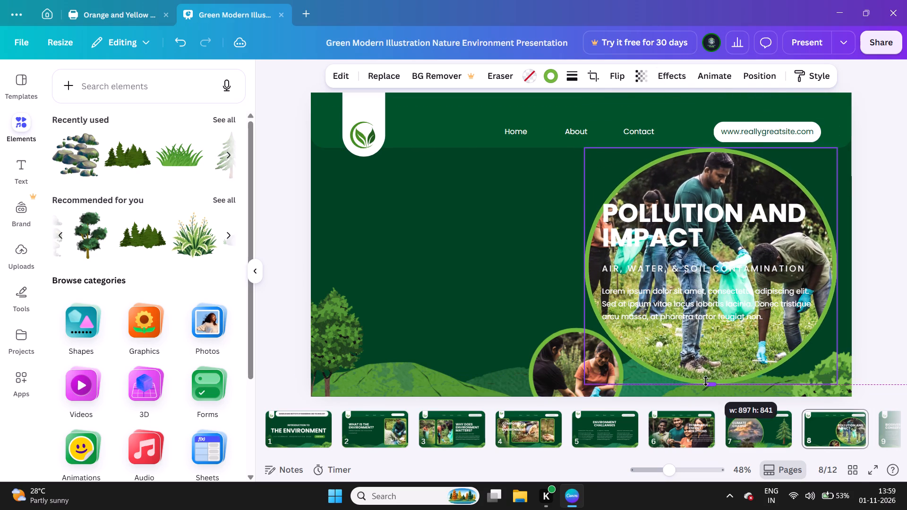
pyautogui.moveTo(706, 381); pyautogui.dragTo(704, 377)
# Move the small circular photo from the page's bottom edge to the empty area on the left, above the tree and hills.
pyautogui.moveTo(569, 385); pyautogui.dragTo(526, 360)
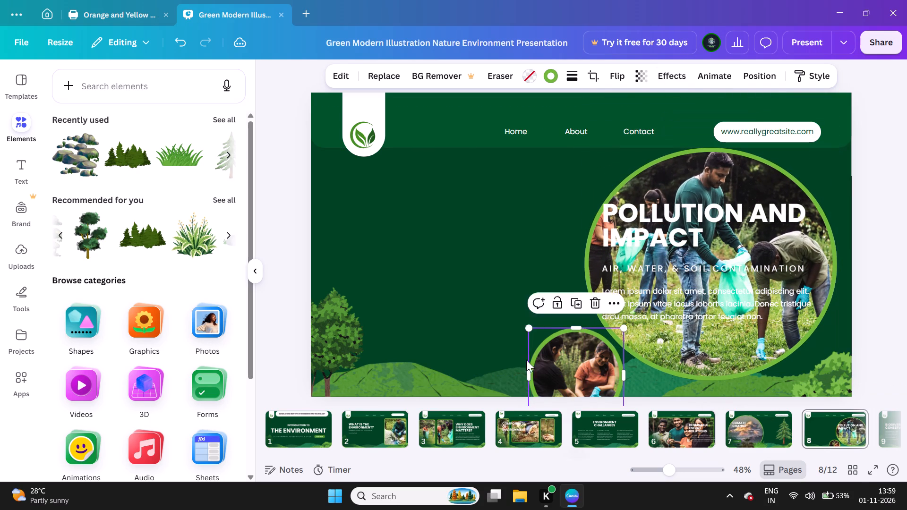
pyautogui.moveTo(526, 360); pyautogui.dragTo(404, 256)
# Shift the Pollution and Impact heading slightly right and down within the large circular photo, closer to the subtitle.
pyautogui.moveTo(603, 247); pyautogui.dragTo(596, 265)
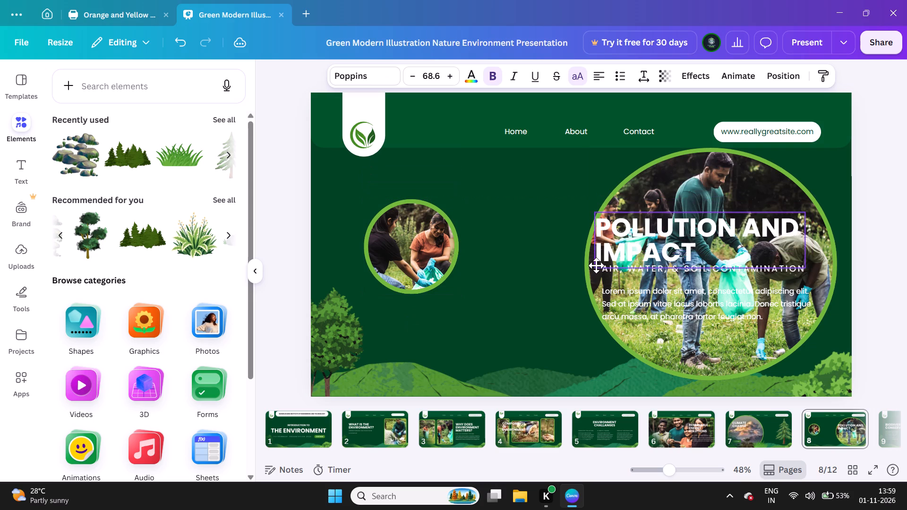
pyautogui.moveTo(596, 265); pyautogui.dragTo(598, 267)
pyautogui.moveTo(616, 245); pyautogui.dragTo(625, 224)
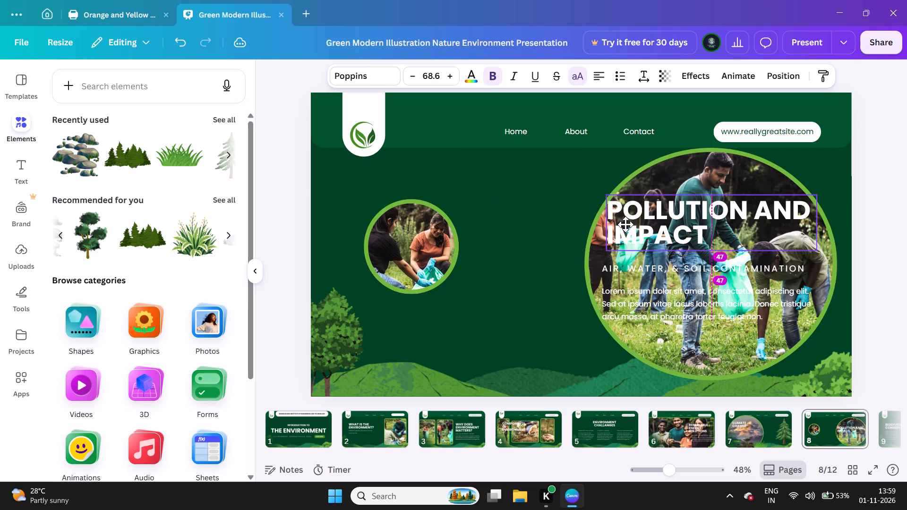
pyautogui.moveTo(625, 224); pyautogui.dragTo(626, 231)
pyautogui.moveTo(537, 235); pyautogui.dragTo(619, 288)
pyautogui.click(512, 263)
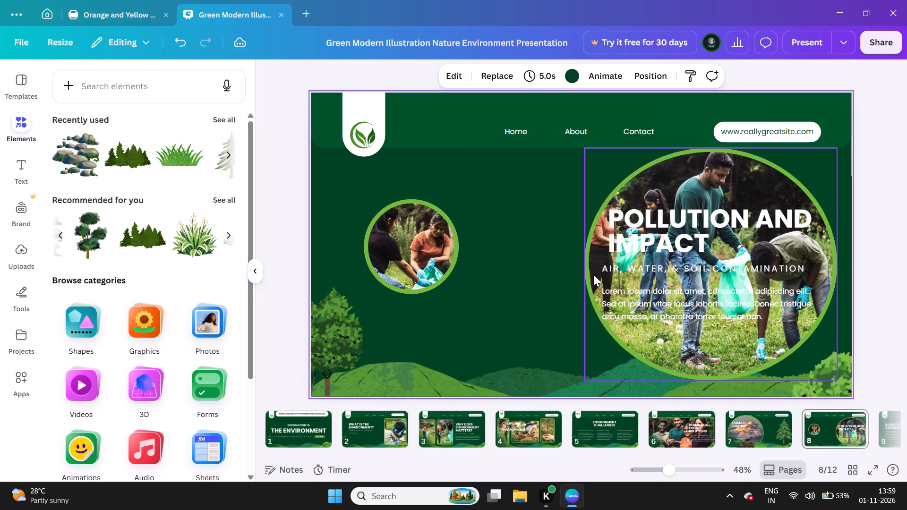
pyautogui.click(599, 270)
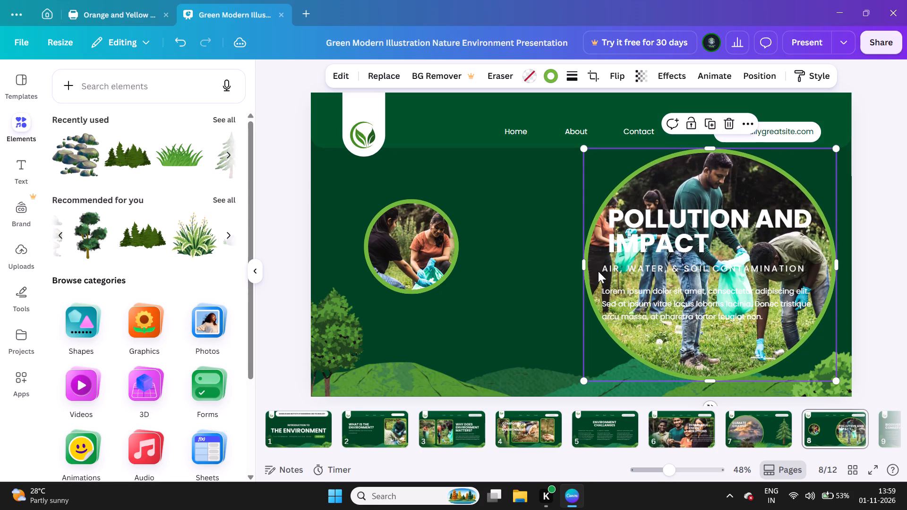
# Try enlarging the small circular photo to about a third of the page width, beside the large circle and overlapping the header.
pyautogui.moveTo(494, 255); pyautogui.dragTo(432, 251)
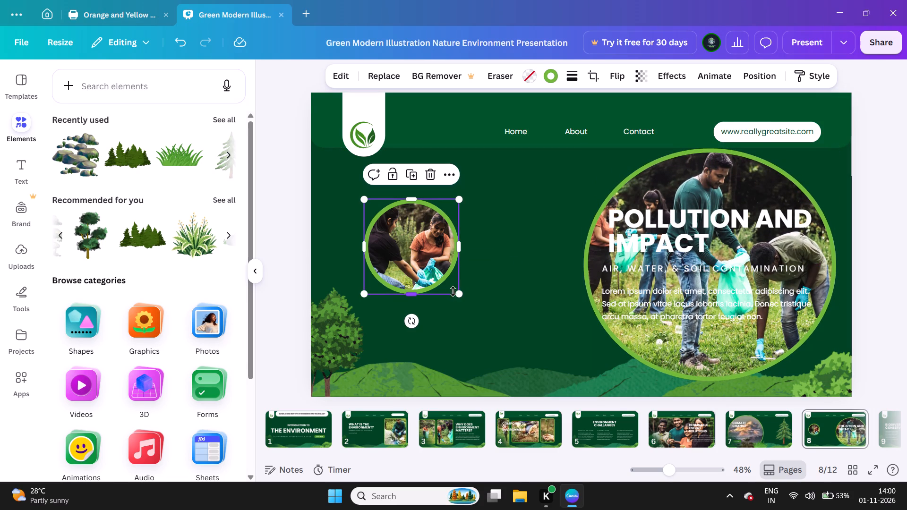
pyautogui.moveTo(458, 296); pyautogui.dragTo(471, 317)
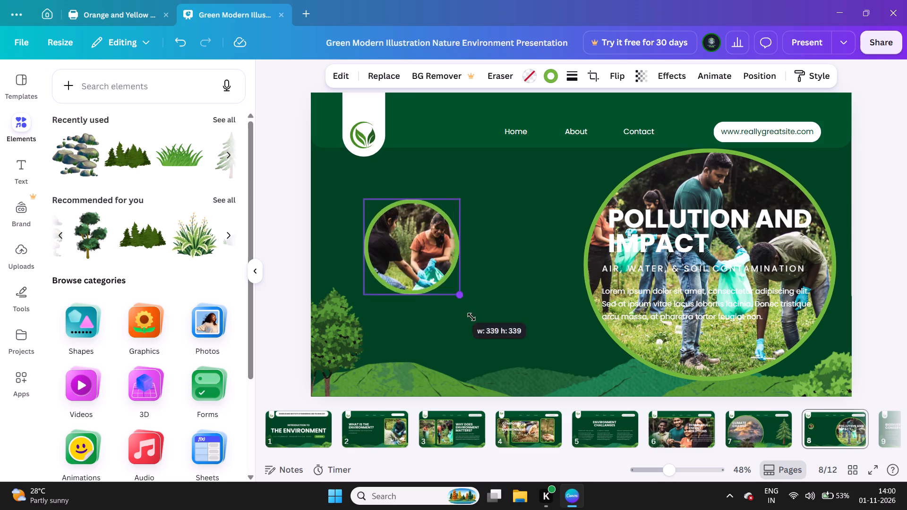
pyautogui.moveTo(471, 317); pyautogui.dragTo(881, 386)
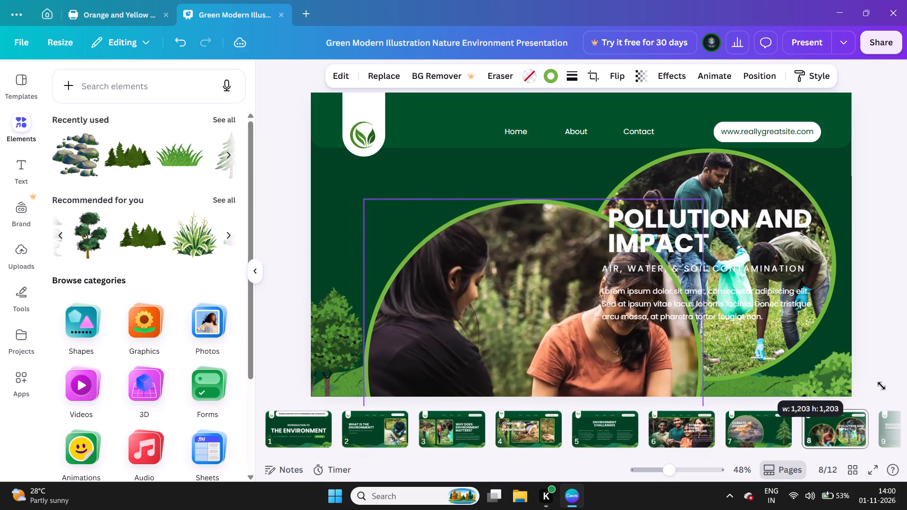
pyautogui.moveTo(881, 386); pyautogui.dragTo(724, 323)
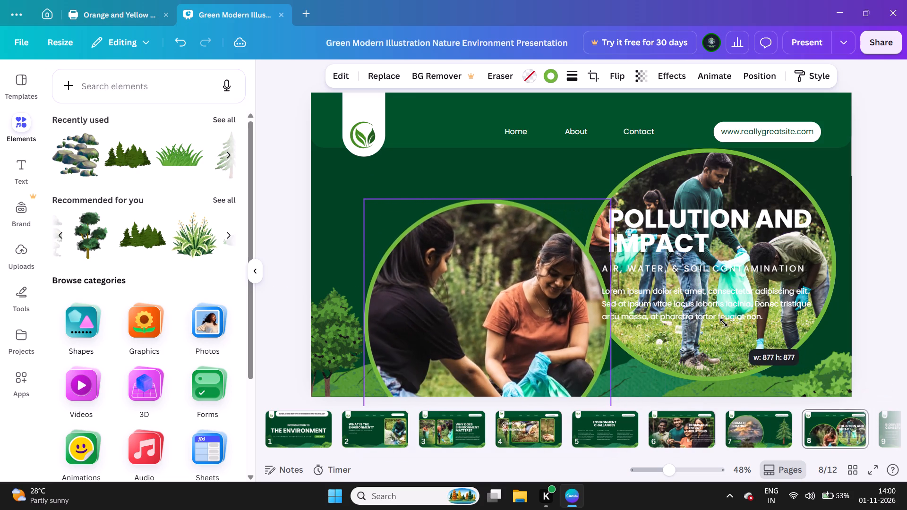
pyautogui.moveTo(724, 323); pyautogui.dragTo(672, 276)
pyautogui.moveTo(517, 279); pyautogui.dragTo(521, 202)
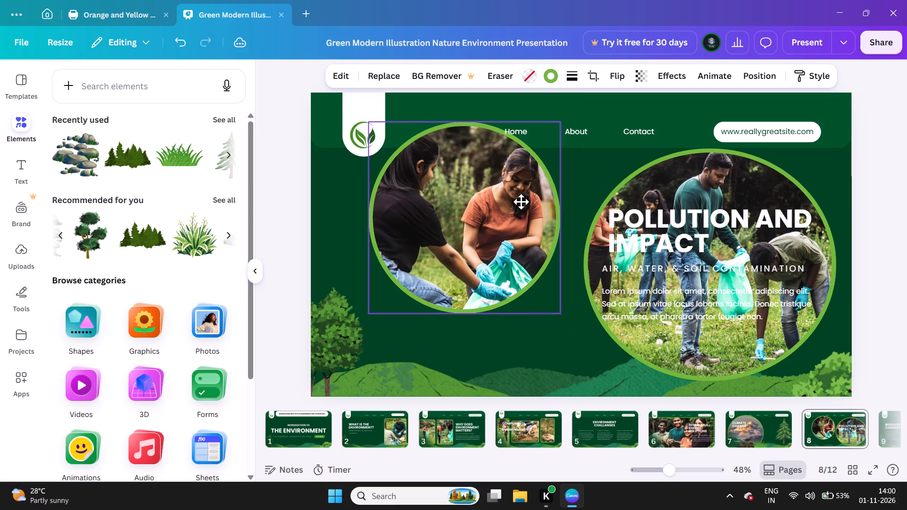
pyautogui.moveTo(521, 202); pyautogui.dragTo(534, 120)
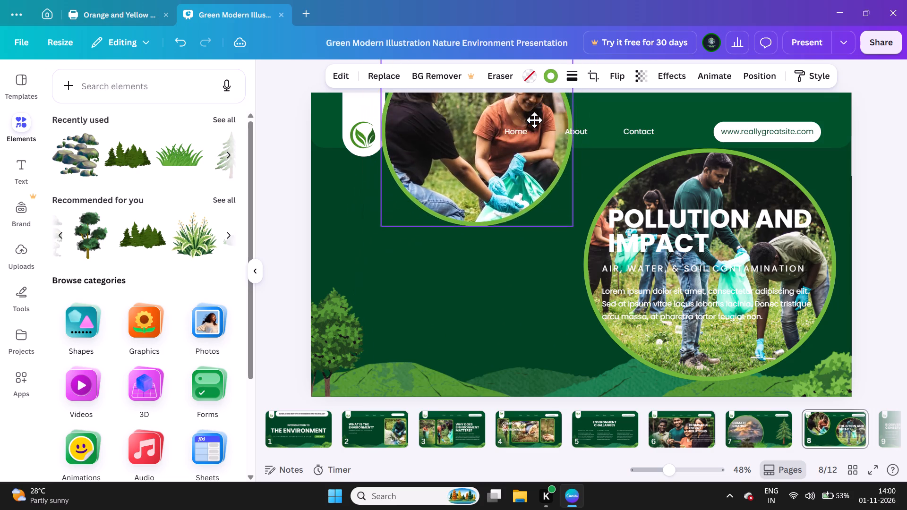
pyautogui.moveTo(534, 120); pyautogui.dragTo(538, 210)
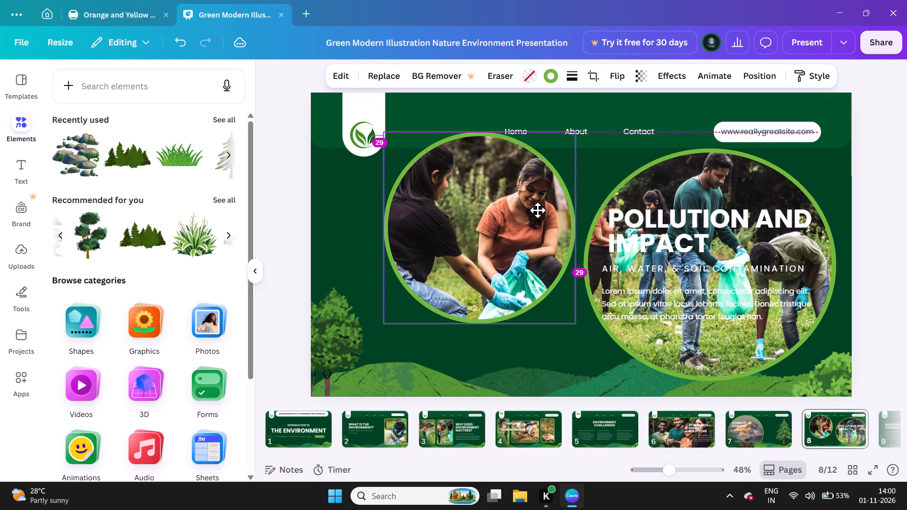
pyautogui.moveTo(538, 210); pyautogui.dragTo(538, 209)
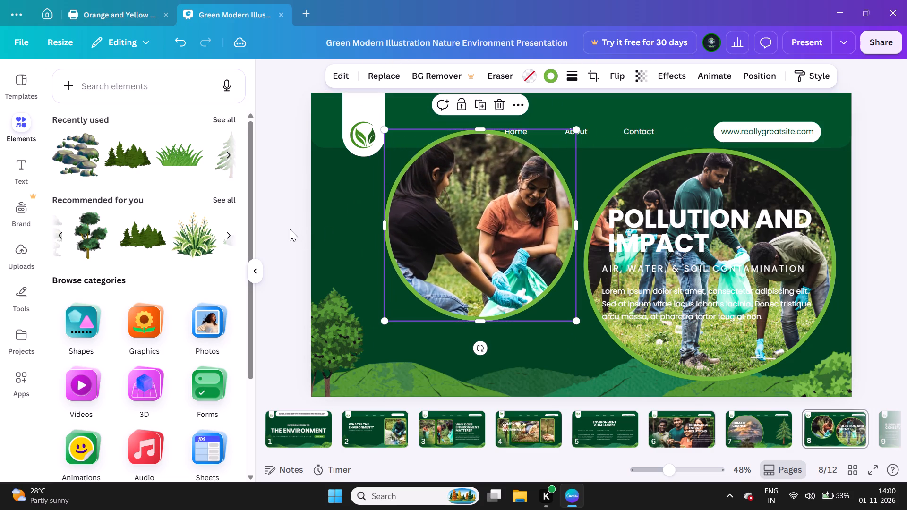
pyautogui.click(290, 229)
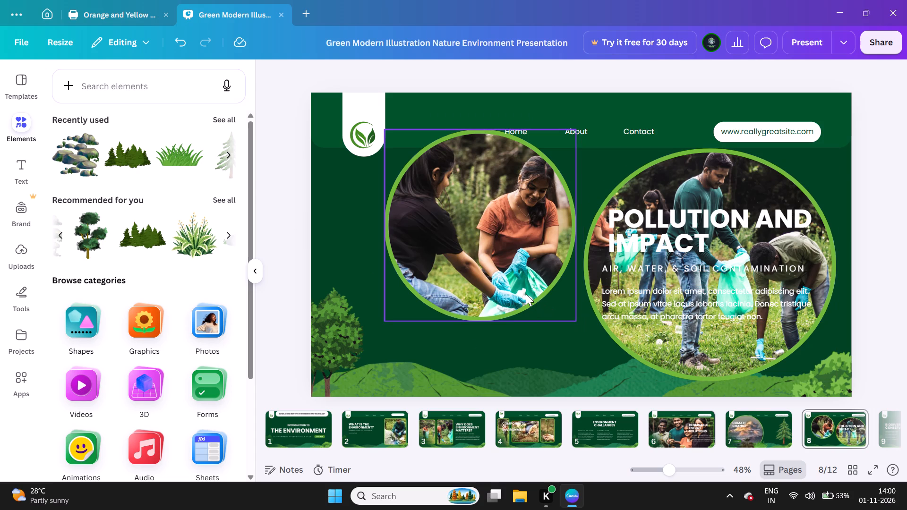
# Resize the small circular photo to about a quarter of the page width and place it just left of the large circle, below the header.
pyautogui.moveTo(526, 294); pyautogui.dragTo(513, 296)
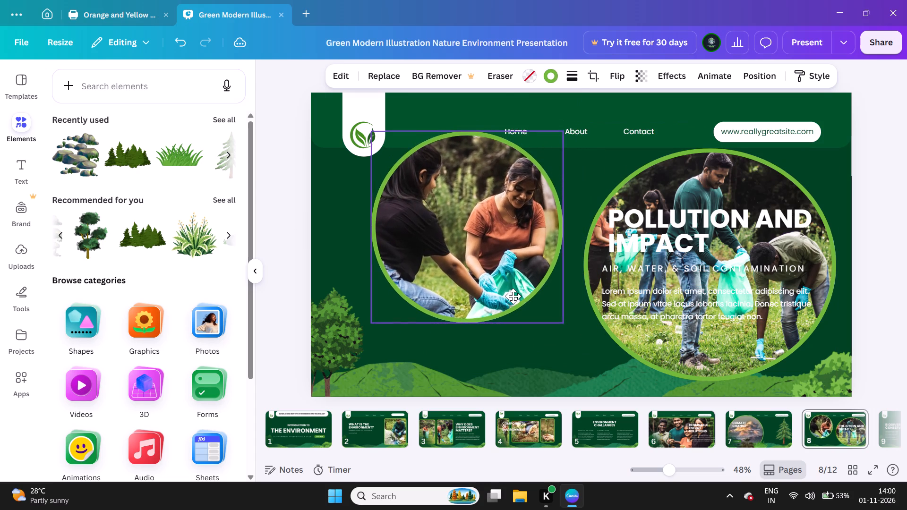
pyautogui.moveTo(513, 296); pyautogui.dragTo(513, 297)
pyautogui.moveTo(560, 325); pyautogui.dragTo(492, 274)
pyautogui.moveTo(445, 210); pyautogui.dragTo(495, 229)
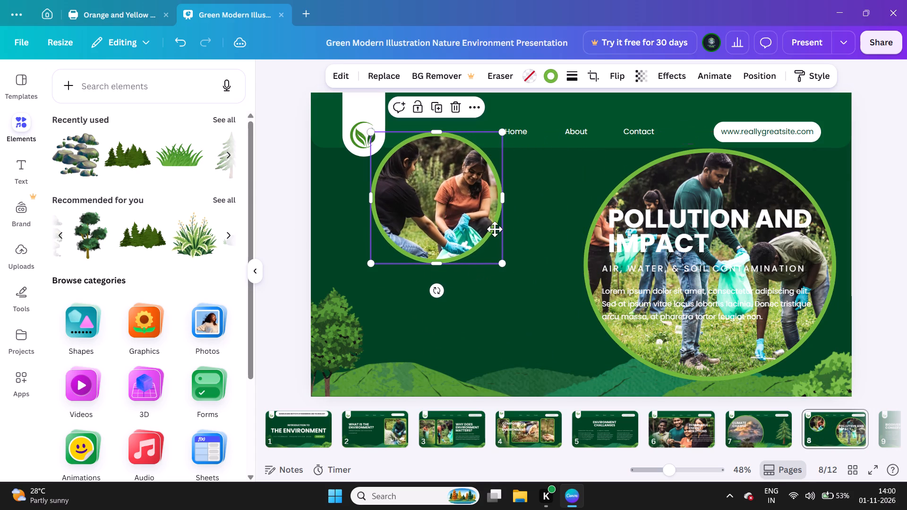
pyautogui.moveTo(495, 229); pyautogui.dragTo(511, 232)
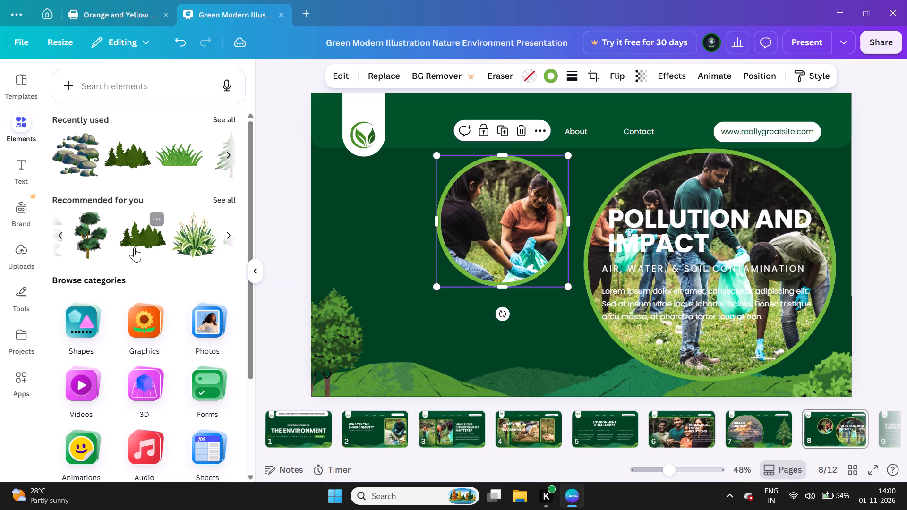
# Add the white-flowering leafy plant, shrink it to about one-sixth of the page height, and place it on the hills below the small circular photo.
pyautogui.hscroll(-3, 149, 154)
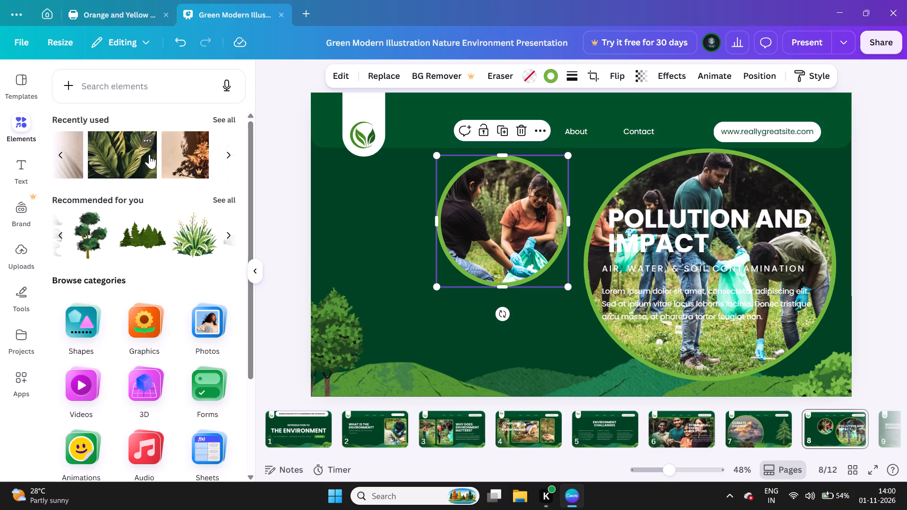
pyautogui.hscroll(-3, 149, 154)
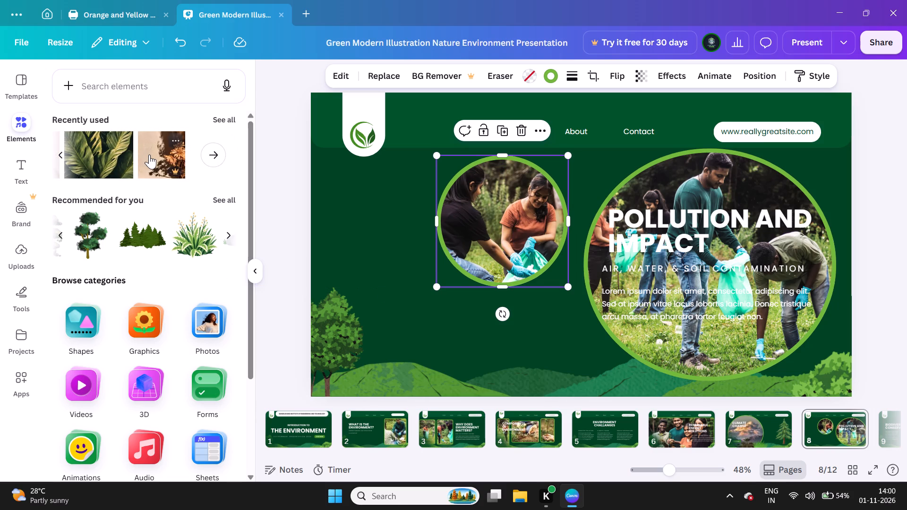
pyautogui.hscroll(-2, 154, 261)
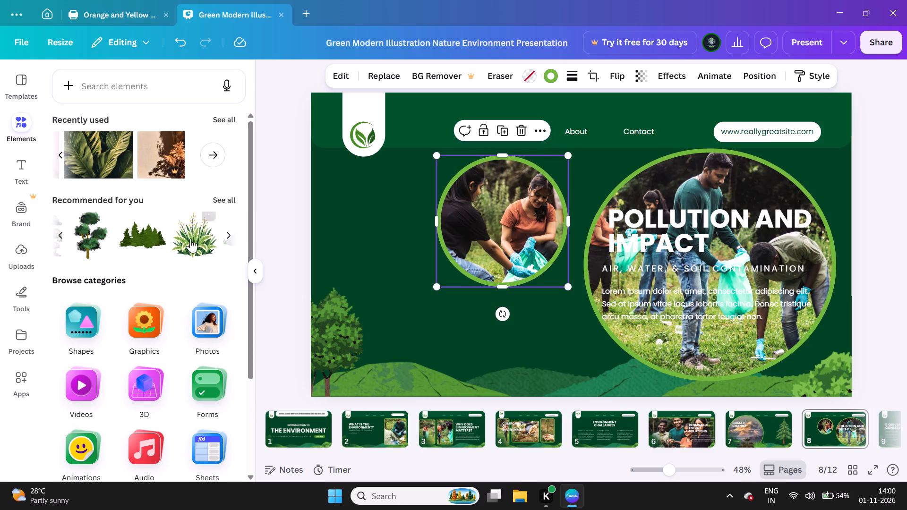
pyautogui.click(197, 238)
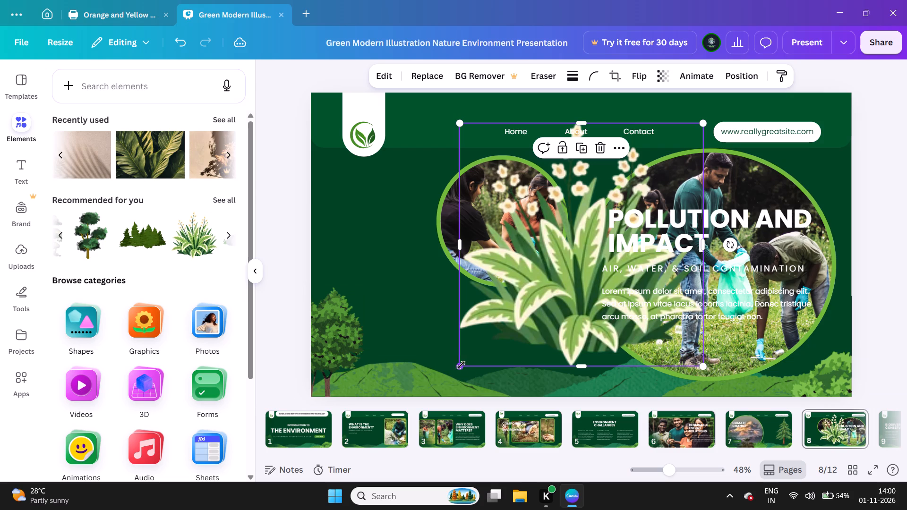
pyautogui.moveTo(460, 362); pyautogui.dragTo(724, 232)
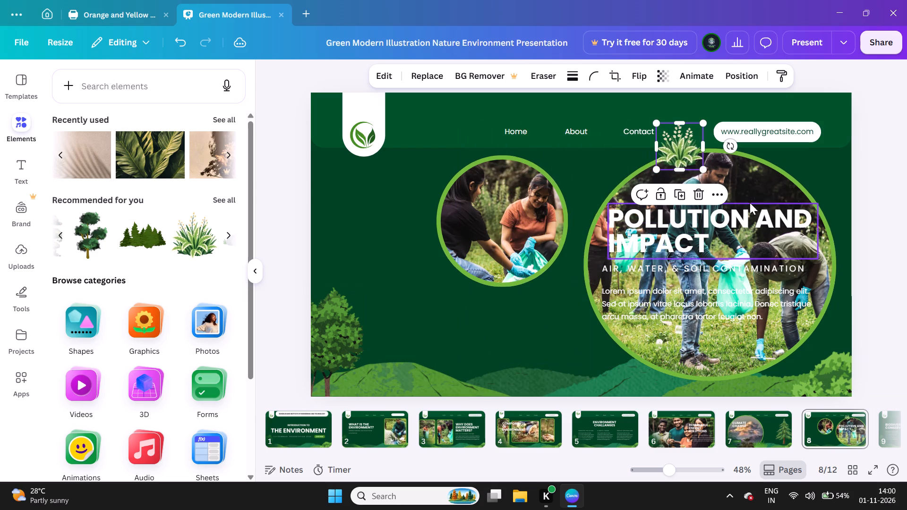
pyautogui.moveTo(682, 159); pyautogui.dragTo(405, 385)
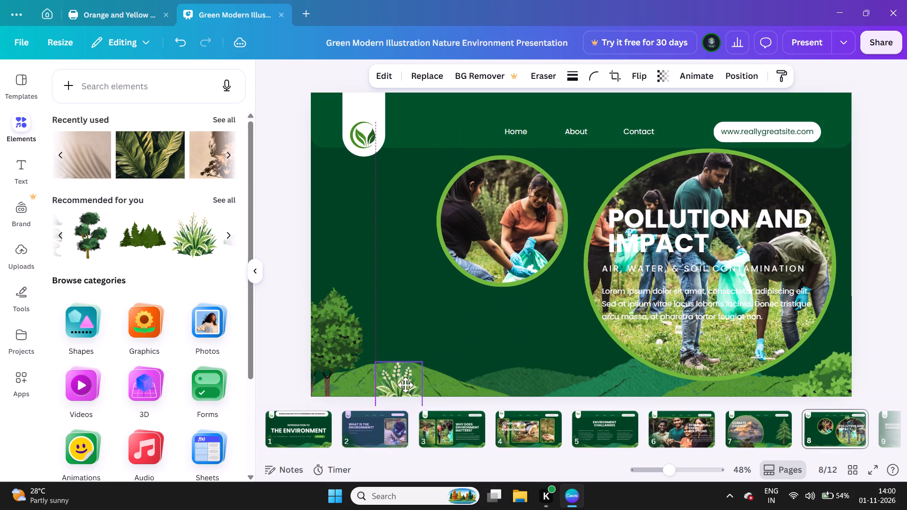
pyautogui.moveTo(405, 385); pyautogui.dragTo(453, 378)
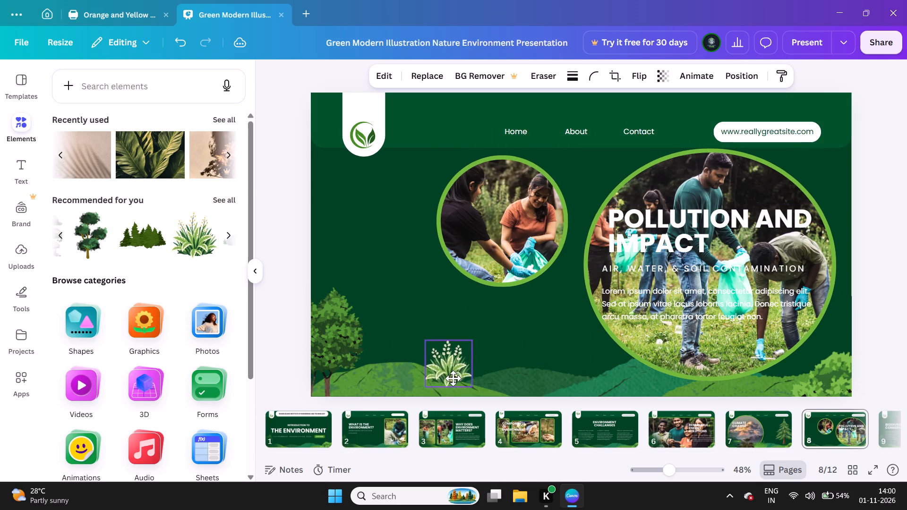
pyautogui.moveTo(453, 378); pyautogui.dragTo(455, 382)
pyautogui.click(385, 308)
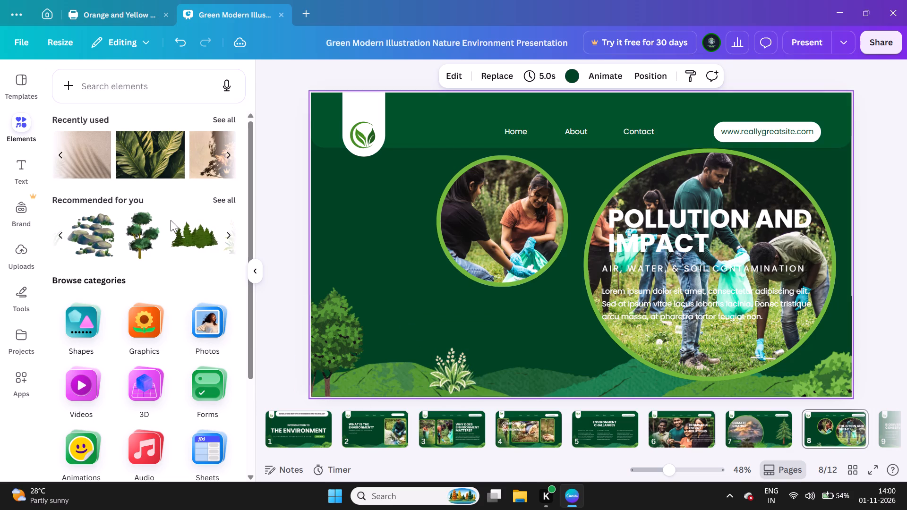
# Add the dark green layered tree at about half the page height, standing on the hills between the original tree and the flowering plant.
pyautogui.click(126, 239)
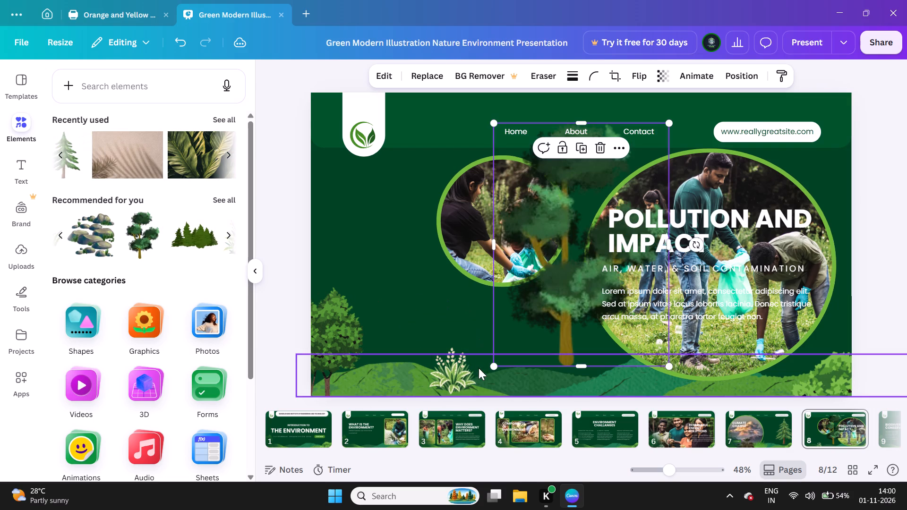
pyautogui.moveTo(494, 367); pyautogui.dragTo(598, 243)
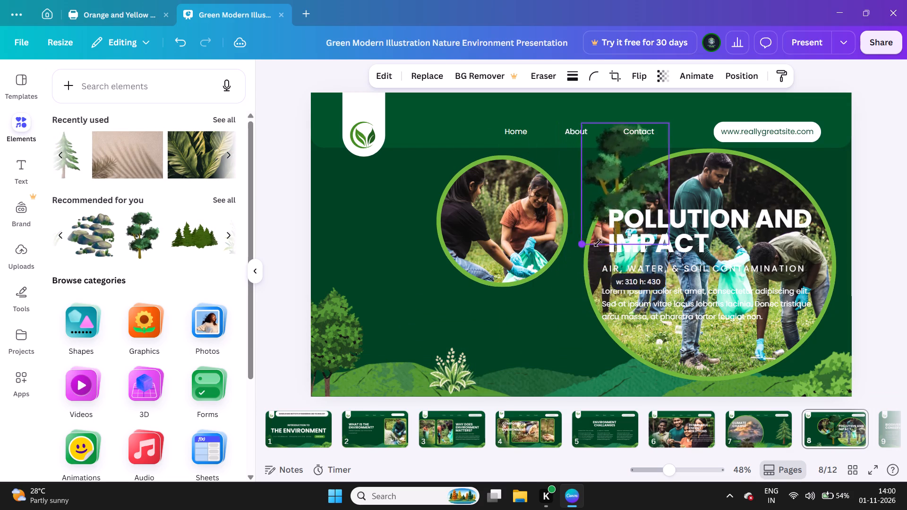
pyautogui.moveTo(598, 243); pyautogui.dragTo(662, 219)
pyautogui.click(641, 156)
pyautogui.moveTo(641, 156); pyautogui.dragTo(393, 348)
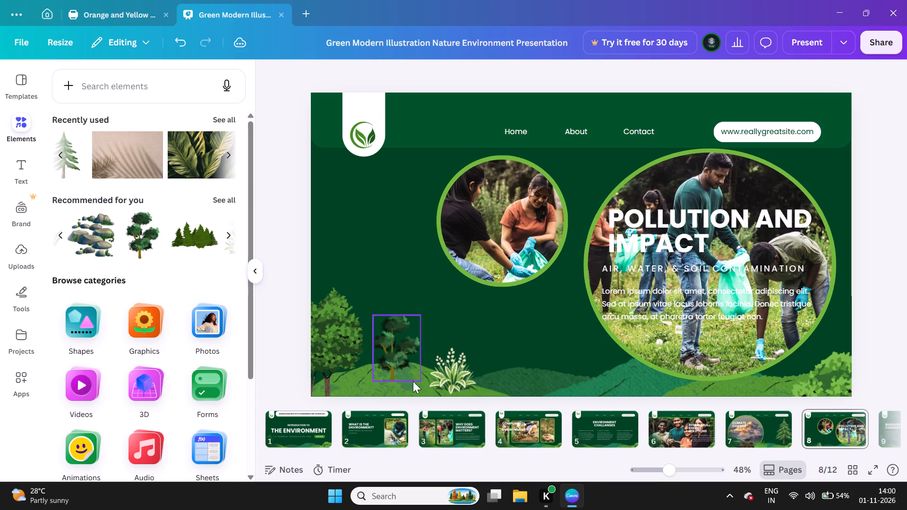
pyautogui.click(404, 359)
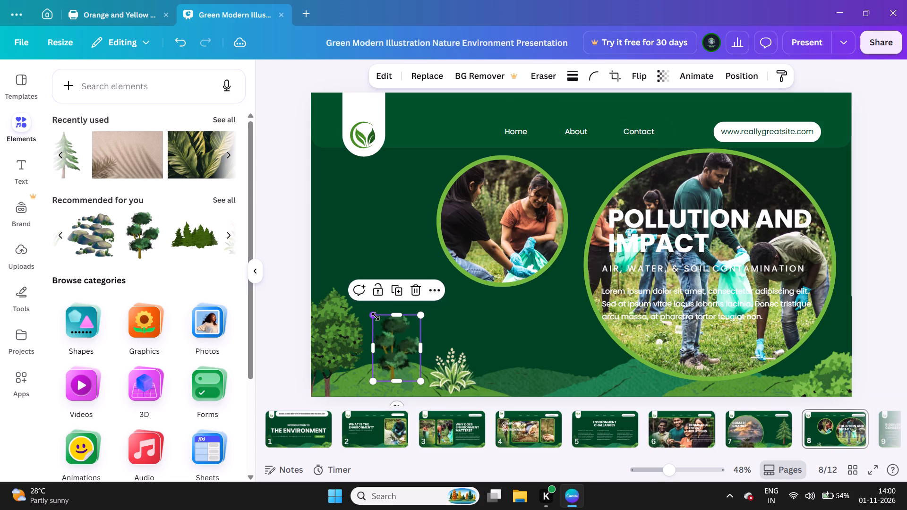
pyautogui.moveTo(376, 316); pyautogui.dragTo(312, 217)
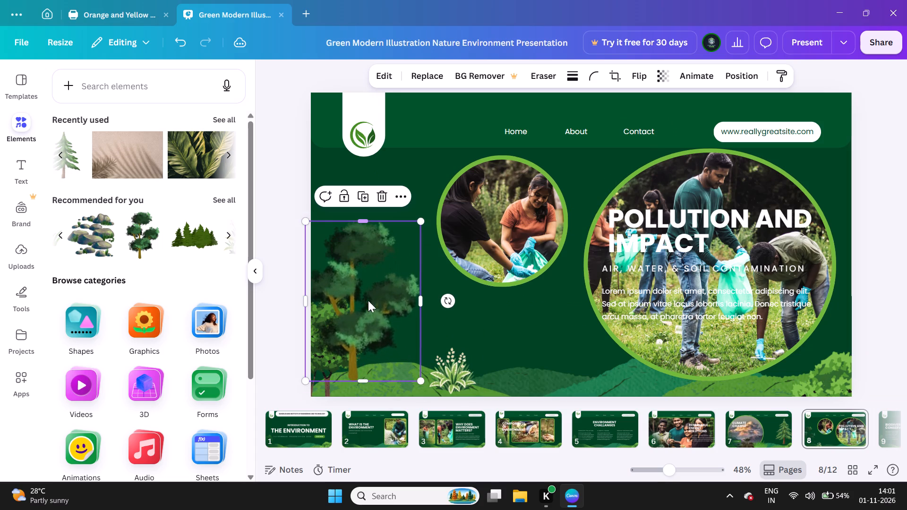
pyautogui.moveTo(376, 307); pyautogui.dragTo(343, 331)
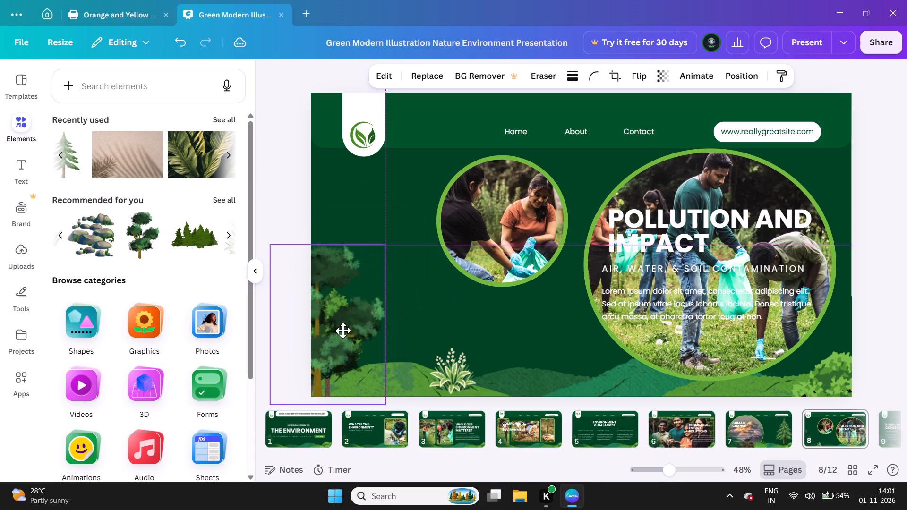
pyautogui.moveTo(343, 331); pyautogui.dragTo(351, 332)
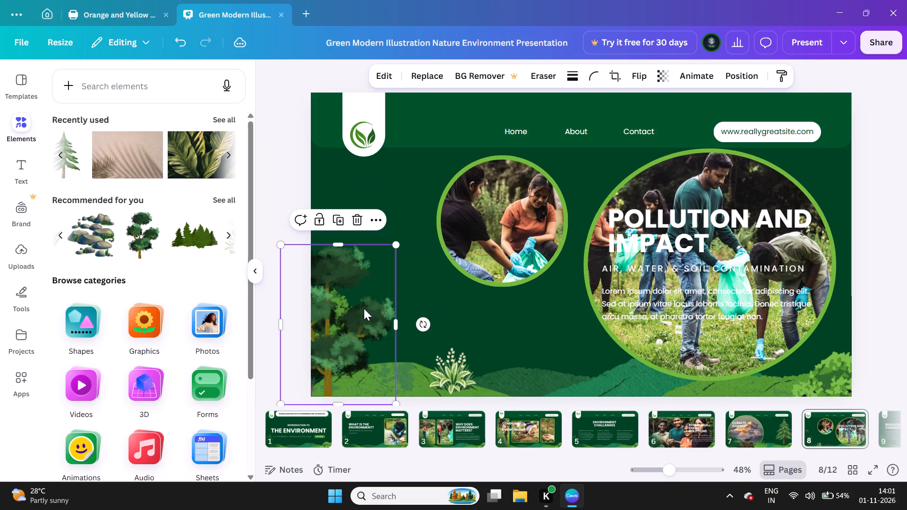
pyautogui.moveTo(342, 332); pyautogui.dragTo(396, 314)
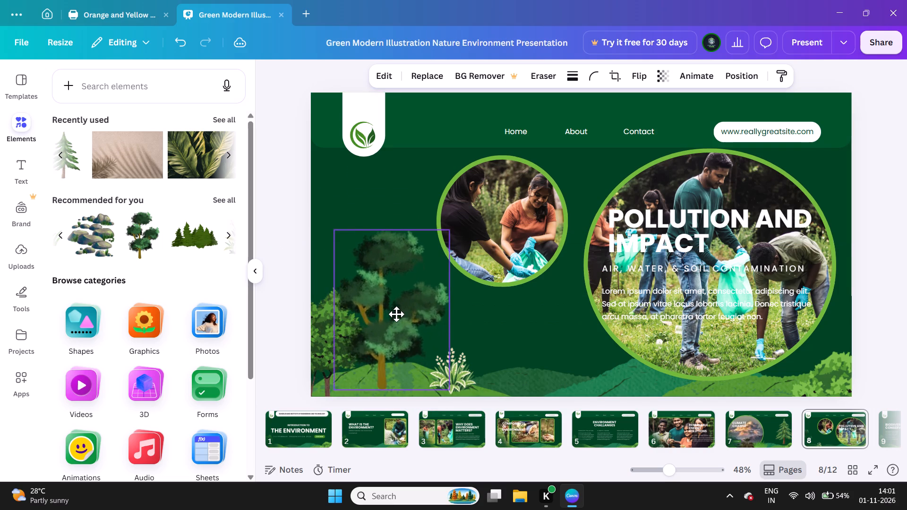
pyautogui.moveTo(396, 314); pyautogui.dragTo(396, 310)
pyautogui.click(521, 321)
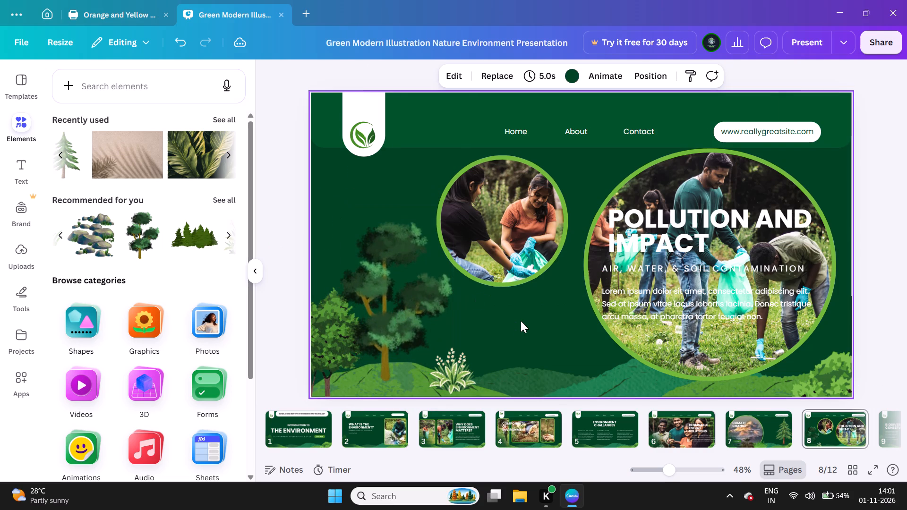
# Delete the original bushy tree at the page's left edge.
pyautogui.click(341, 348)
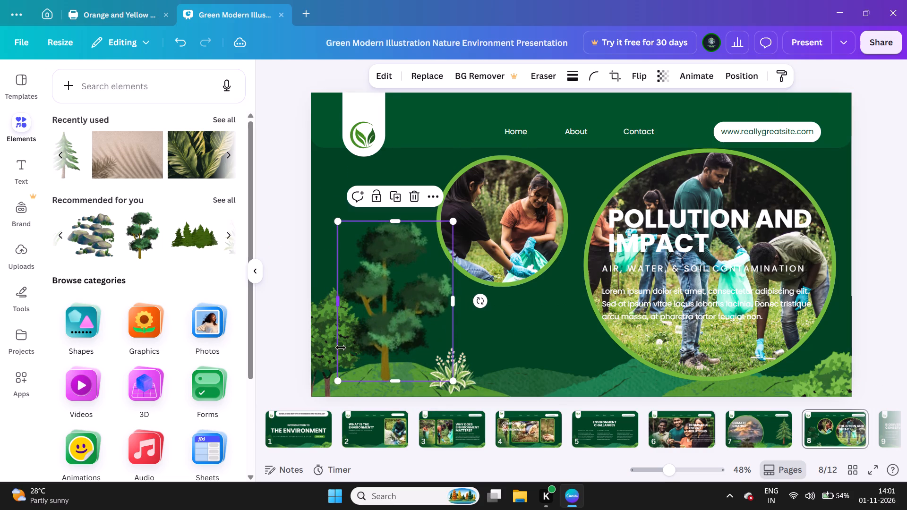
pyautogui.click(331, 346)
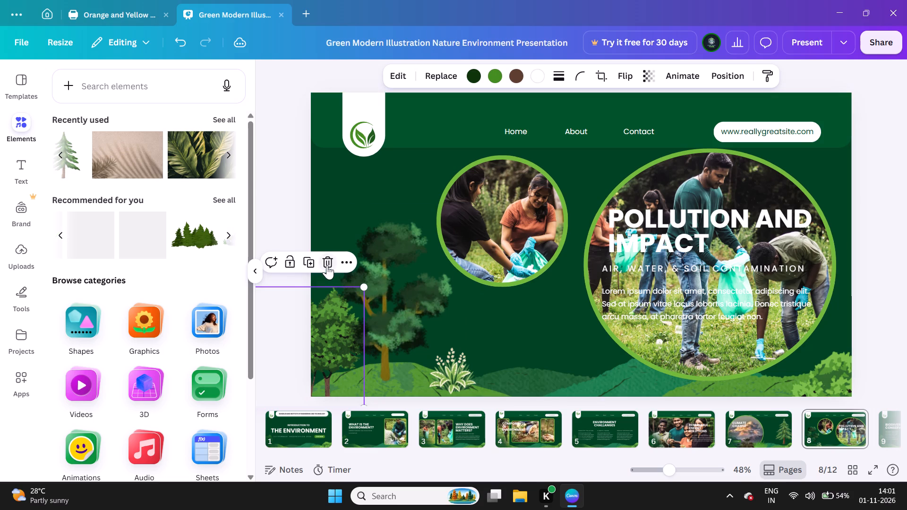
pyautogui.click(326, 265)
# Move the tall dark green tree left into the freed spot near the page's left edge, centred beneath the leaf logo.
pyautogui.moveTo(402, 336); pyautogui.dragTo(355, 343)
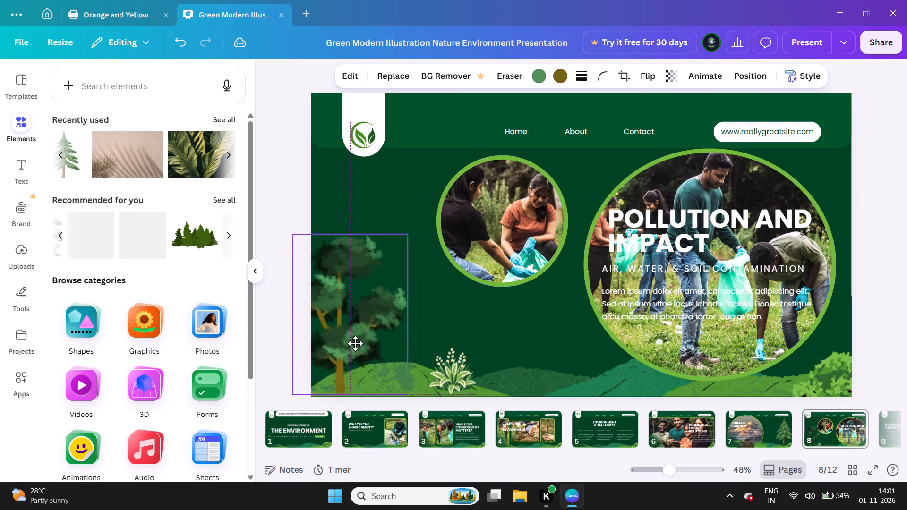
pyautogui.moveTo(355, 343); pyautogui.dragTo(367, 335)
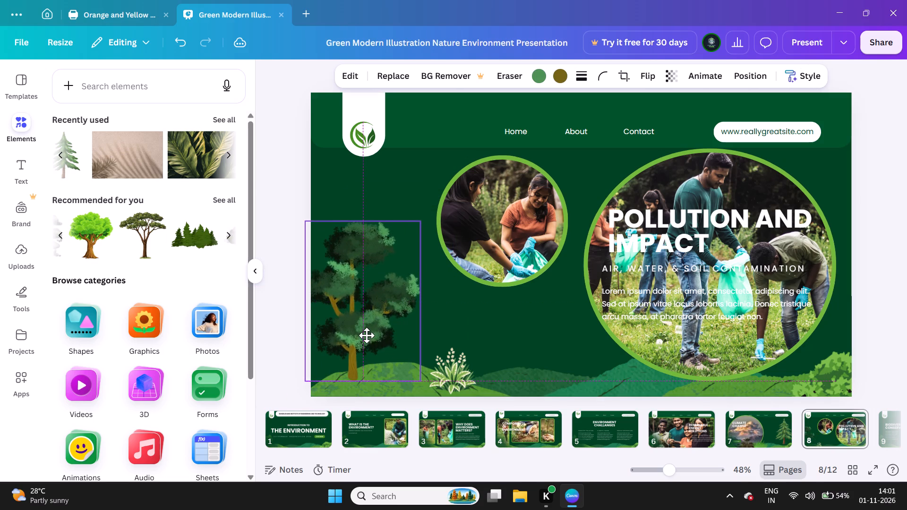
pyautogui.moveTo(367, 335); pyautogui.dragTo(366, 335)
pyautogui.click(422, 153)
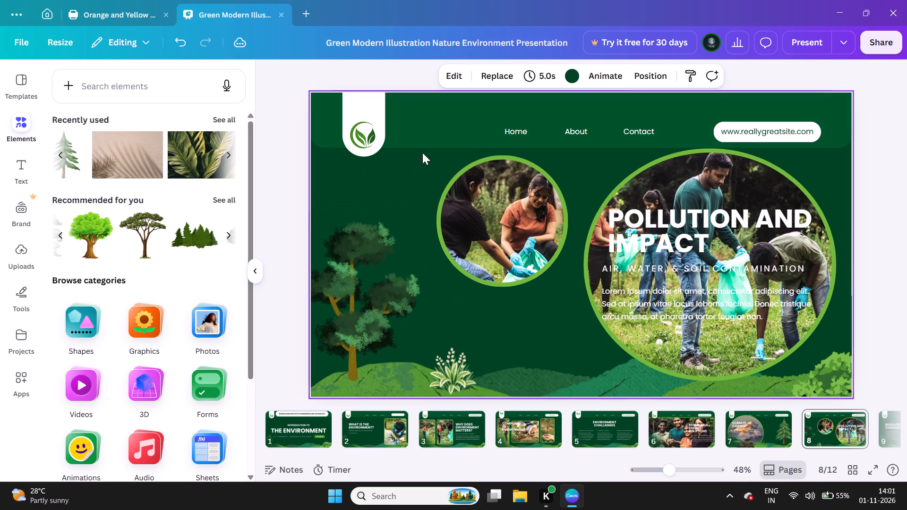
# Add a second small white-flowering plant on the hills, between the tall tree and the first flowering plant.
pyautogui.hscroll(13, 190, 224)
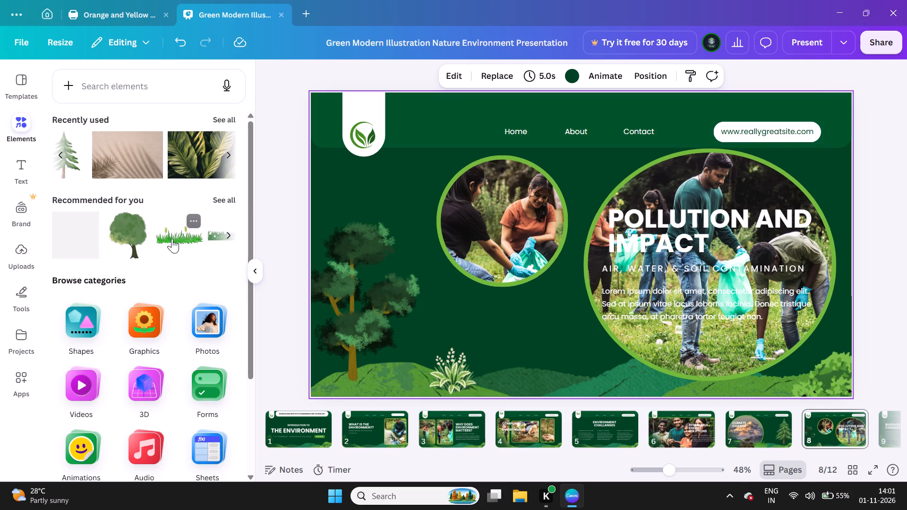
pyautogui.hscroll(5, 120, 167)
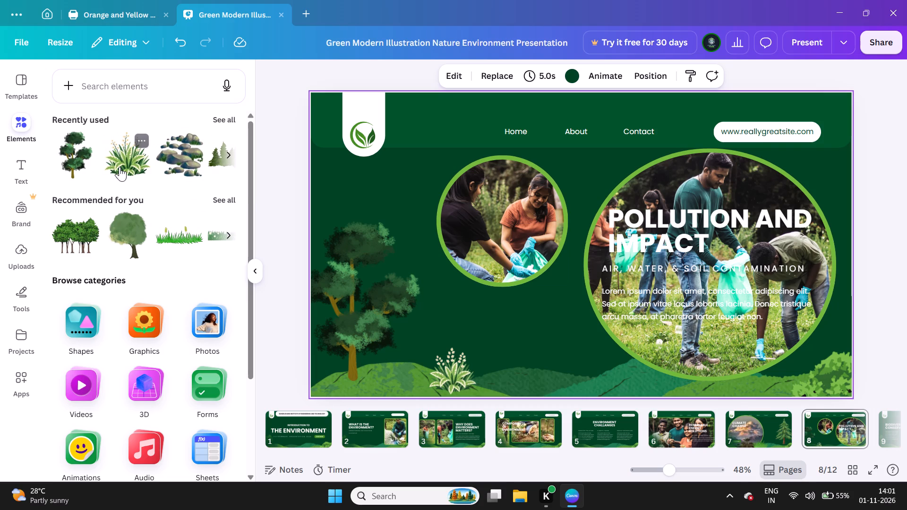
pyautogui.hscroll(2, 120, 167)
pyautogui.hscroll(1, 0, 180)
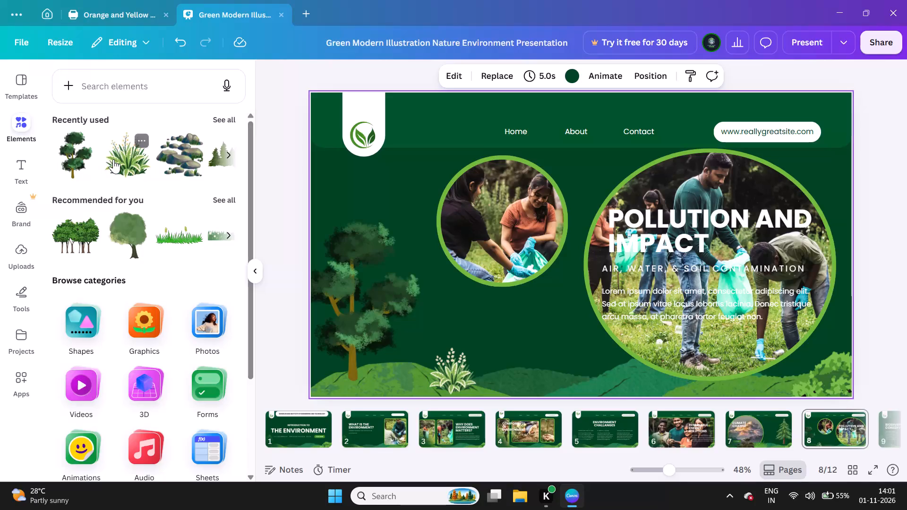
pyautogui.click(113, 159)
pyautogui.moveTo(586, 261); pyautogui.dragTo(416, 380)
pyautogui.click(551, 337)
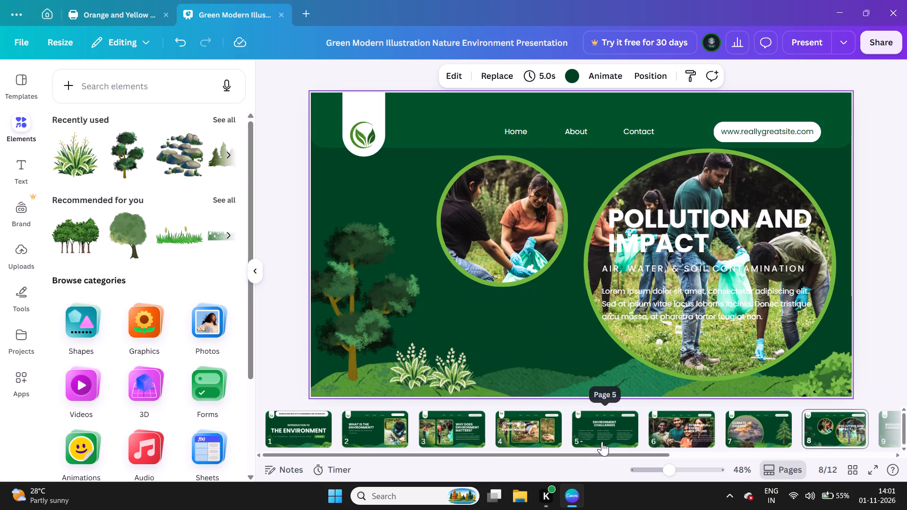
# Check the Renewable Energy Solutions layout on page 6 and return to page 8.
pyautogui.click(686, 426)
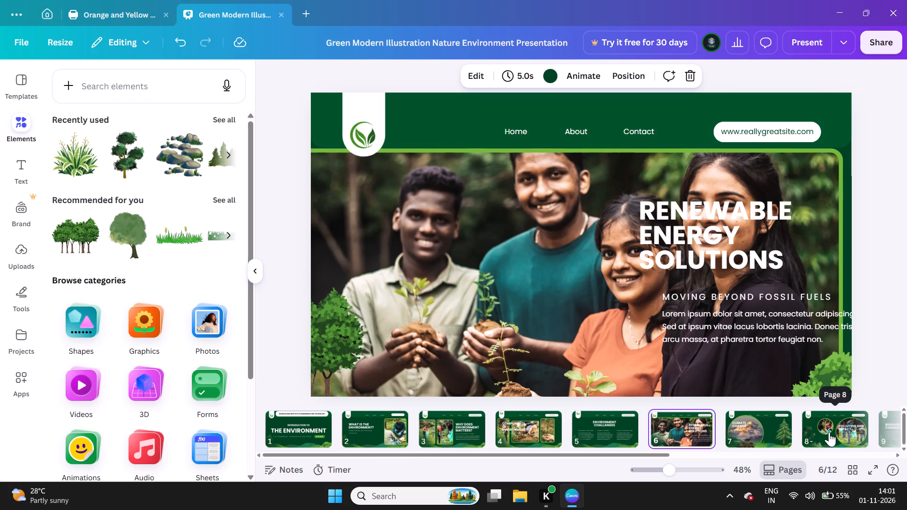
pyautogui.hscroll(-3, 829, 432)
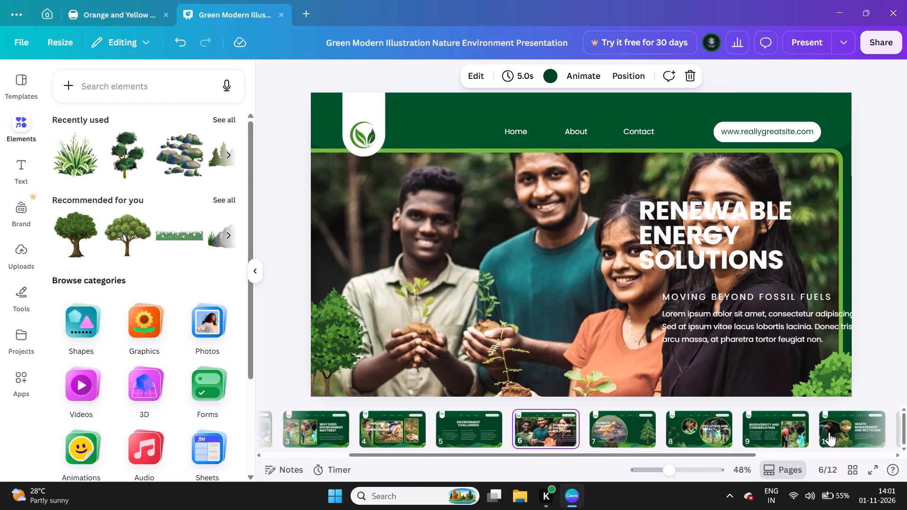
pyautogui.hscroll(-1, 829, 432)
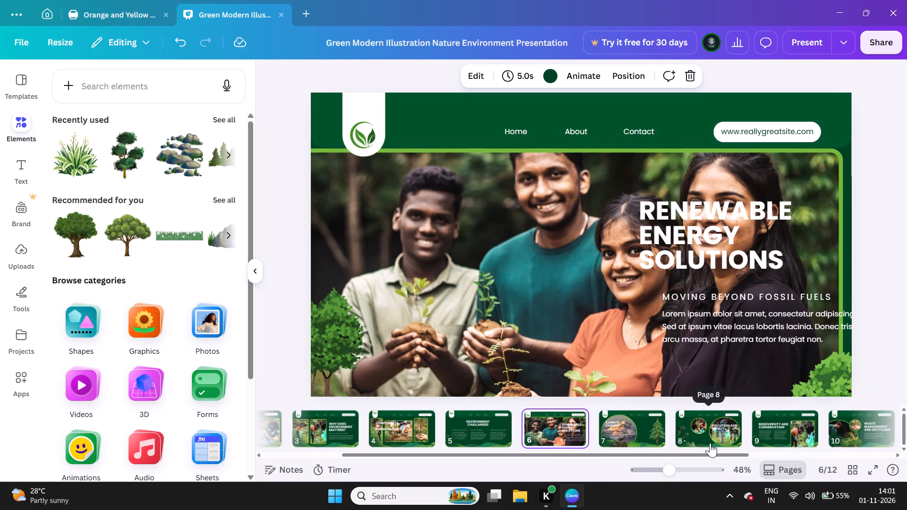
pyautogui.click(710, 443)
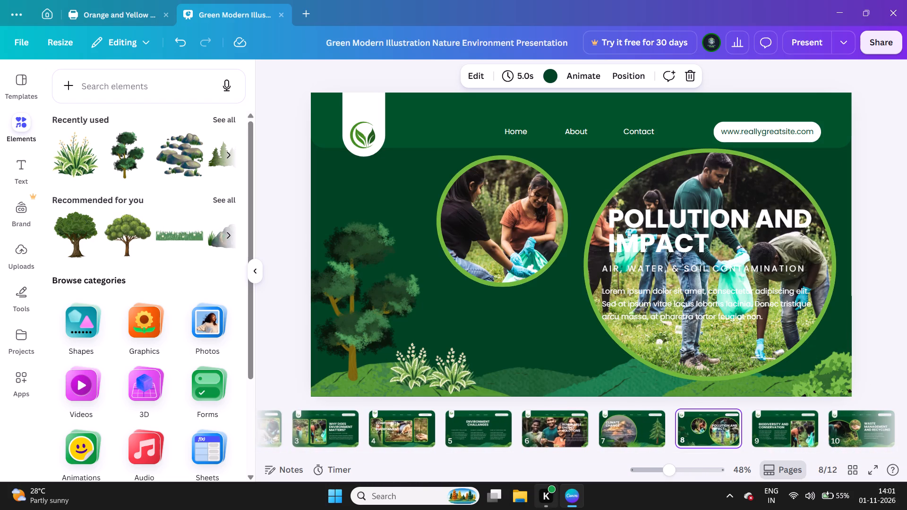
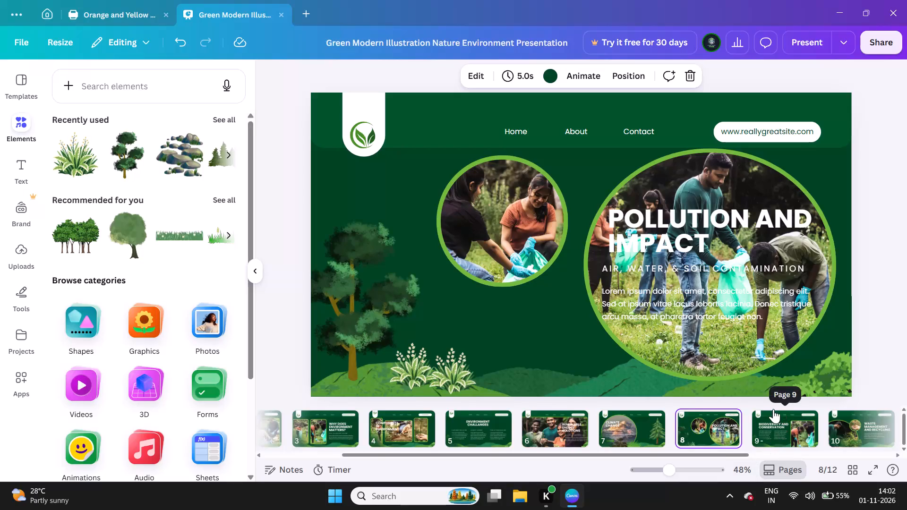
# Open page 9 and move the framed litter-picking photo up so its whole green frame fits on the page.
pyautogui.hscroll(-2, 773, 409)
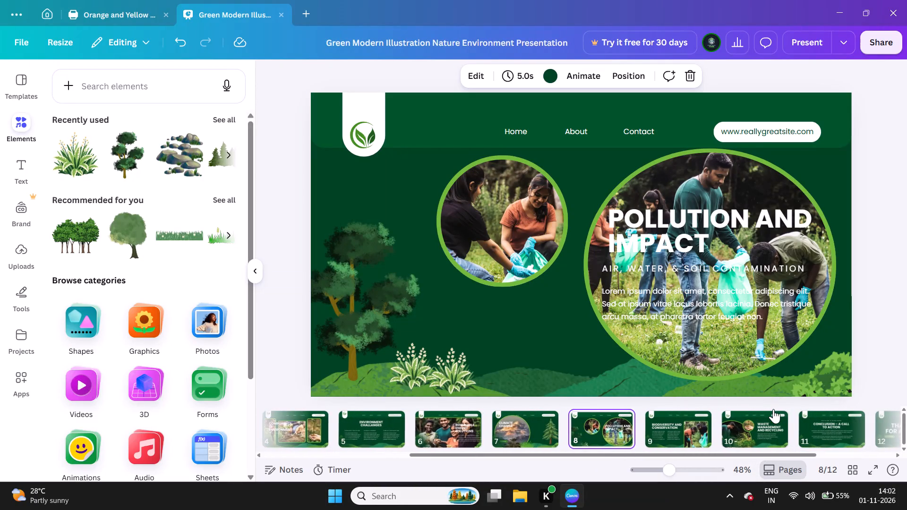
pyautogui.hscroll(-2, 773, 409)
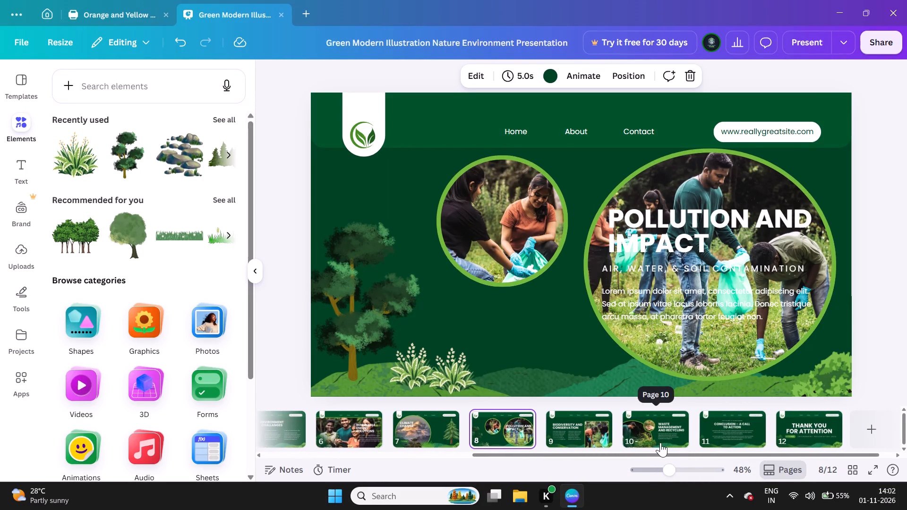
pyautogui.click(585, 442)
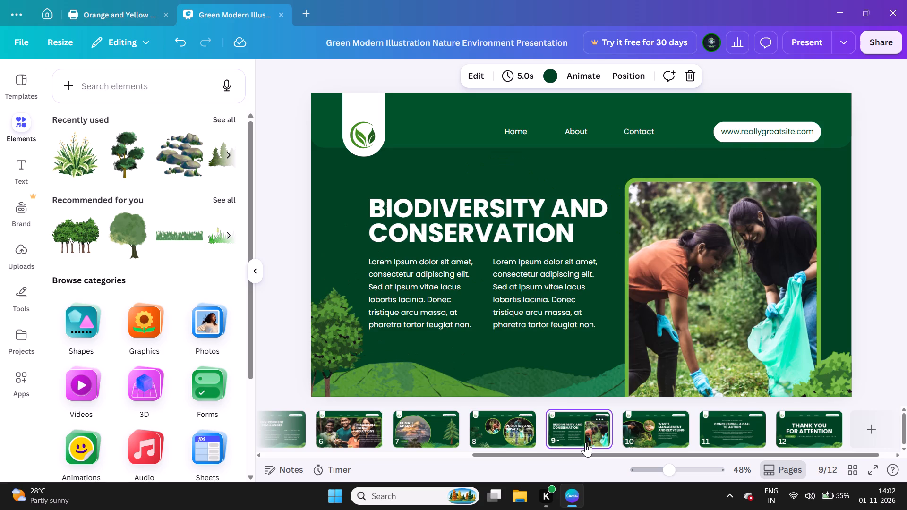
pyautogui.click(650, 303)
pyautogui.moveTo(650, 303); pyautogui.dragTo(649, 267)
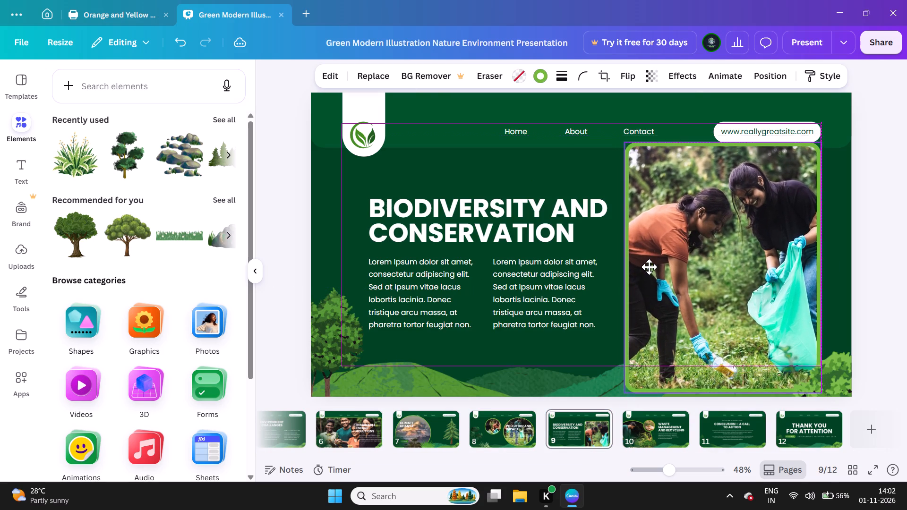
pyautogui.moveTo(649, 267); pyautogui.dragTo(648, 268)
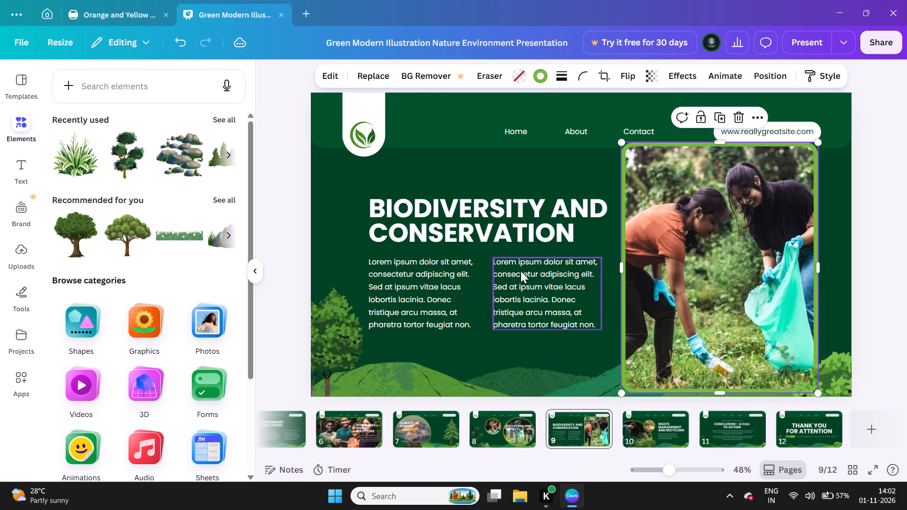
# Move the Biodiversity and Conservation heading and both body text columns up beneath the leaf logo, with the columns closer together.
pyautogui.click(521, 272)
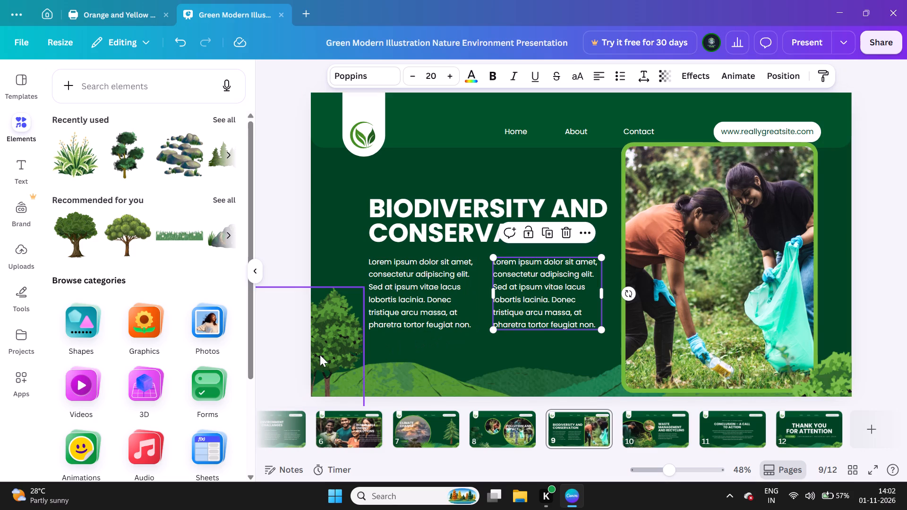
pyautogui.click(432, 199)
pyautogui.moveTo(432, 199); pyautogui.dragTo(400, 174)
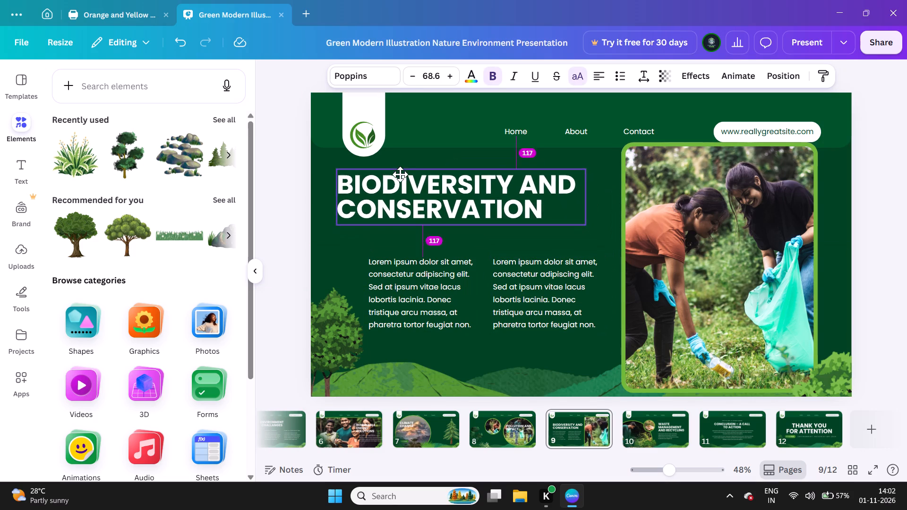
pyautogui.moveTo(400, 174); pyautogui.dragTo(422, 164)
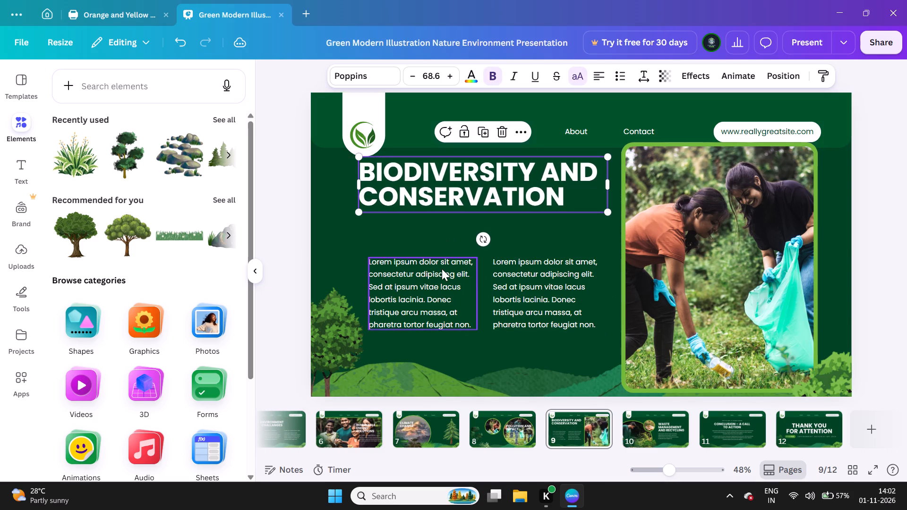
pyautogui.moveTo(442, 269); pyautogui.dragTo(434, 233)
pyautogui.moveTo(496, 277); pyautogui.dragTo(479, 245)
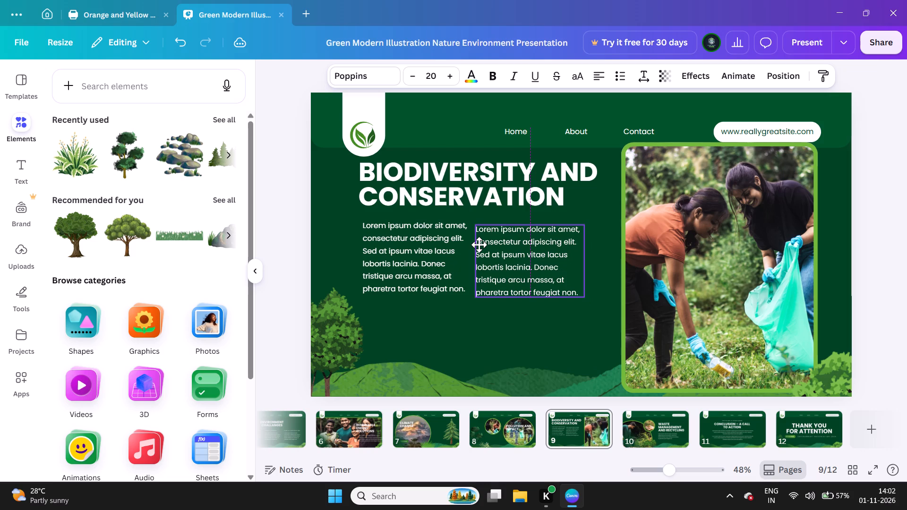
pyautogui.moveTo(479, 245); pyautogui.dragTo(476, 239)
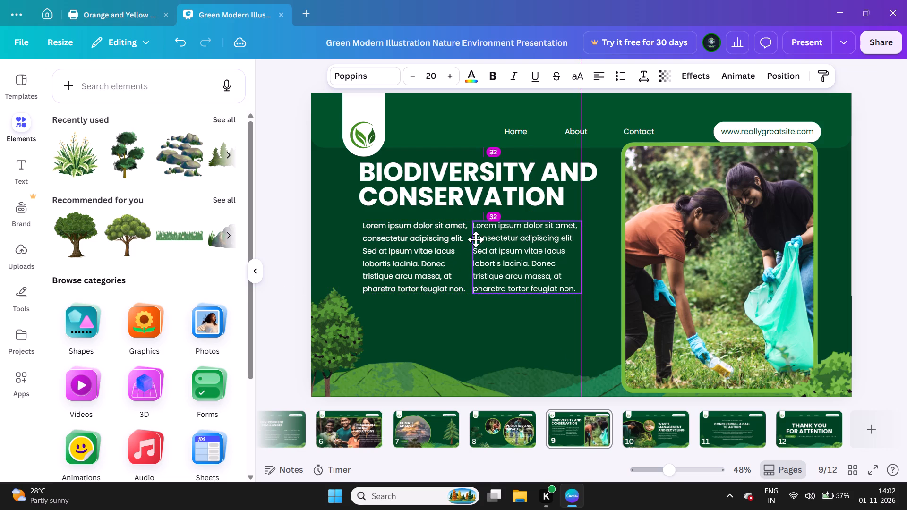
pyautogui.moveTo(476, 239); pyautogui.dragTo(475, 240)
pyautogui.click(320, 214)
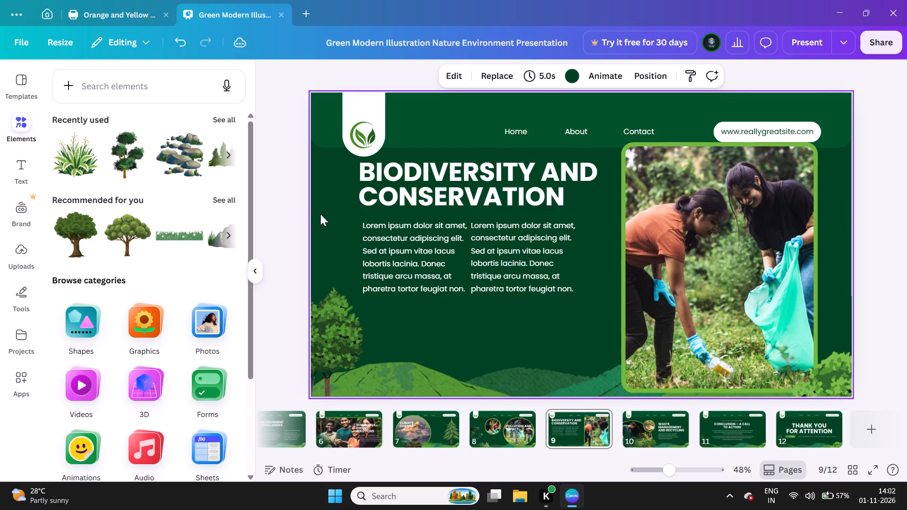
# Move the leaf logo slightly up within its white tab, keeping it horizontally centred.
pyautogui.moveTo(364, 137); pyautogui.dragTo(365, 119)
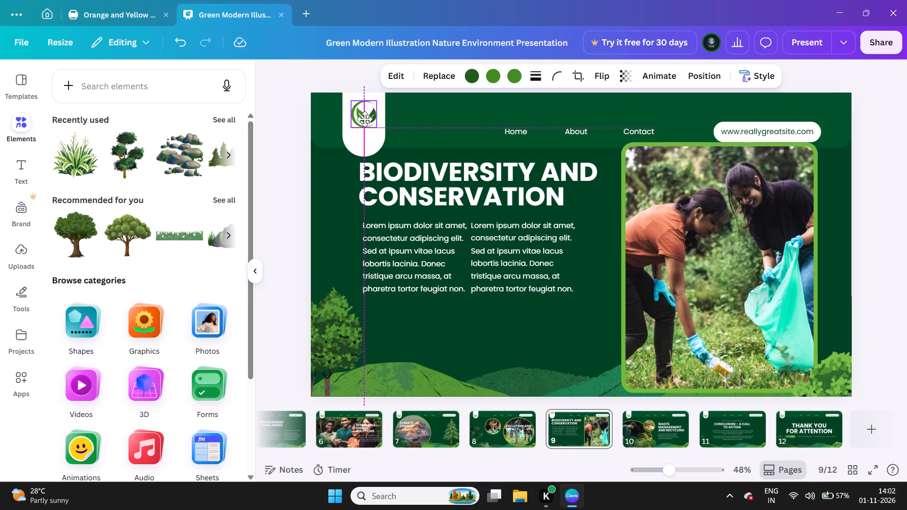
pyautogui.moveTo(365, 119); pyautogui.dragTo(364, 120)
pyautogui.click(295, 158)
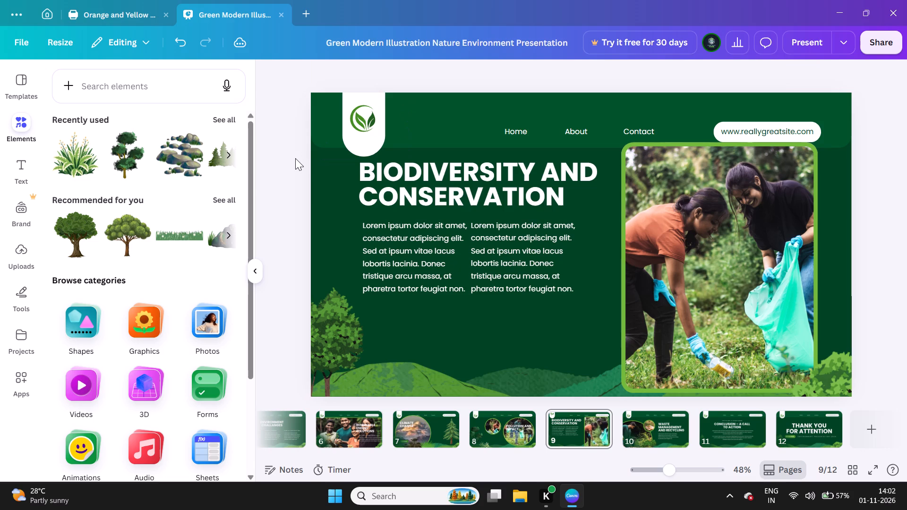
# Move the framed photo down and right so its lower edge runs off the page below the website address.
pyautogui.click(698, 203)
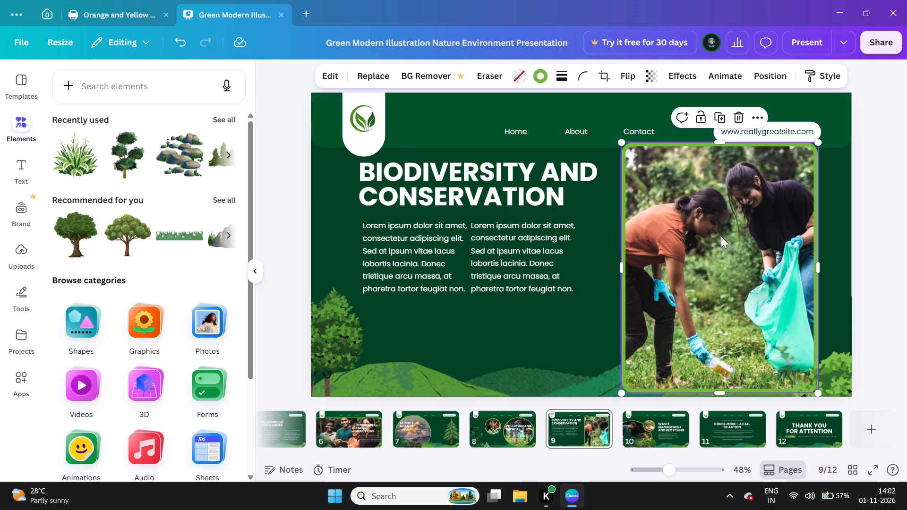
pyautogui.click(723, 242)
pyautogui.moveTo(723, 242); pyautogui.dragTo(735, 282)
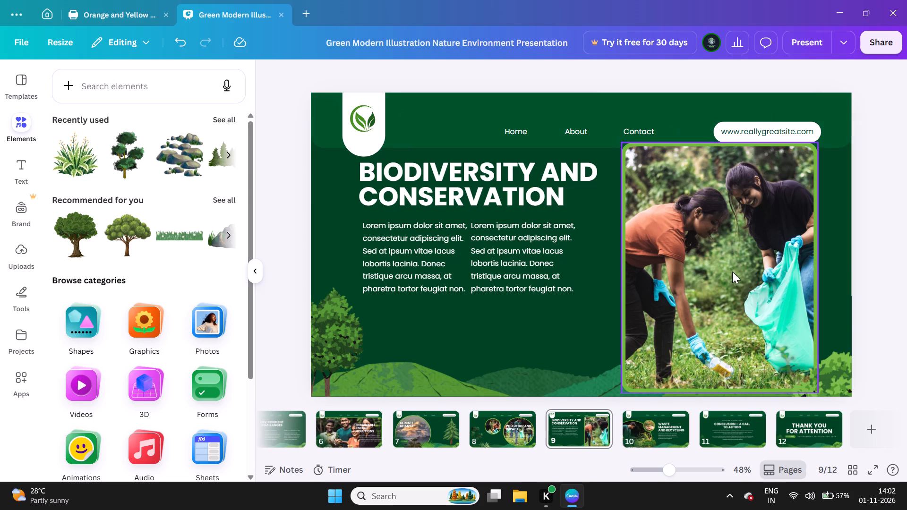
pyautogui.click(730, 263)
pyautogui.click(730, 263)
pyautogui.moveTo(730, 263); pyautogui.dragTo(745, 291)
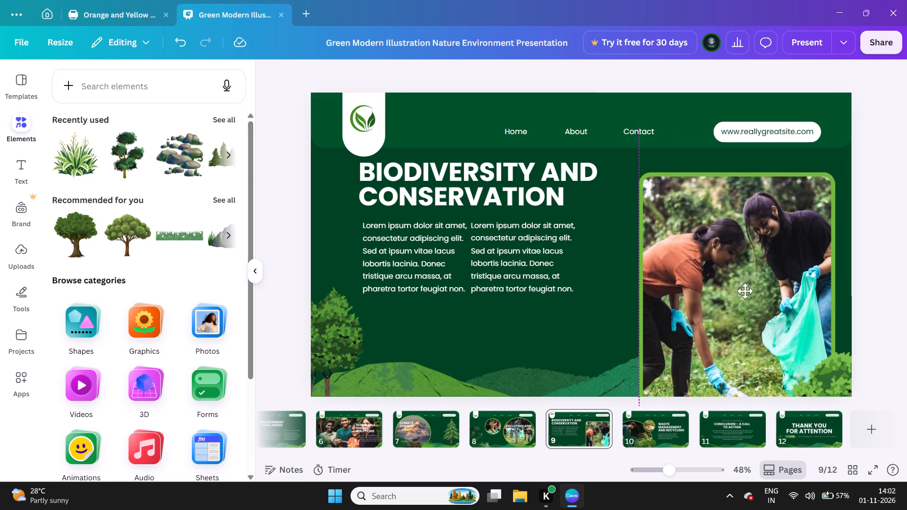
pyautogui.moveTo(745, 291); pyautogui.dragTo(743, 255)
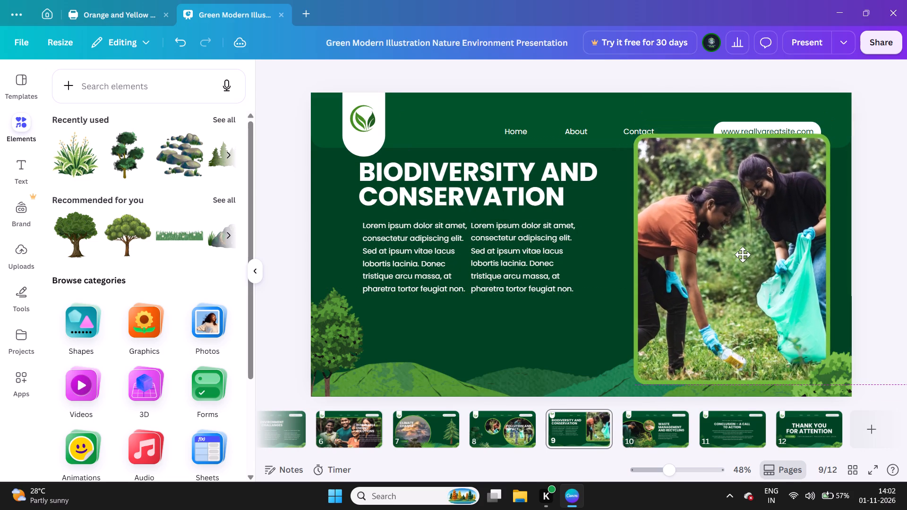
pyautogui.moveTo(743, 255); pyautogui.dragTo(746, 281)
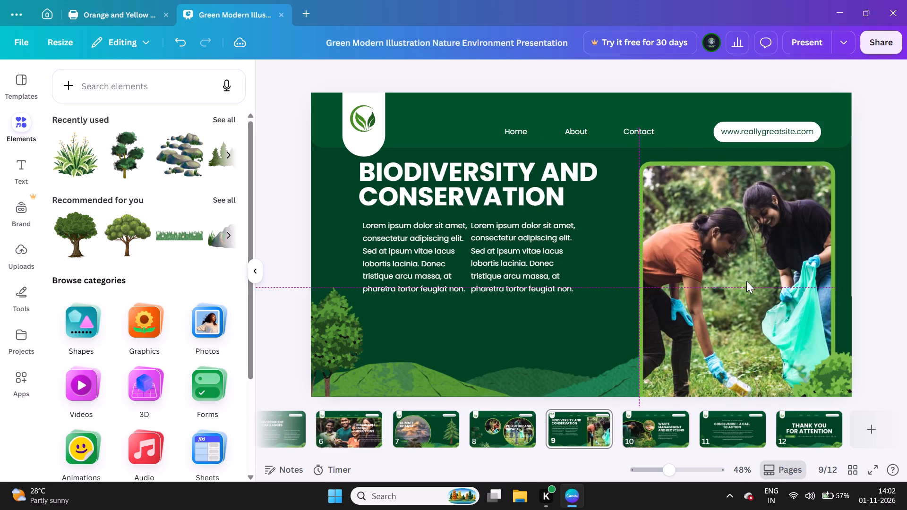
pyautogui.click(873, 246)
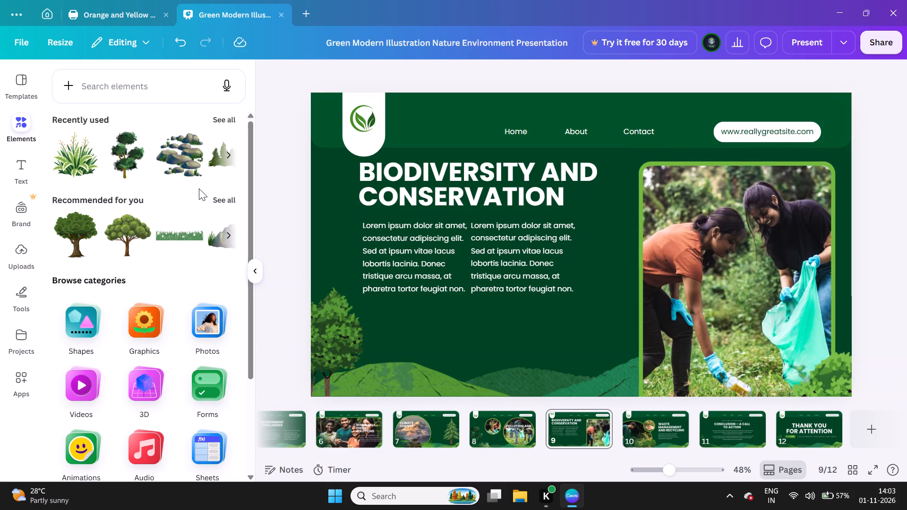
# Add the dark green broad-crowned tree with a brown trunk to page 9 and shrink it.
pyautogui.click(70, 234)
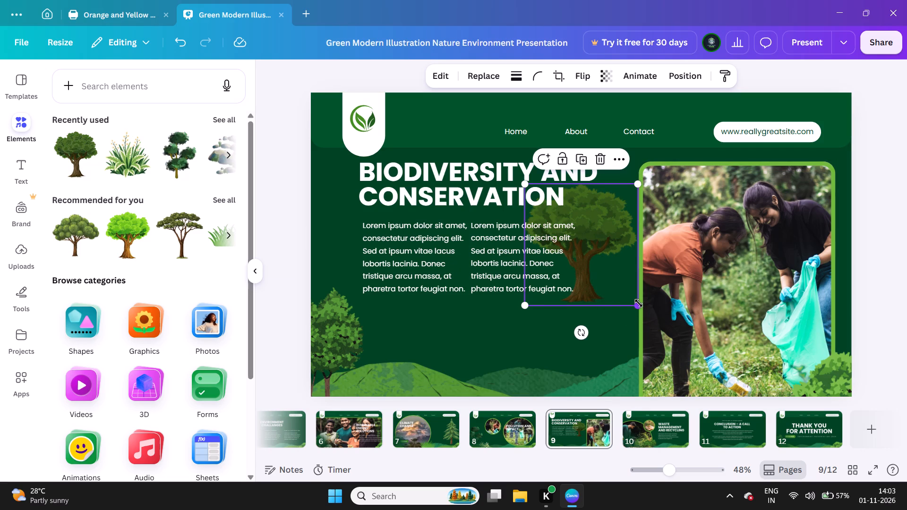
pyautogui.moveTo(639, 303); pyautogui.dragTo(590, 260)
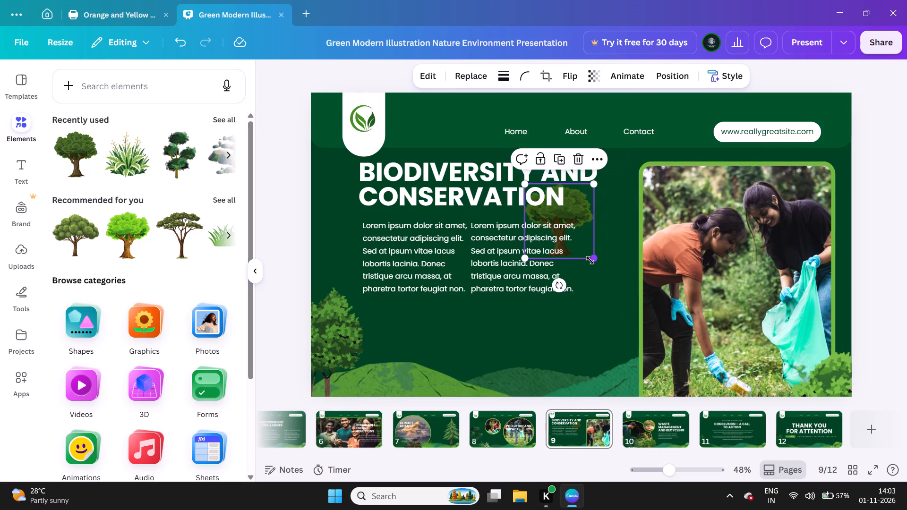
# Move the Biodiversity and Conservation heading slightly down and left.
pyautogui.moveTo(562, 179); pyautogui.dragTo(562, 202)
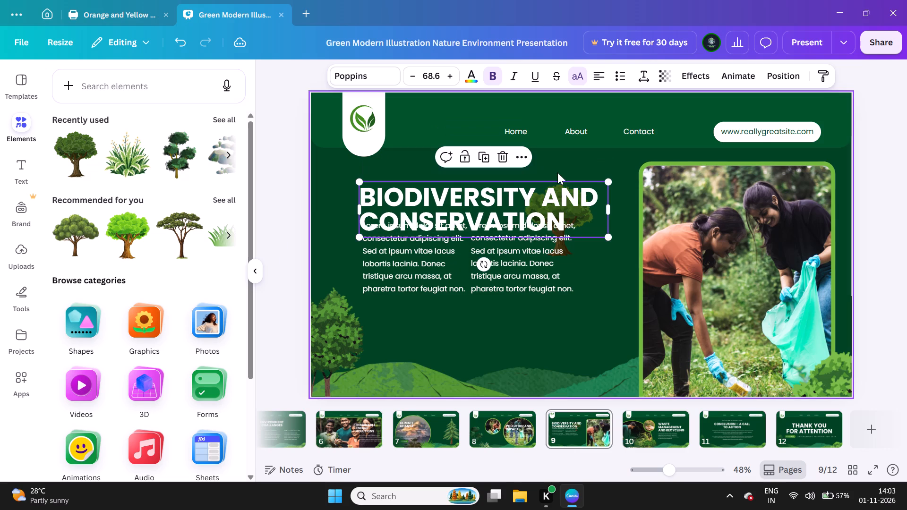
pyautogui.moveTo(518, 204); pyautogui.dragTo(514, 194)
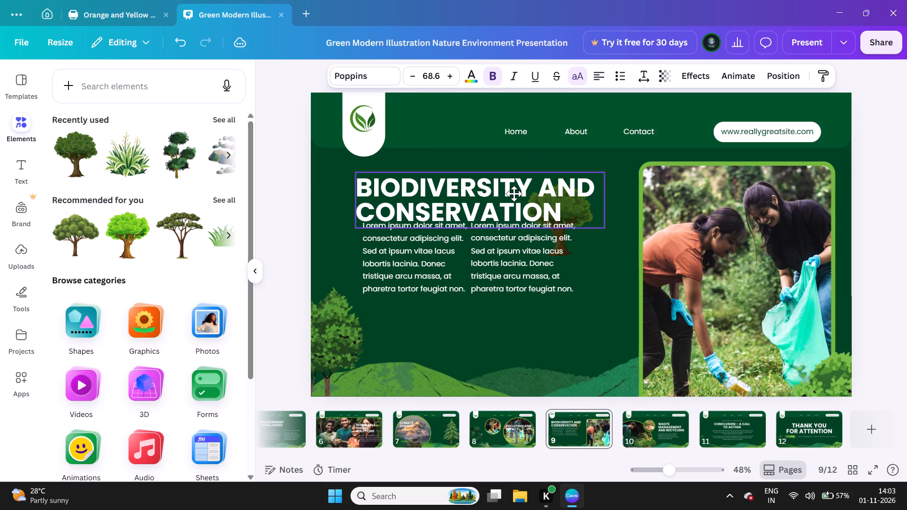
pyautogui.moveTo(514, 194); pyautogui.dragTo(512, 194)
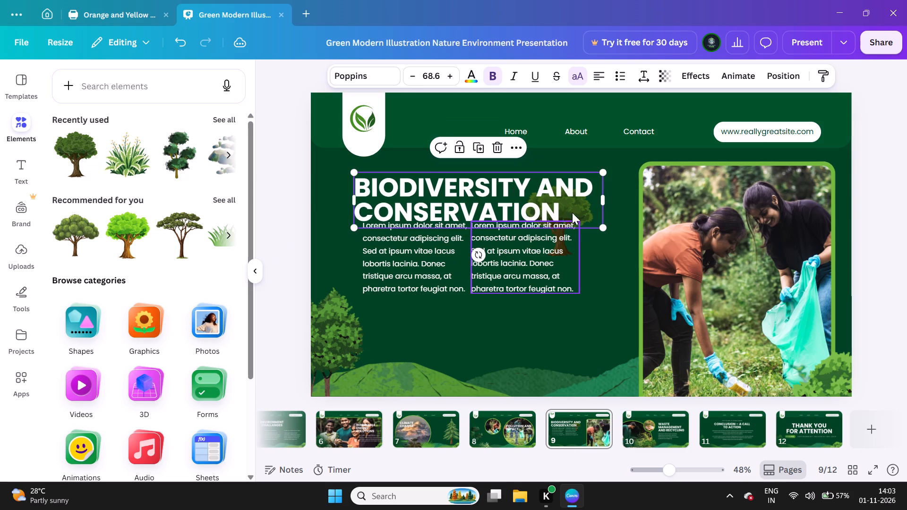
# Select the heading, the second text column and the new tree together and move them slightly up.
pyautogui.click(573, 196)
pyautogui.moveTo(605, 245); pyautogui.dragTo(575, 217)
pyautogui.click(575, 217)
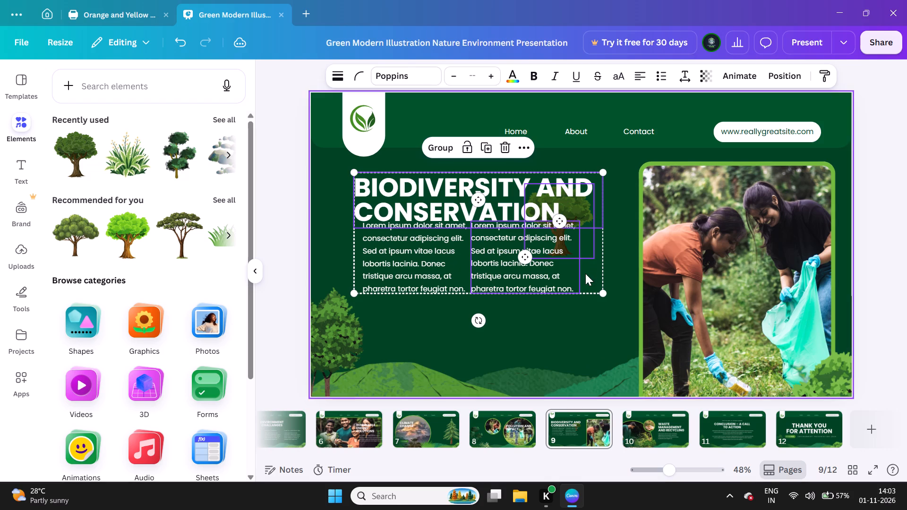
pyautogui.click(520, 256)
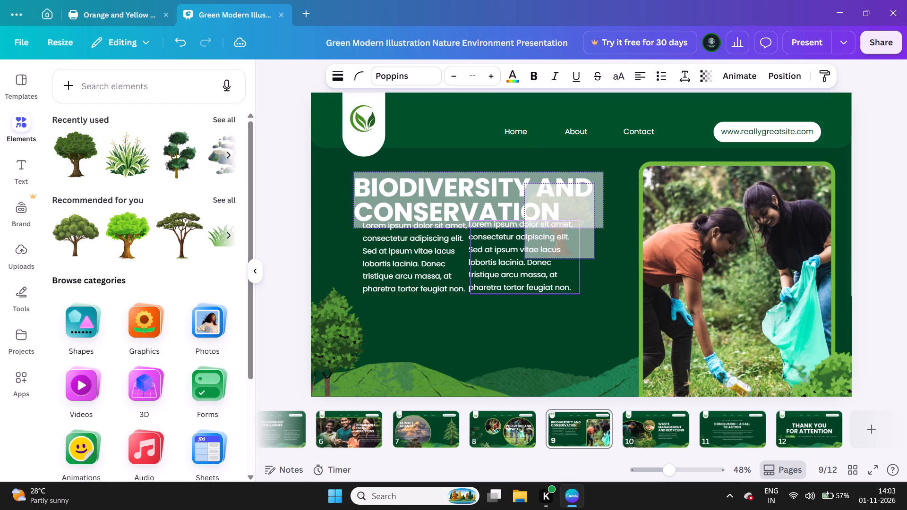
pyautogui.moveTo(579, 194); pyautogui.dragTo(590, 222)
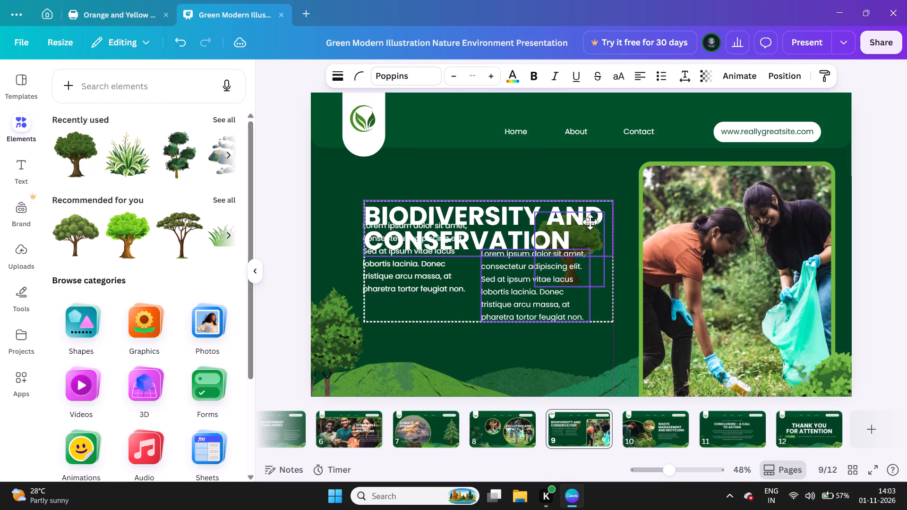
pyautogui.moveTo(590, 222); pyautogui.dragTo(580, 189)
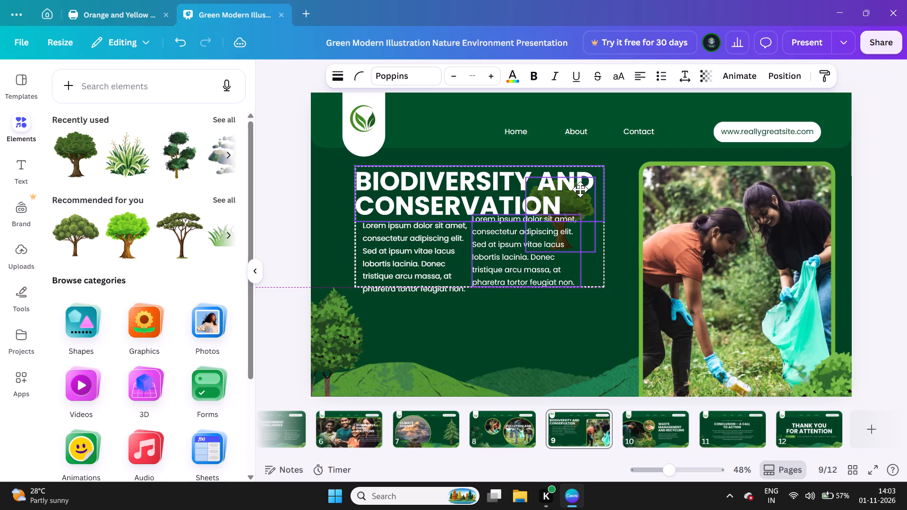
pyautogui.moveTo(580, 189); pyautogui.dragTo(580, 187)
pyautogui.click(605, 323)
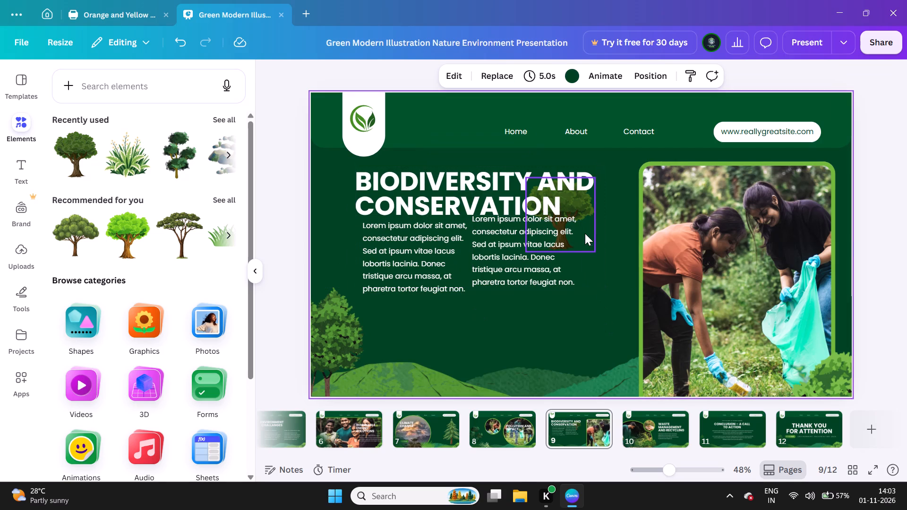
# Move the new tree down from the text onto the light green hill below the first text column.
pyautogui.click(585, 230)
pyautogui.moveTo(585, 230); pyautogui.dragTo(490, 370)
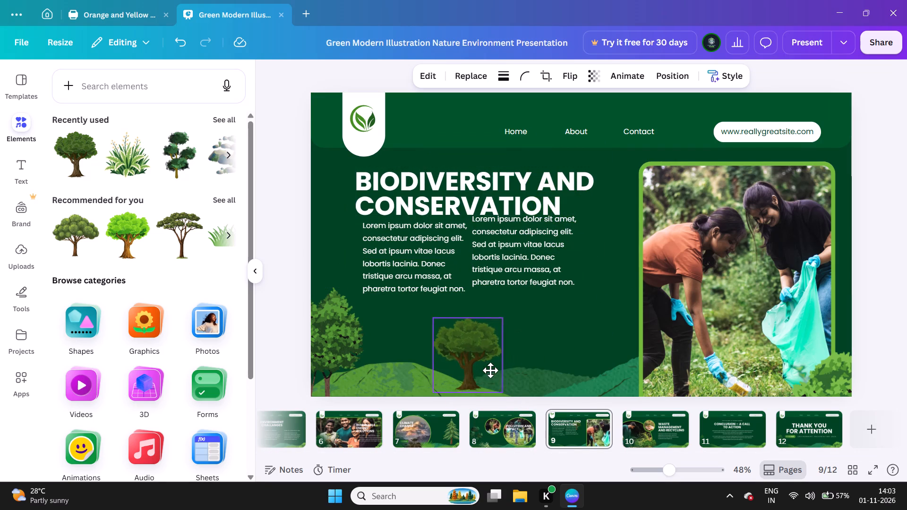
pyautogui.moveTo(490, 370); pyautogui.dragTo(442, 364)
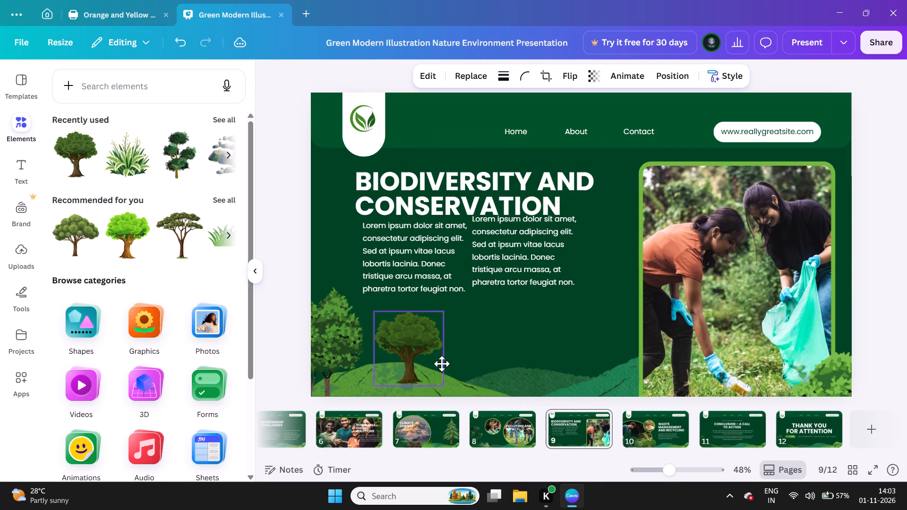
pyautogui.moveTo(442, 364); pyautogui.dragTo(446, 363)
# Move the original bushy trees off the page past its left edge.
pyautogui.moveTo(326, 338); pyautogui.dragTo(334, 263)
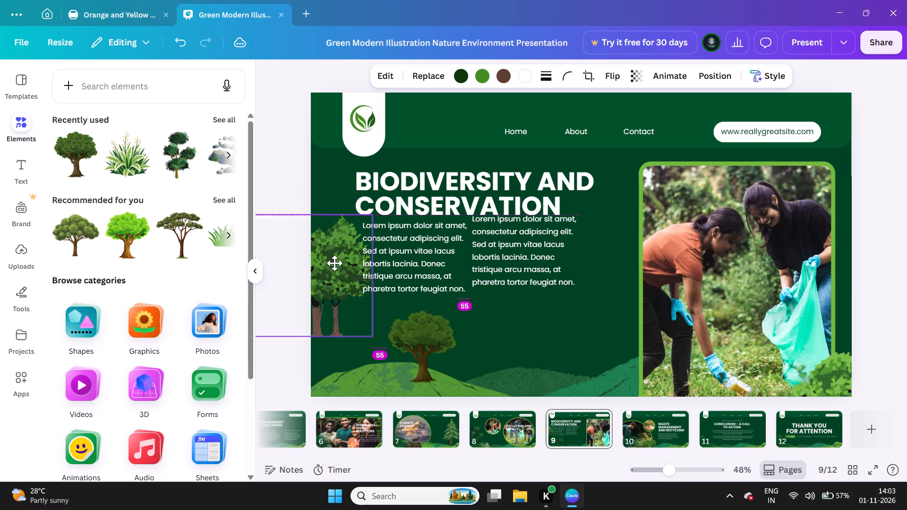
pyautogui.moveTo(334, 263); pyautogui.dragTo(230, 263)
# Move the new tree into the freed spot at the page's lower left edge and enlarge it to stand on the hill.
pyautogui.moveTo(406, 325); pyautogui.dragTo(356, 347)
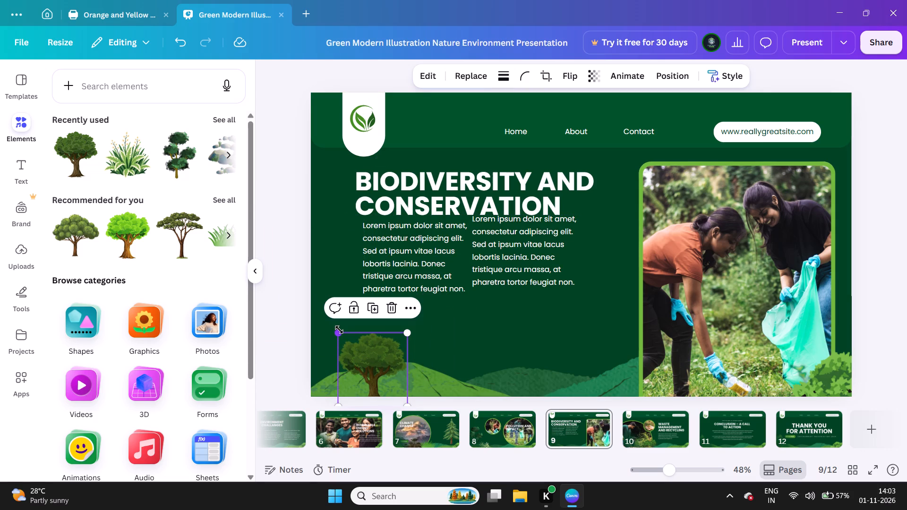
pyautogui.moveTo(339, 330); pyautogui.dragTo(323, 304)
pyautogui.moveTo(332, 331); pyautogui.dragTo(316, 312)
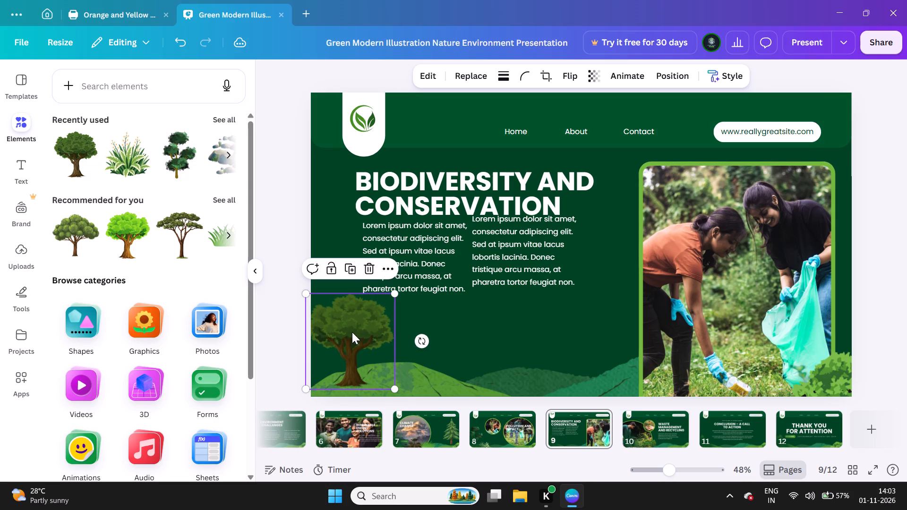
pyautogui.moveTo(352, 332); pyautogui.dragTo(352, 335)
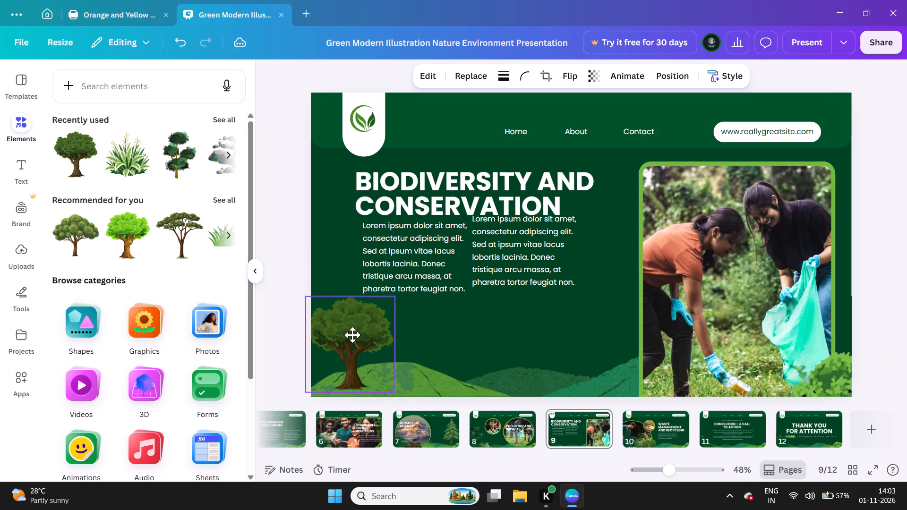
# Nudge the tree at the page's lower left slightly inward on the hill and deselect it.
pyautogui.moveTo(352, 335); pyautogui.dragTo(358, 334)
pyautogui.click(290, 187)
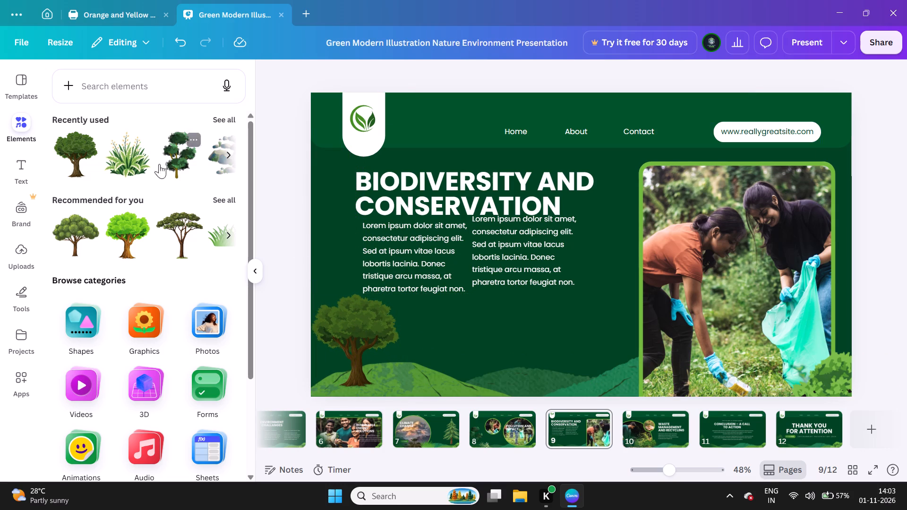
# Add the white-flowering plant to page 9 and place it on the hill just beside the tree's trunk.
pyautogui.click(141, 156)
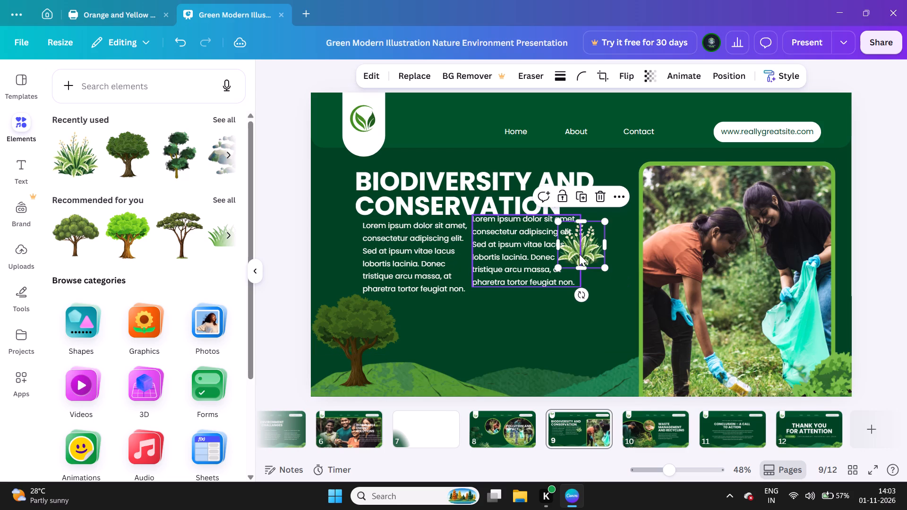
pyautogui.click(590, 227)
pyautogui.moveTo(590, 227); pyautogui.dragTo(394, 359)
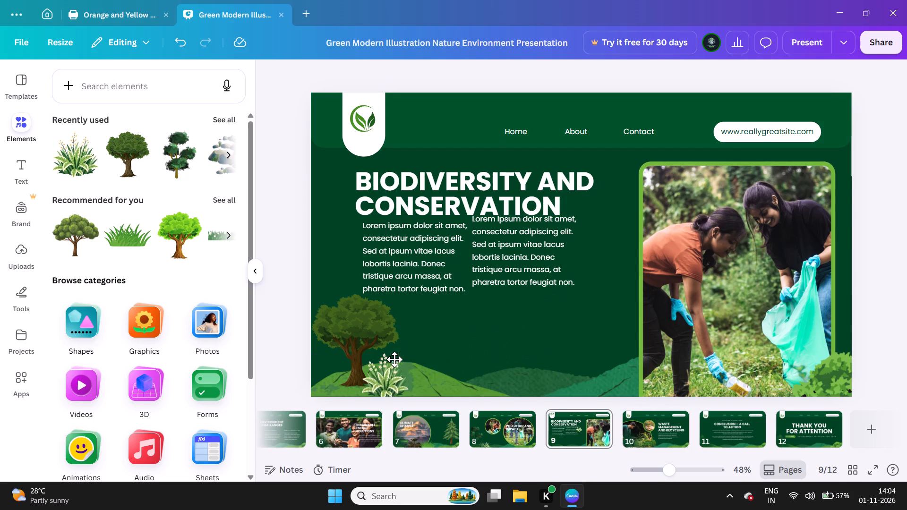
pyautogui.moveTo(394, 359); pyautogui.dragTo(423, 338)
# Add a second white-flowering plant and place it slightly lower and further inward beside the first one, near the page's bottom edge.
pyautogui.click(77, 169)
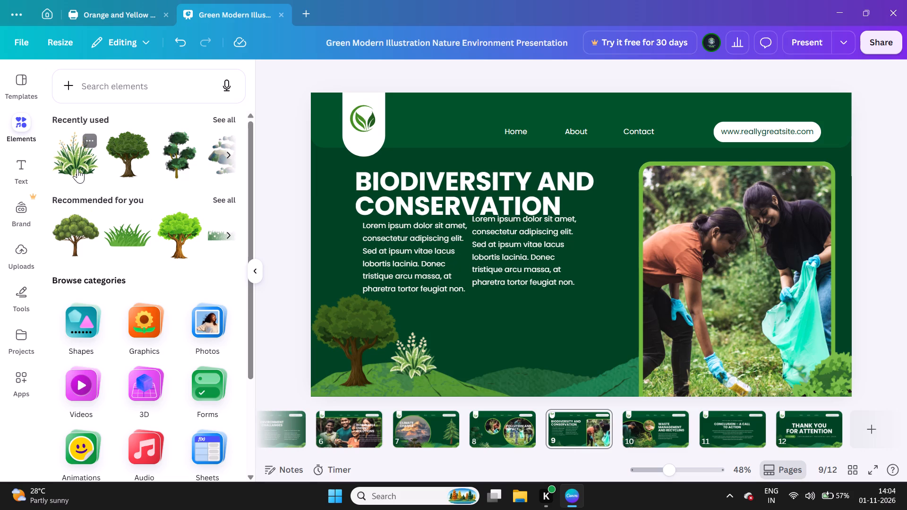
pyautogui.moveTo(564, 253); pyautogui.dragTo(445, 367)
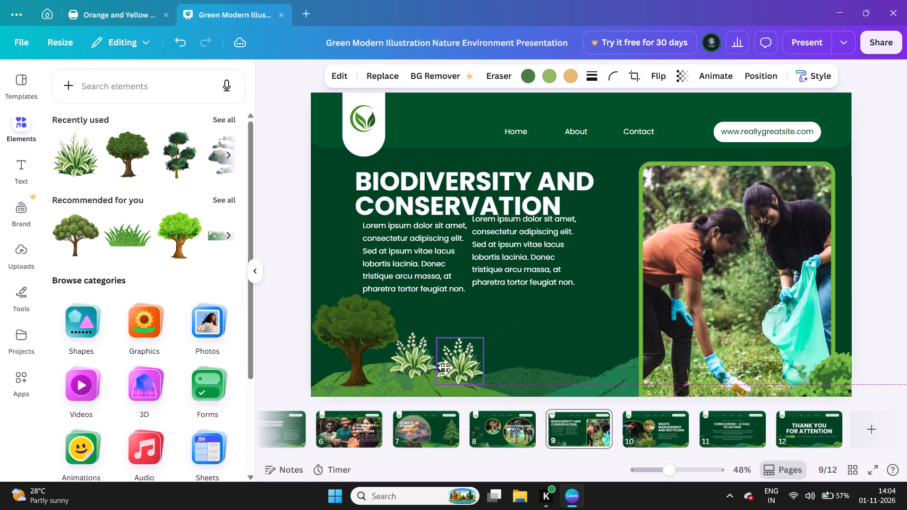
pyautogui.moveTo(445, 367); pyautogui.dragTo(463, 359)
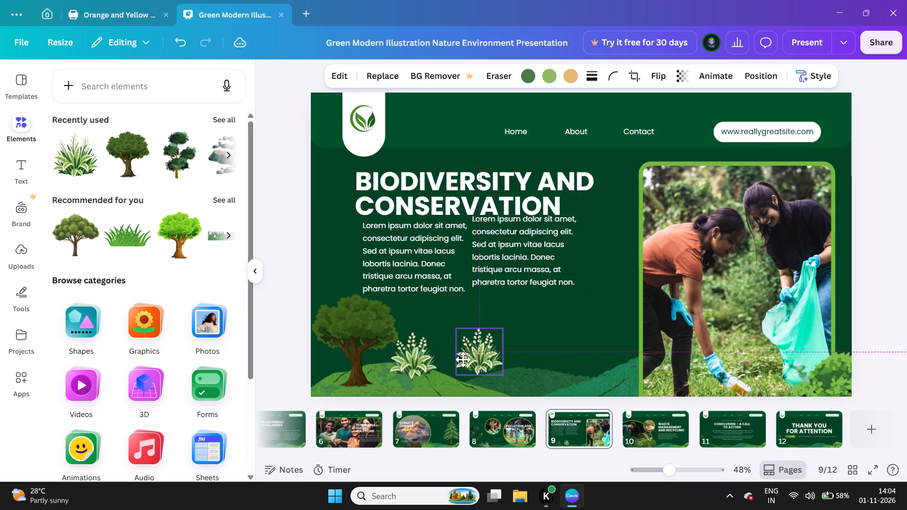
pyautogui.moveTo(463, 359); pyautogui.dragTo(427, 386)
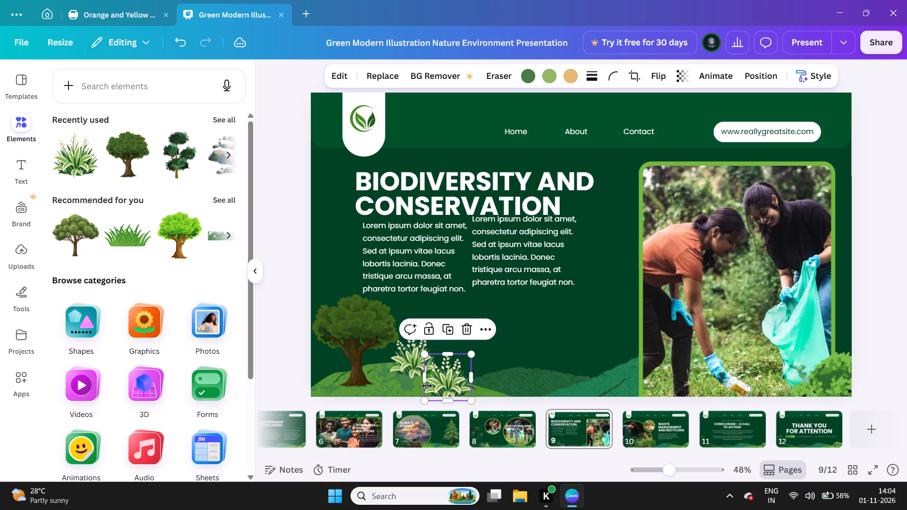
pyautogui.click(560, 360)
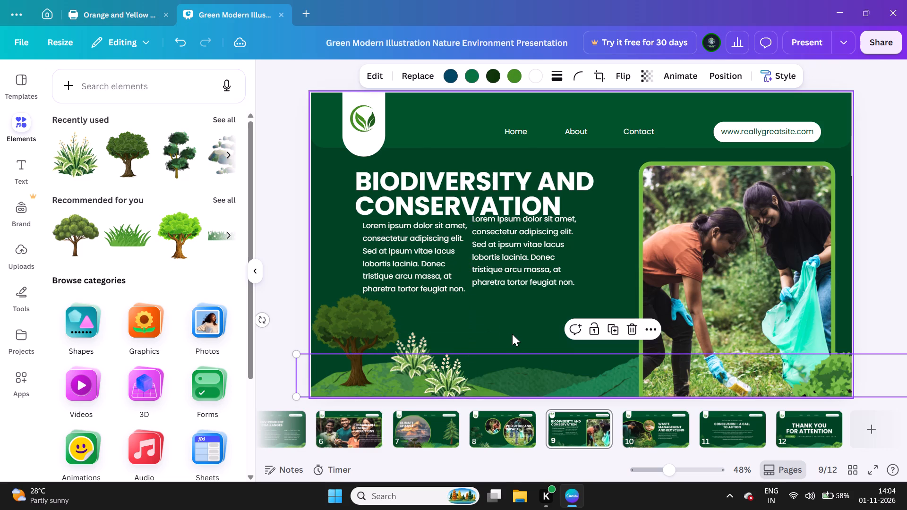
pyautogui.click(512, 334)
# Add the wide grass strip with white flowers from the recommended graphics to page 9.
pyautogui.hscroll(-3, 202, 245)
pyautogui.hscroll(1, 202, 245)
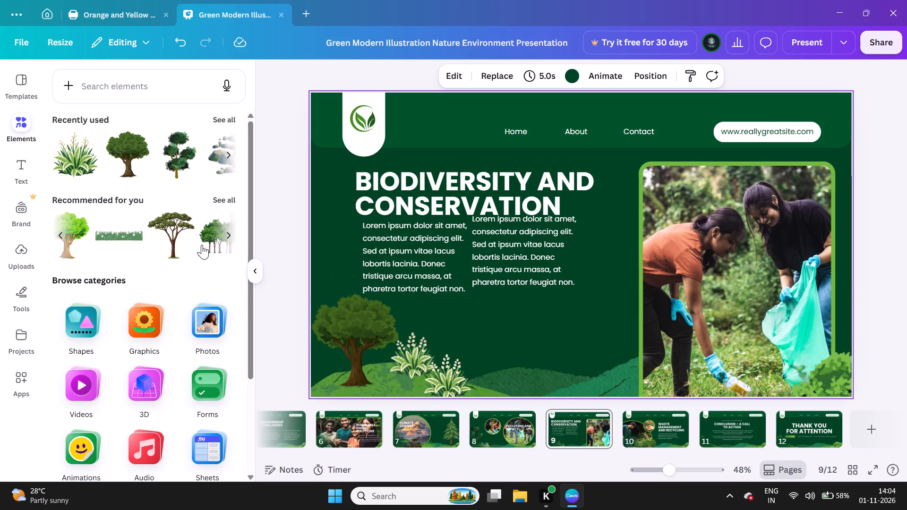
pyautogui.hscroll(1, 202, 245)
pyautogui.click(146, 240)
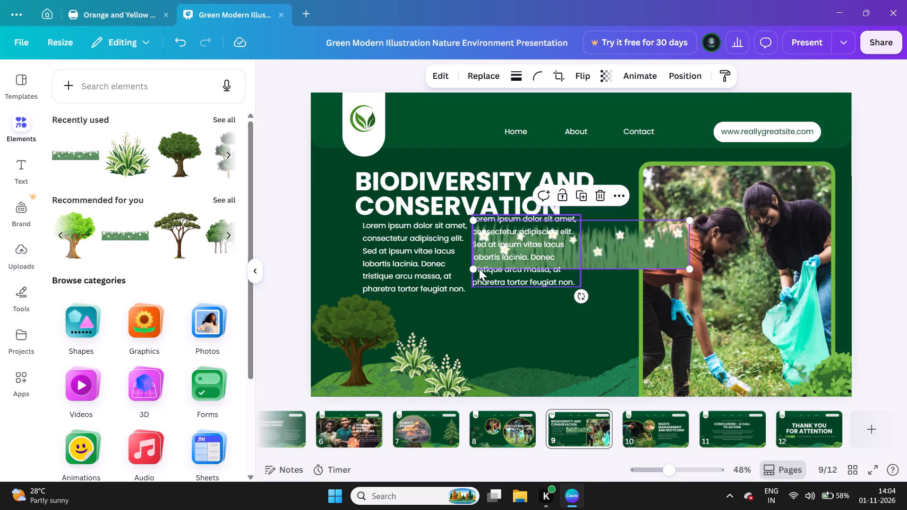
pyautogui.click(505, 314)
pyautogui.click(482, 234)
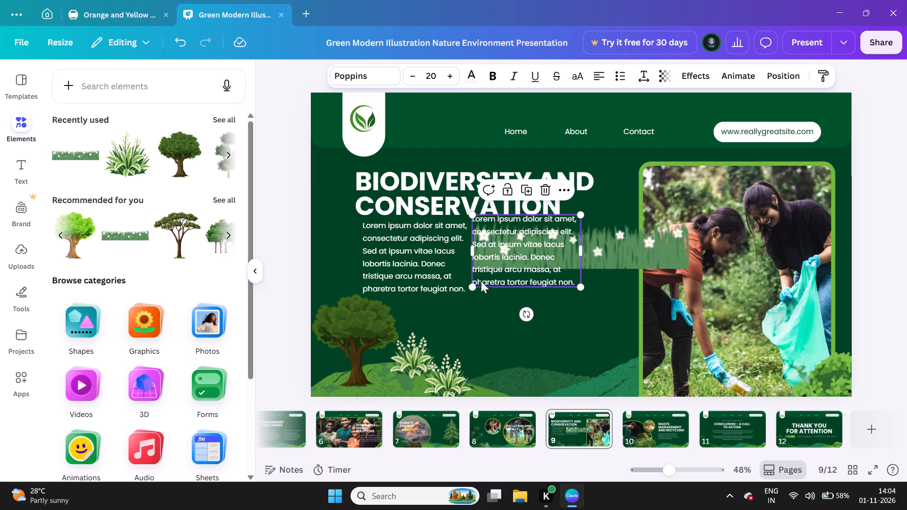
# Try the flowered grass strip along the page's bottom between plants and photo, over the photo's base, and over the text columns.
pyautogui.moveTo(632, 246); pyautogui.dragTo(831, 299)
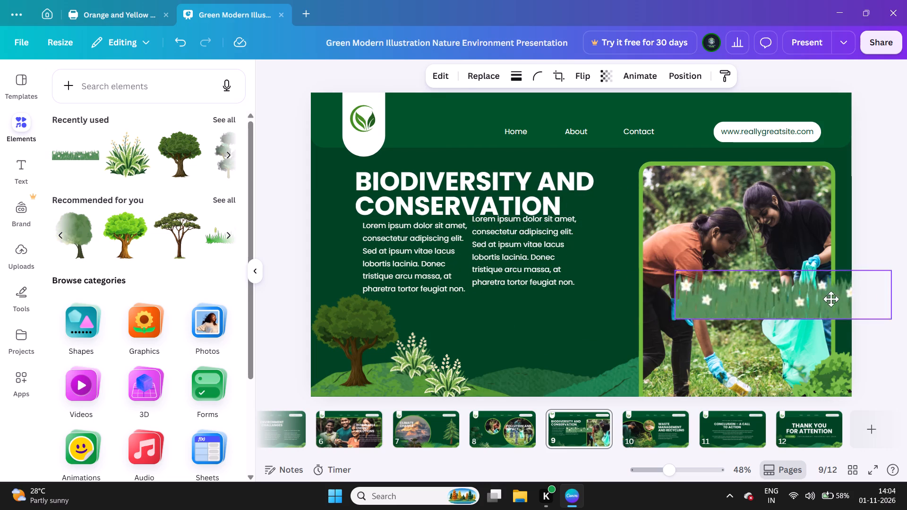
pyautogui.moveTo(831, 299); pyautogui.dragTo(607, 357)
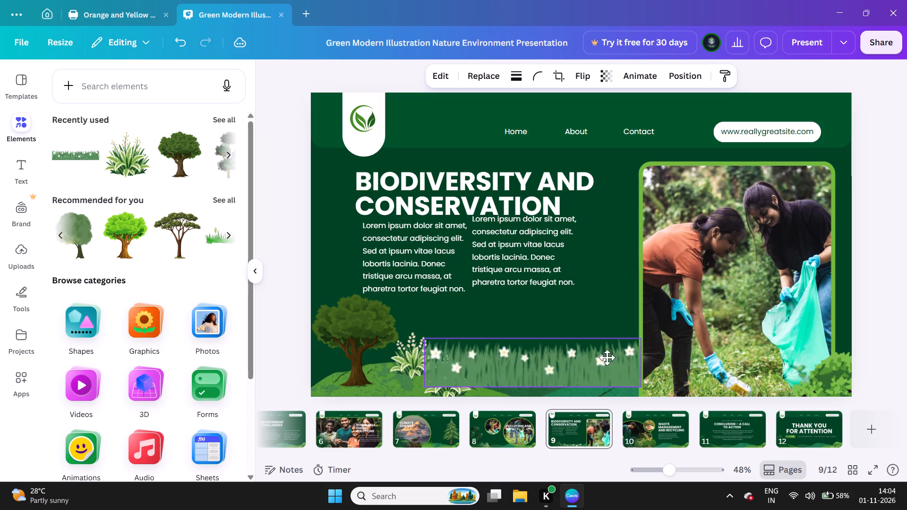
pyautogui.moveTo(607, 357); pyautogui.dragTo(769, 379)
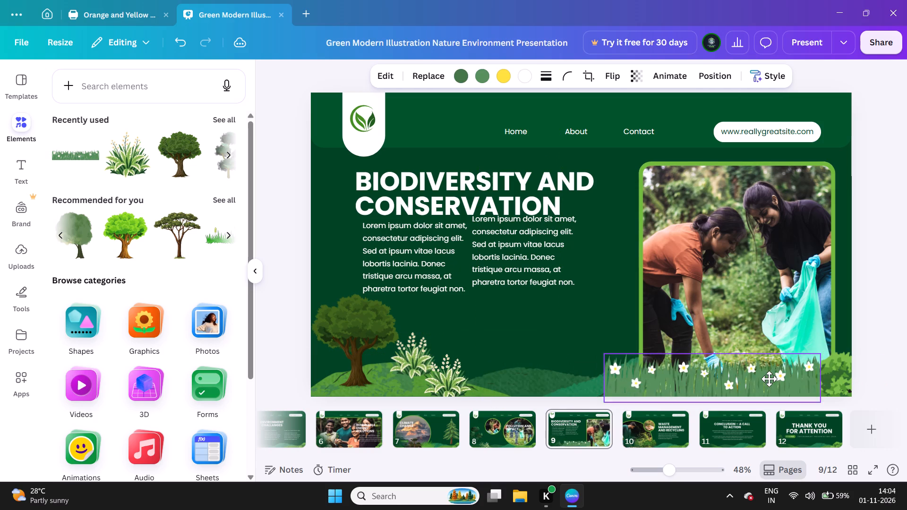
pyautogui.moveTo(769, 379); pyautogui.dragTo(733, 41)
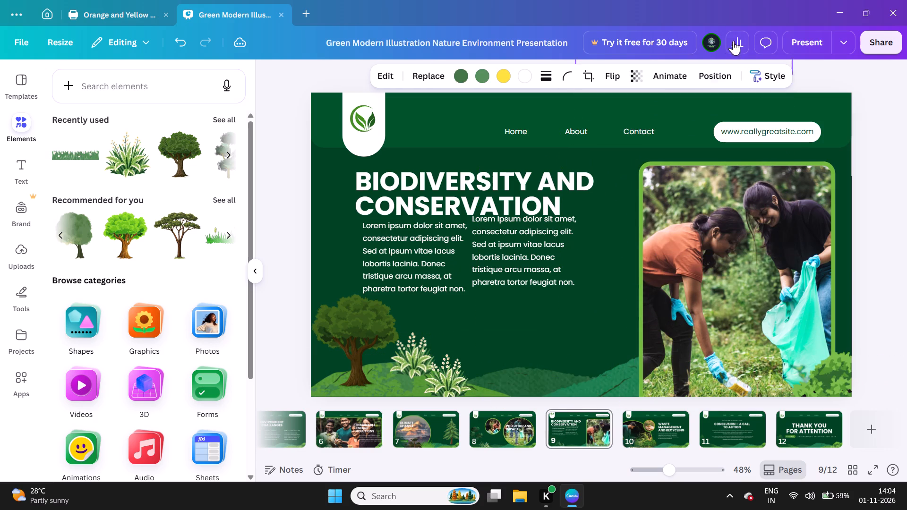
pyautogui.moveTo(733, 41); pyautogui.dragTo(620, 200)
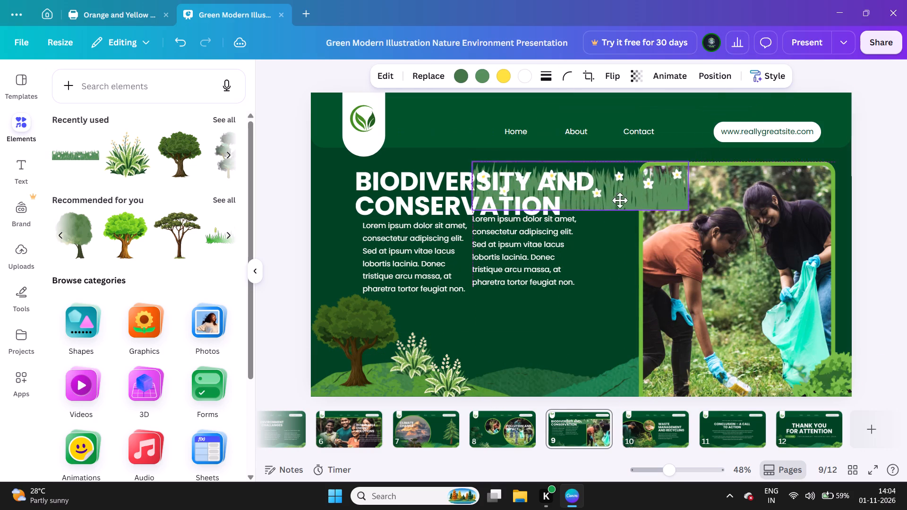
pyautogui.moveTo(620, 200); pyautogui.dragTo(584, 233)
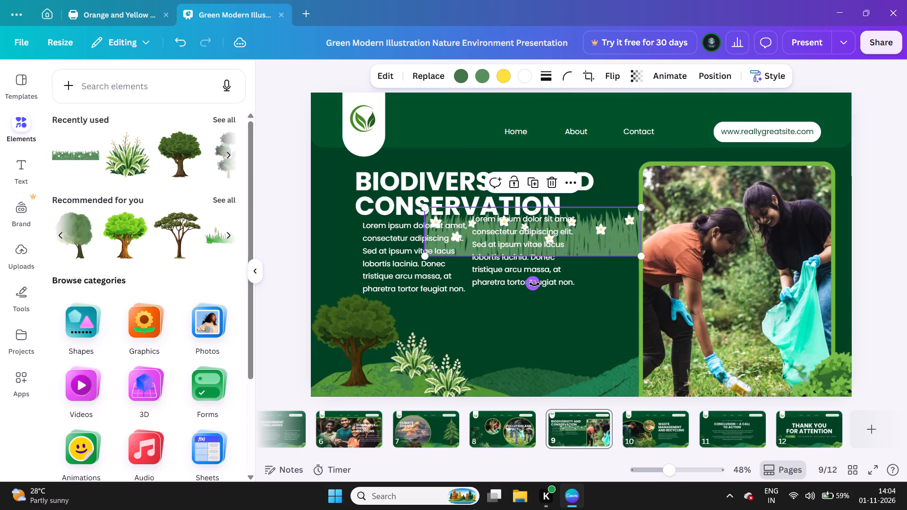
# Rotate the flowered grass strip upside down and move it up to hang just below the header band.
pyautogui.click(534, 284)
pyautogui.moveTo(534, 284); pyautogui.dragTo(597, 280)
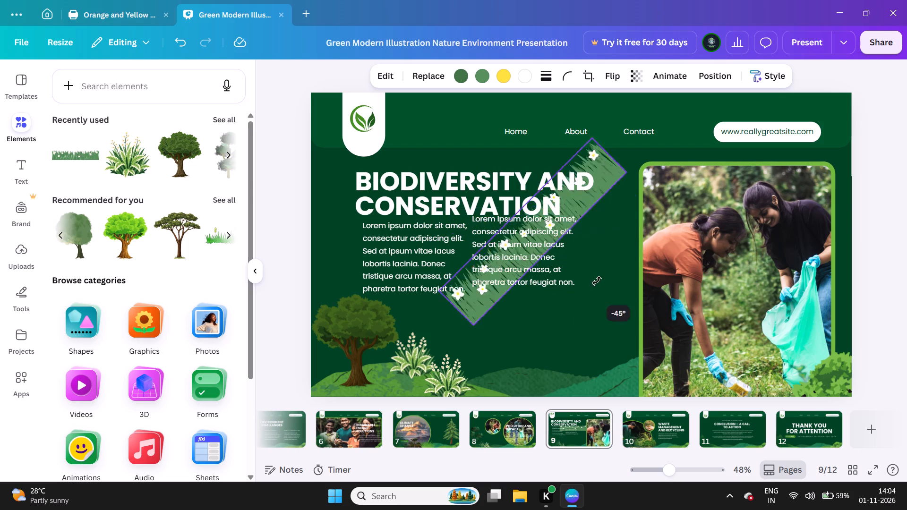
pyautogui.moveTo(597, 280); pyautogui.dragTo(551, 0)
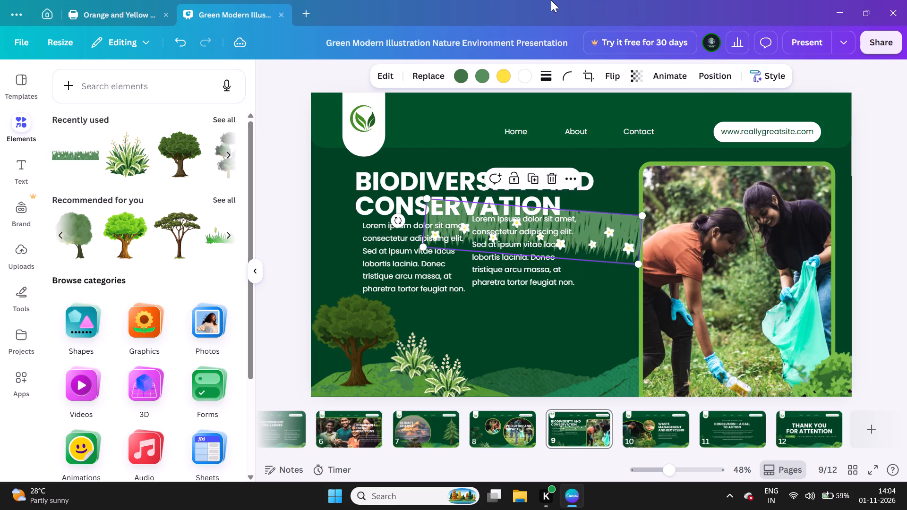
pyautogui.click(544, 220)
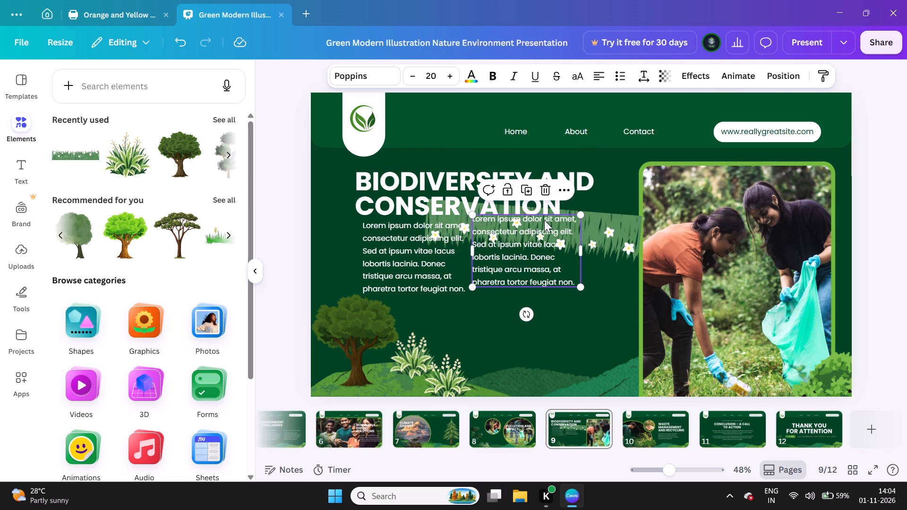
pyautogui.click(618, 218)
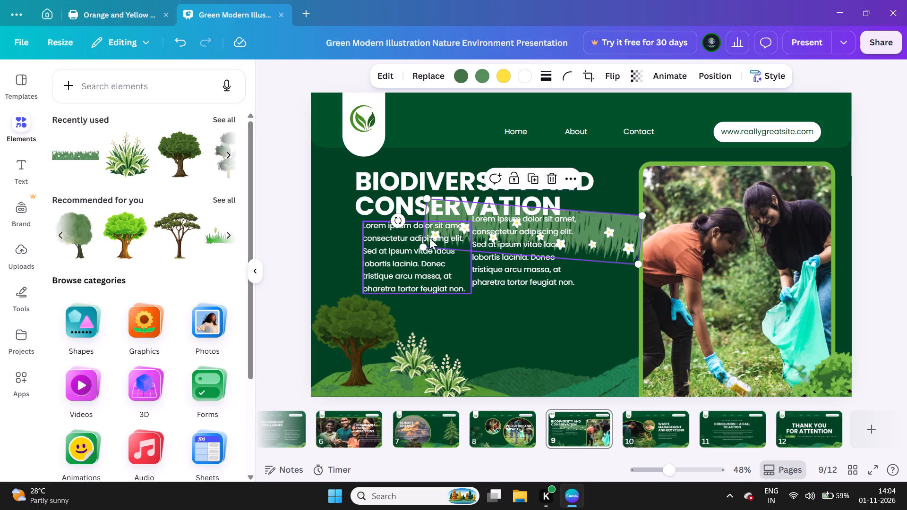
pyautogui.moveTo(398, 218); pyautogui.dragTo(398, 231)
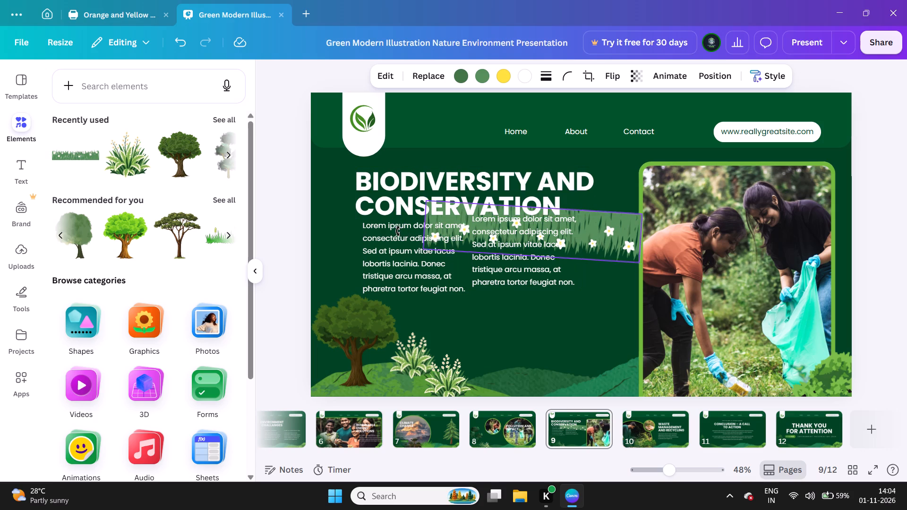
pyautogui.moveTo(398, 231); pyautogui.dragTo(397, 227)
pyautogui.moveTo(512, 226); pyautogui.dragTo(506, 207)
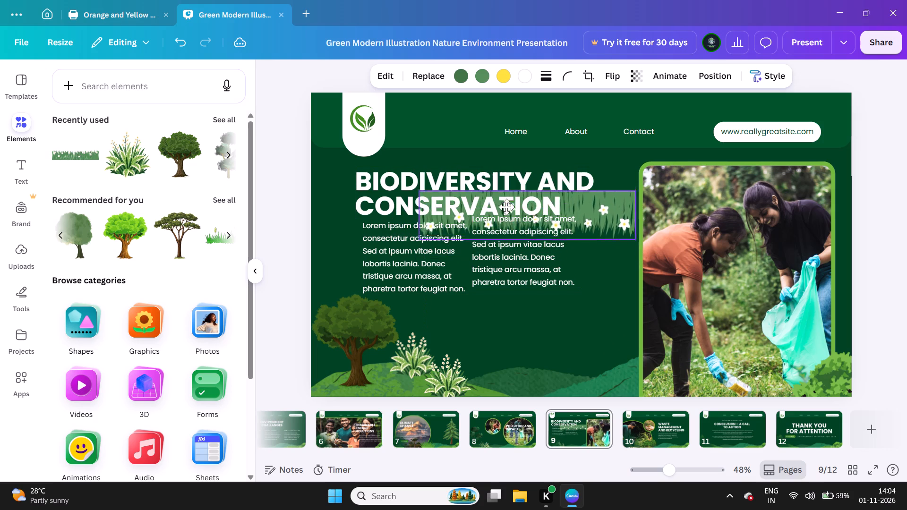
pyautogui.moveTo(506, 207); pyautogui.dragTo(519, 171)
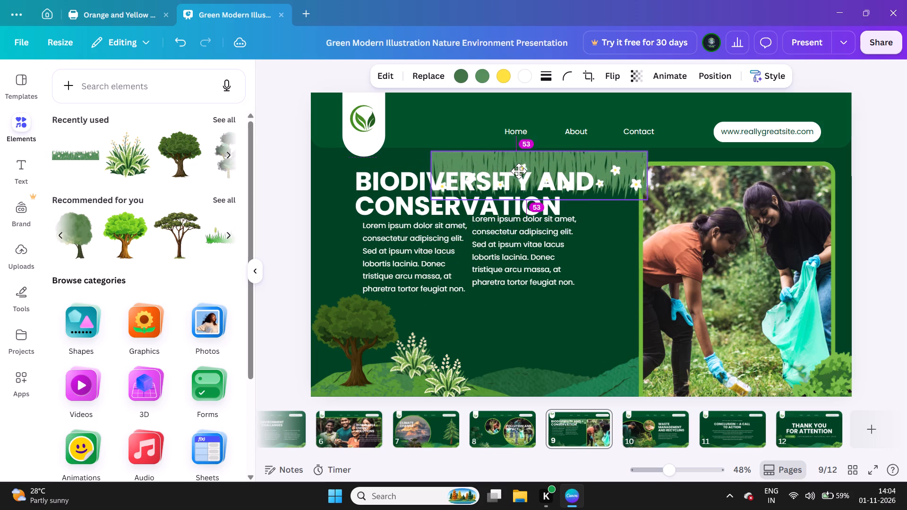
pyautogui.moveTo(519, 171); pyautogui.dragTo(519, 168)
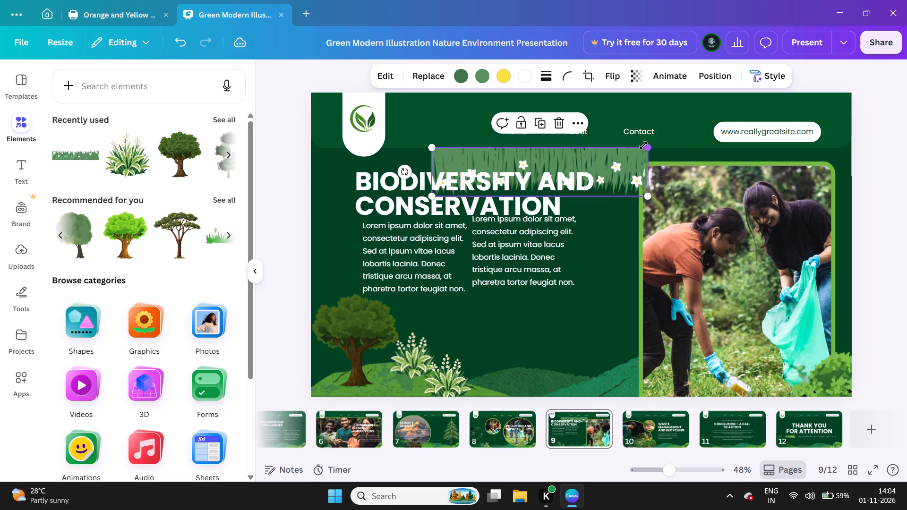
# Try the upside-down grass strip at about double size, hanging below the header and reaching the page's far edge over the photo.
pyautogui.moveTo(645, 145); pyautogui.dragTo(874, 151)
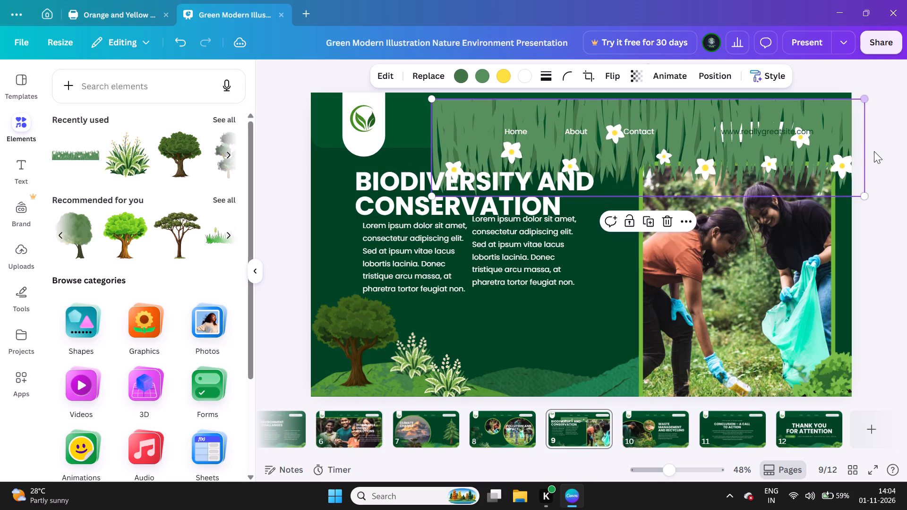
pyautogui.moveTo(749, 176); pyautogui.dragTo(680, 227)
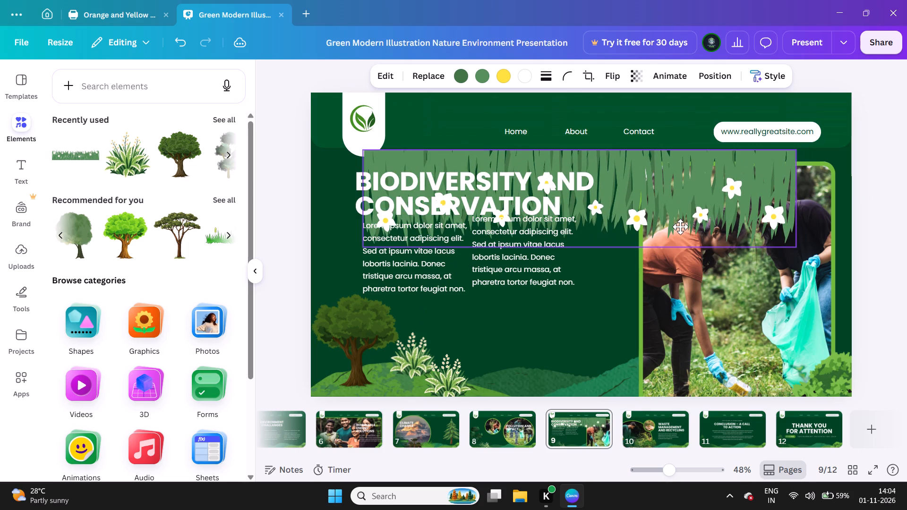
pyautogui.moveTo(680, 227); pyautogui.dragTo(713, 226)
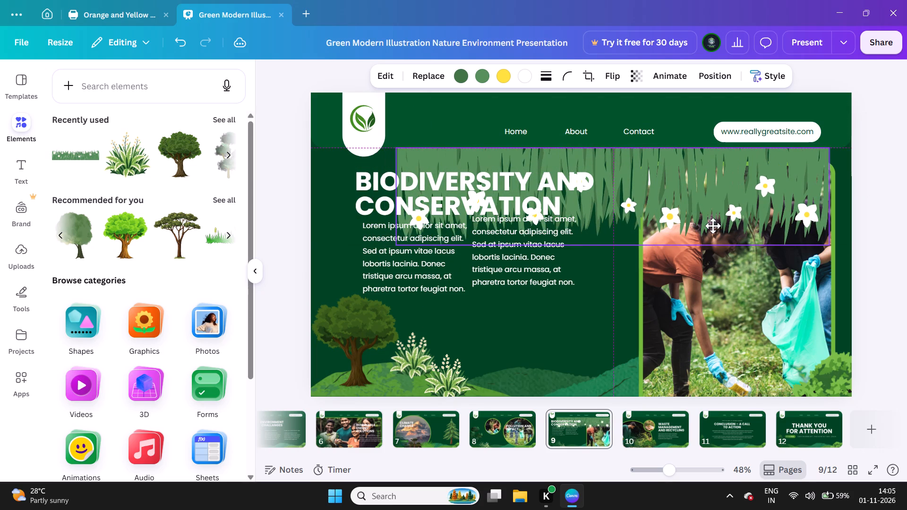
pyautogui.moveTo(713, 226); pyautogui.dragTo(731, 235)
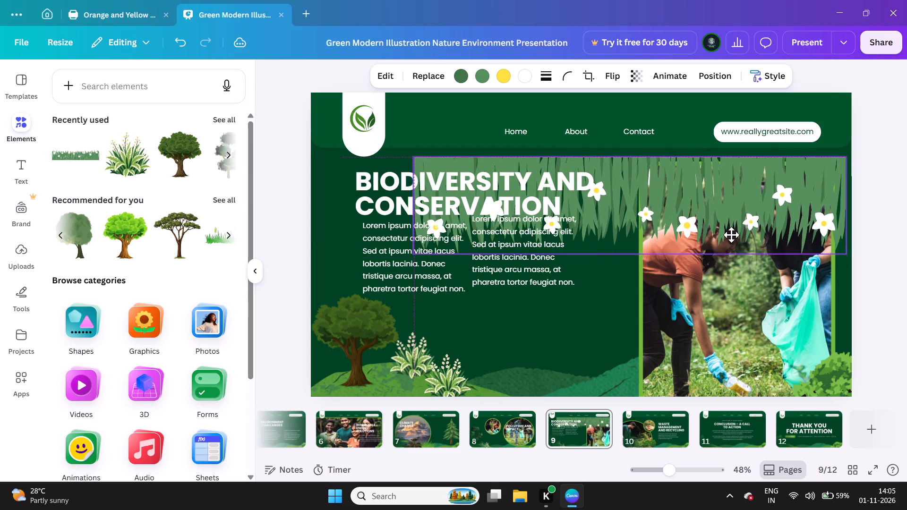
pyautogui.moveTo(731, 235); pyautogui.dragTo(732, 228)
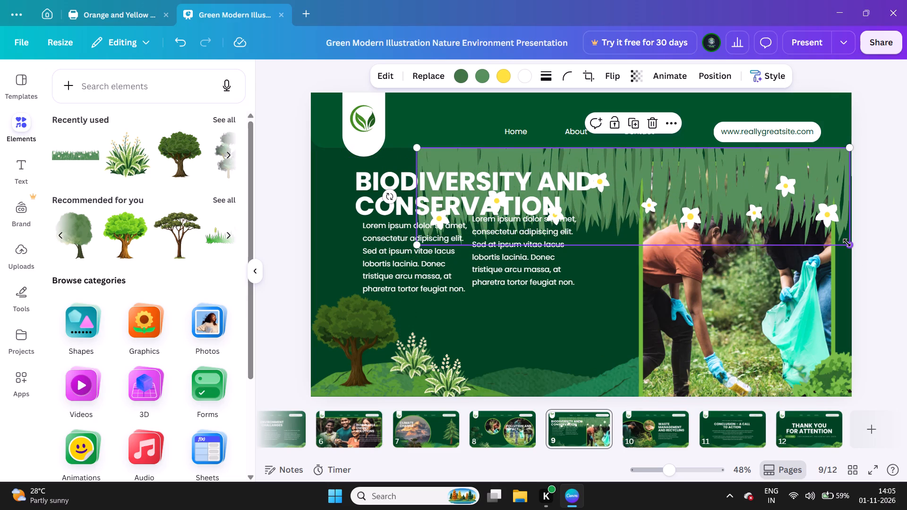
# Shrink the upside-down flowered grass strip and hang it from the header band, above the heading's middle on page 9.
pyautogui.moveTo(848, 242); pyautogui.dragTo(551, 202)
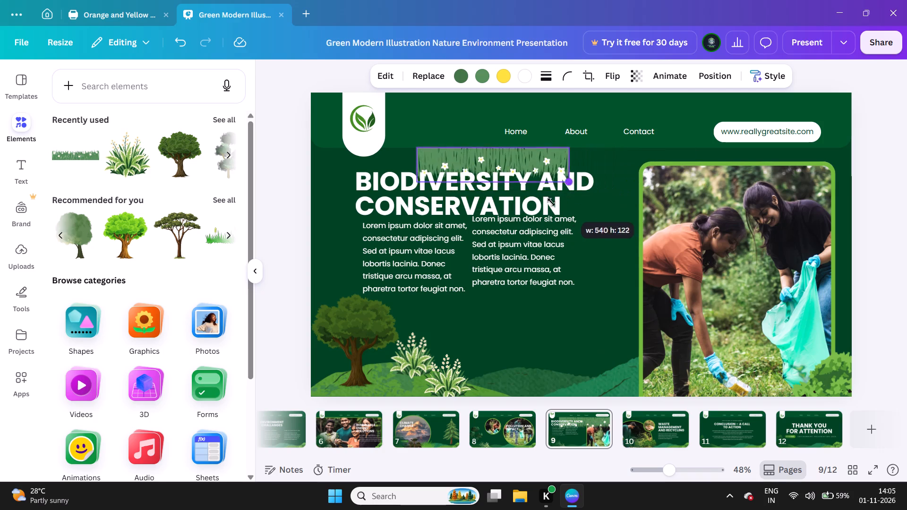
pyautogui.moveTo(551, 202); pyautogui.dragTo(532, 205)
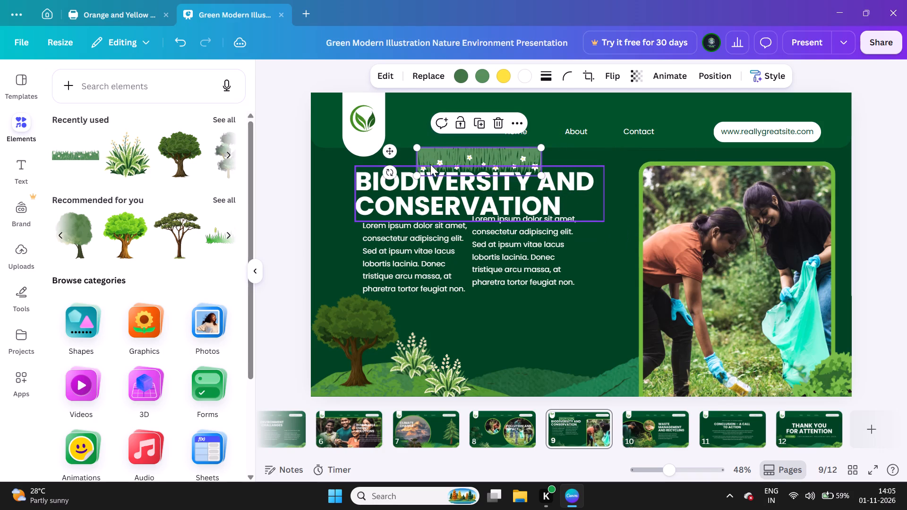
pyautogui.moveTo(450, 148); pyautogui.dragTo(394, 159)
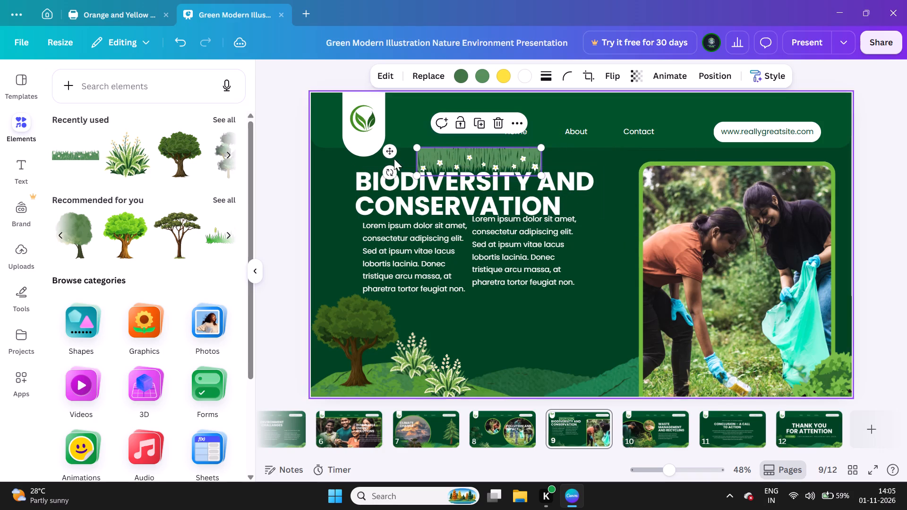
pyautogui.moveTo(394, 159); pyautogui.dragTo(461, 169)
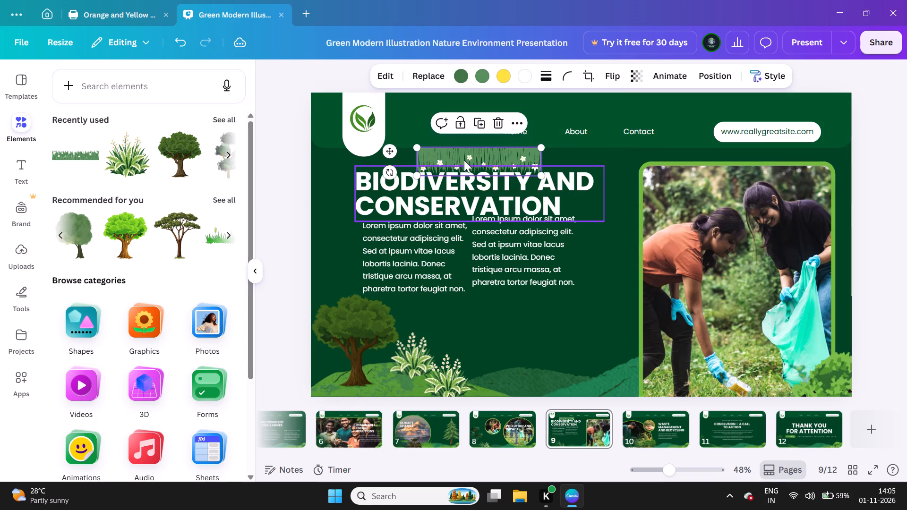
pyautogui.moveTo(475, 149); pyautogui.dragTo(372, 155)
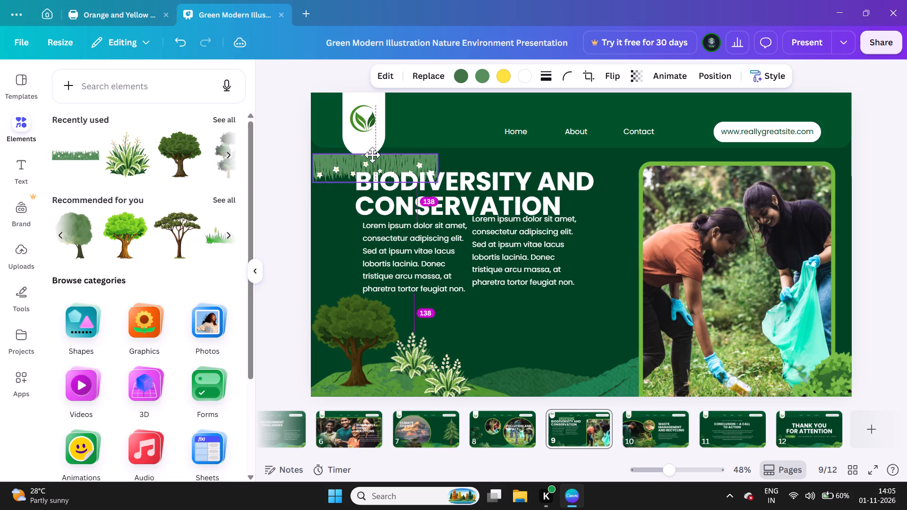
pyautogui.moveTo(372, 155); pyautogui.dragTo(464, 149)
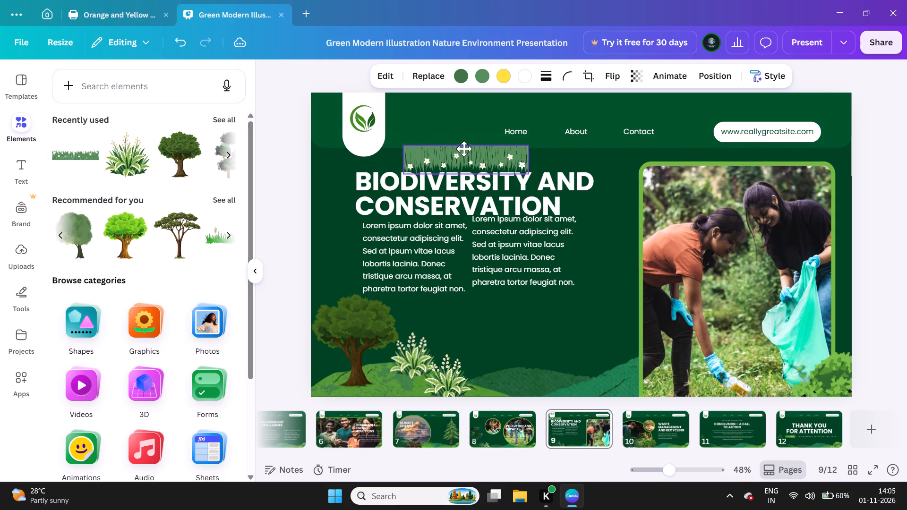
pyautogui.moveTo(464, 149); pyautogui.dragTo(465, 149)
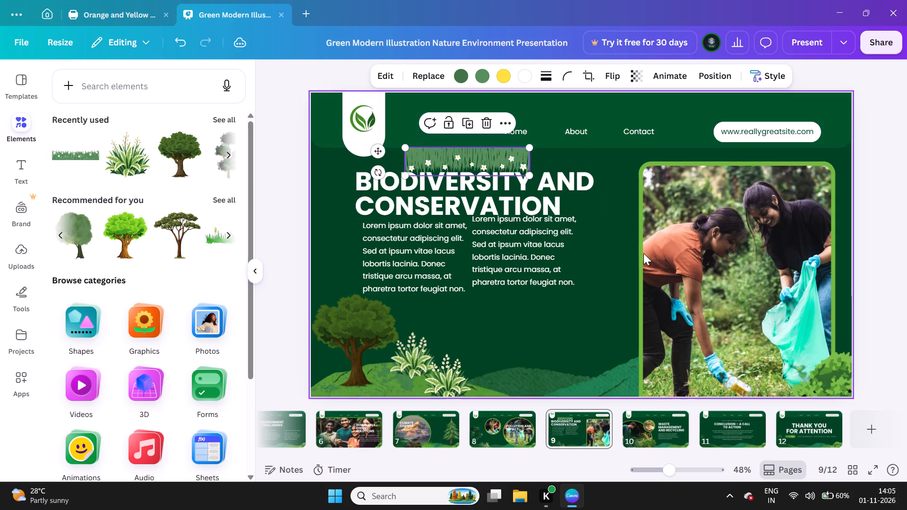
pyautogui.click(661, 264)
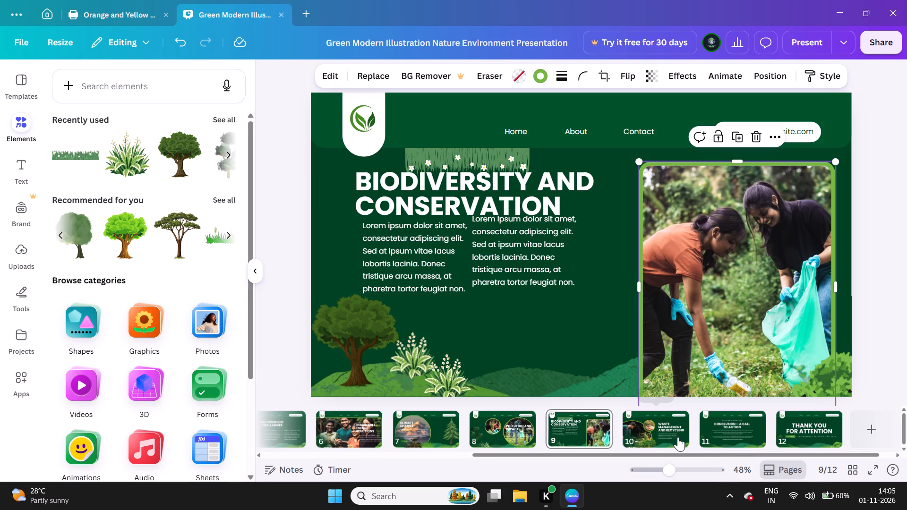
# Open page 10, Waste Management and Recycling.
pyautogui.click(647, 433)
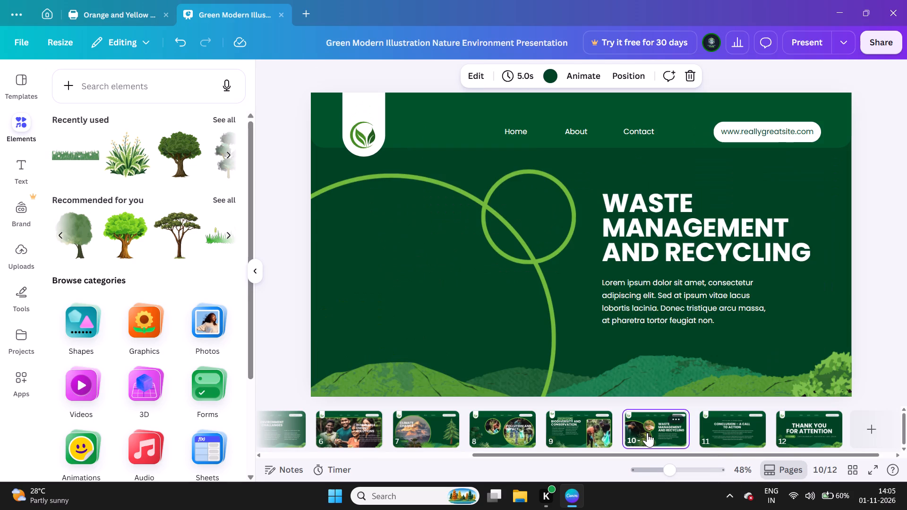
pyautogui.click(647, 433)
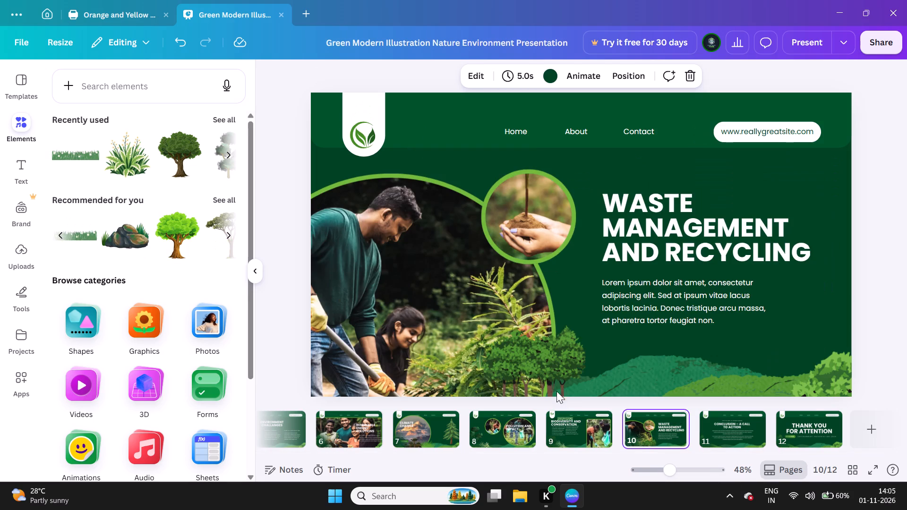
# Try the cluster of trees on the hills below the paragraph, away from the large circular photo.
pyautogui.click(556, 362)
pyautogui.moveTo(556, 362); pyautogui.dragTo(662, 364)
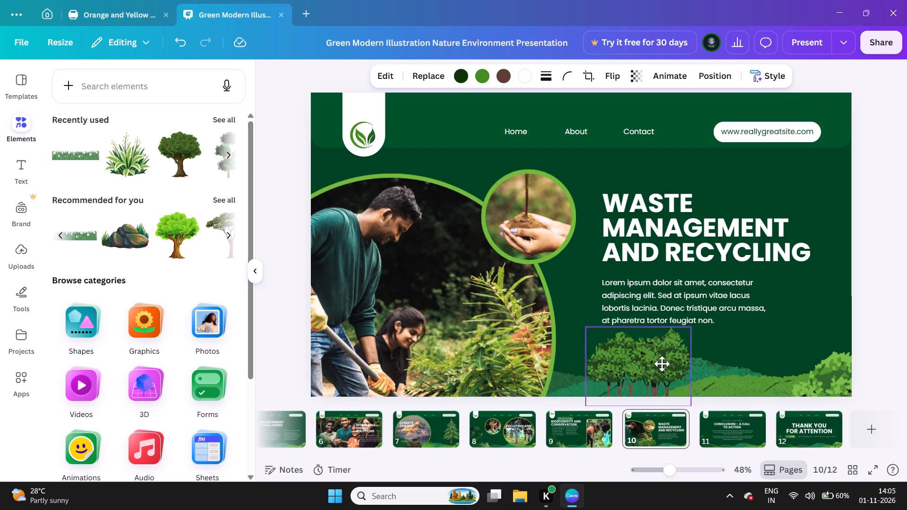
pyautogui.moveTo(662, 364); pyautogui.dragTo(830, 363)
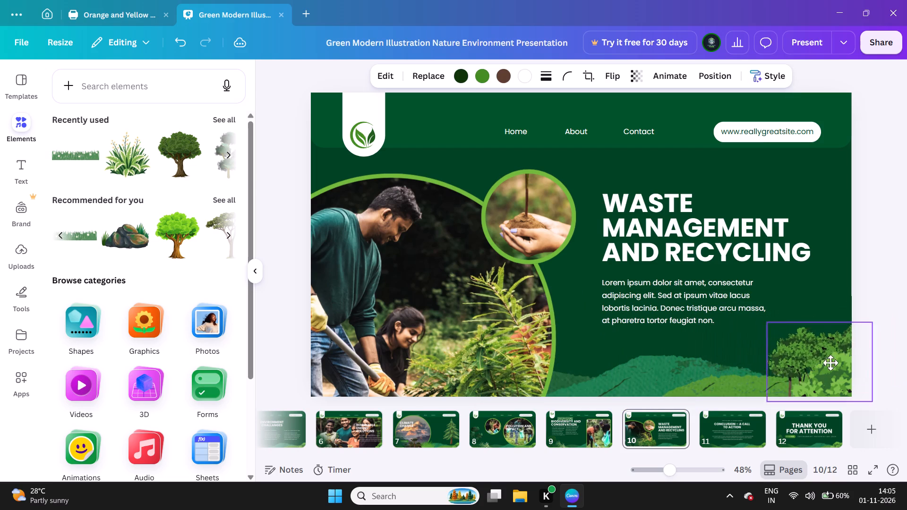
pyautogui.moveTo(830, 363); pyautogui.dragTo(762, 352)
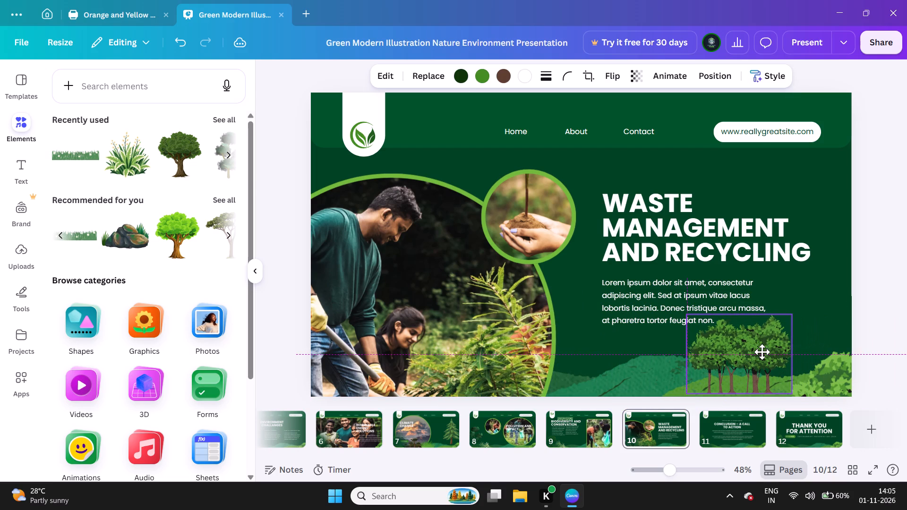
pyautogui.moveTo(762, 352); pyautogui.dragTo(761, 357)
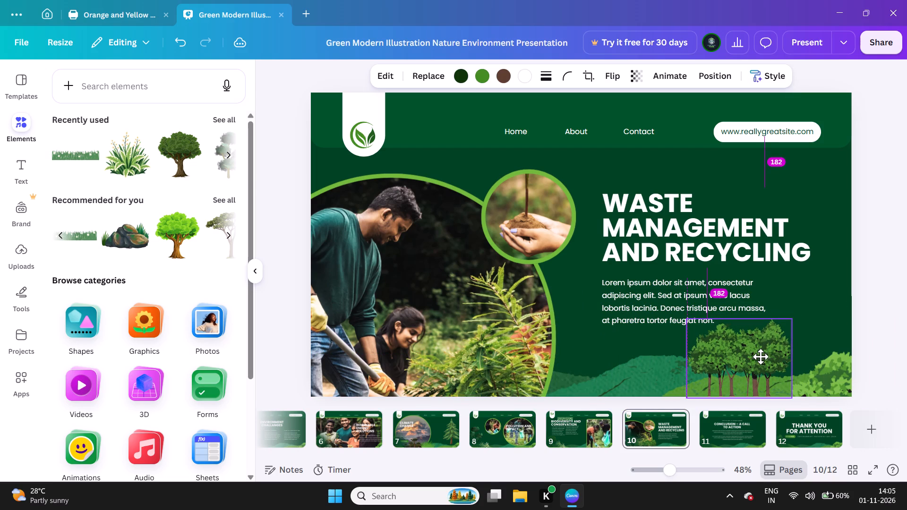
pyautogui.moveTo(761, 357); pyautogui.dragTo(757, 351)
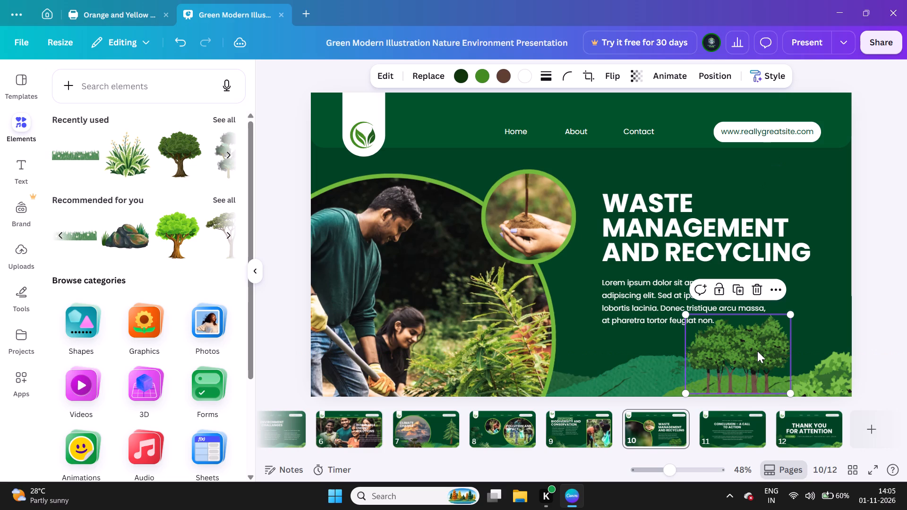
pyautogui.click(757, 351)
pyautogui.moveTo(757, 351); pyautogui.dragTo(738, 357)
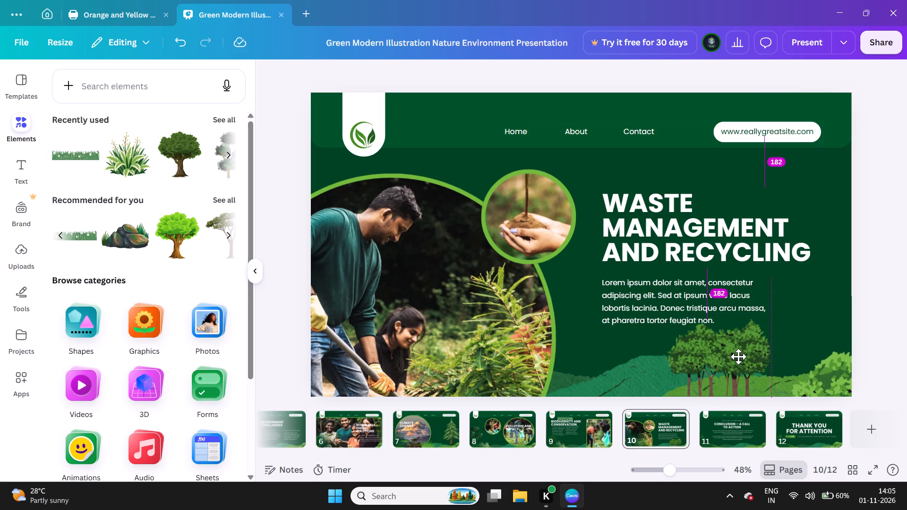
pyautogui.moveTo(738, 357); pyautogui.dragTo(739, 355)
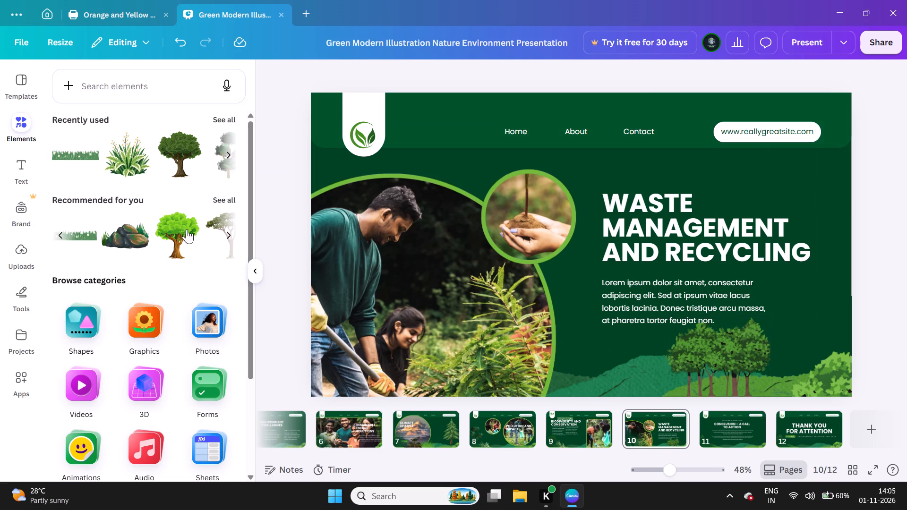
# Add the recently used single tree with the brown trunk and stand it on the hills beside the corner bush.
pyautogui.click(188, 151)
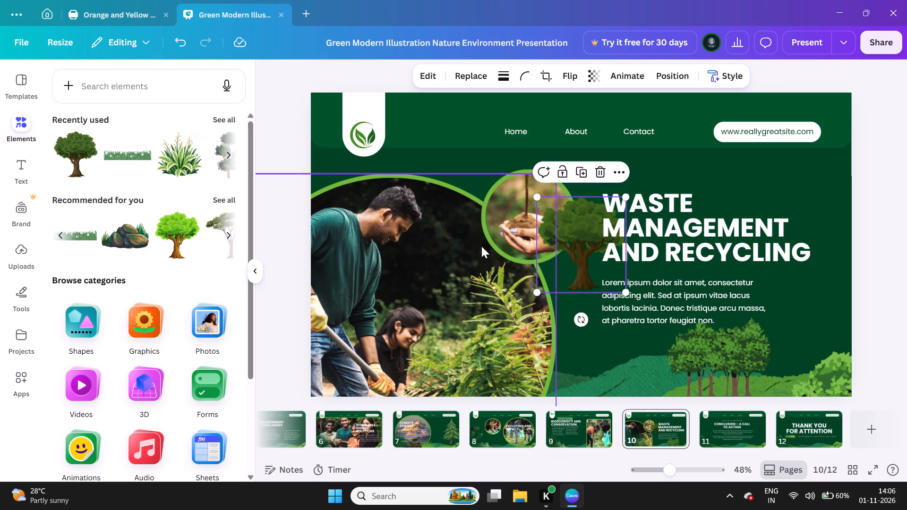
pyautogui.click(598, 230)
pyautogui.moveTo(598, 230); pyautogui.dragTo(803, 333)
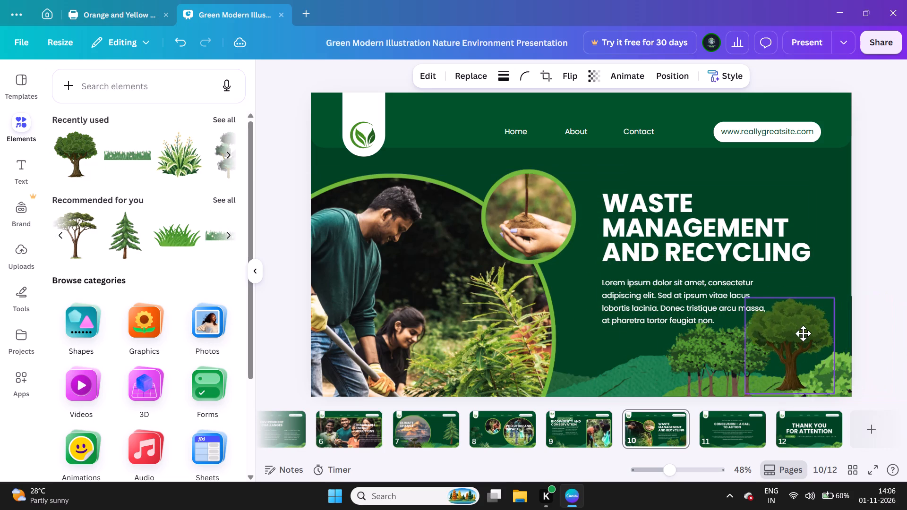
pyautogui.moveTo(803, 333); pyautogui.dragTo(796, 335)
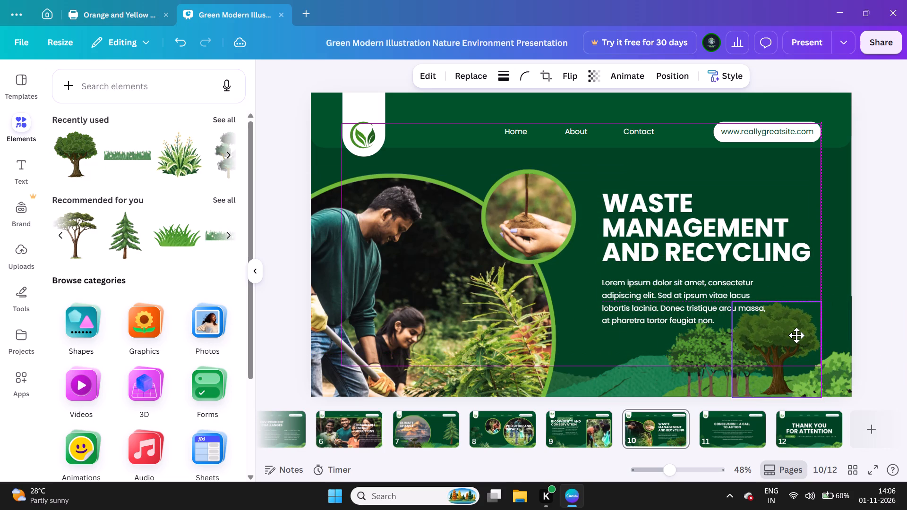
pyautogui.moveTo(796, 335); pyautogui.dragTo(797, 334)
# Delete the cluster of trees below the paragraph on page 10.
pyautogui.click(623, 367)
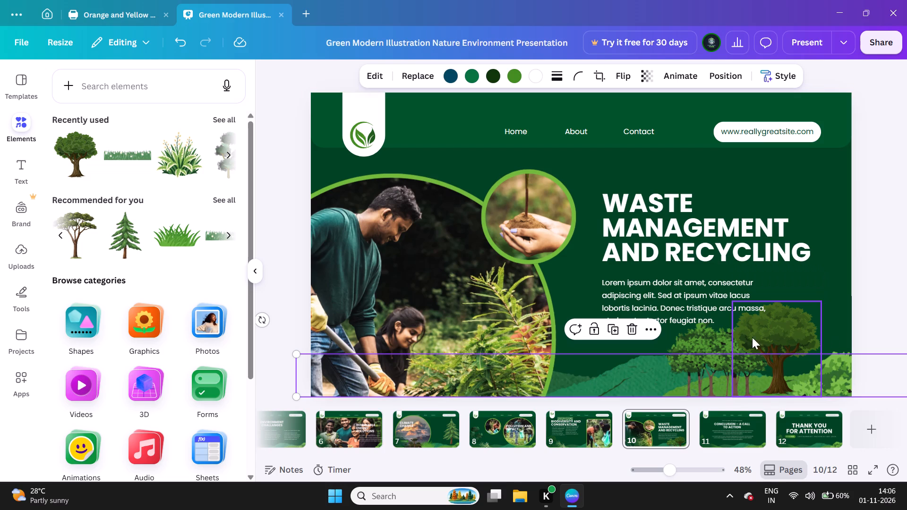
pyautogui.click(713, 343)
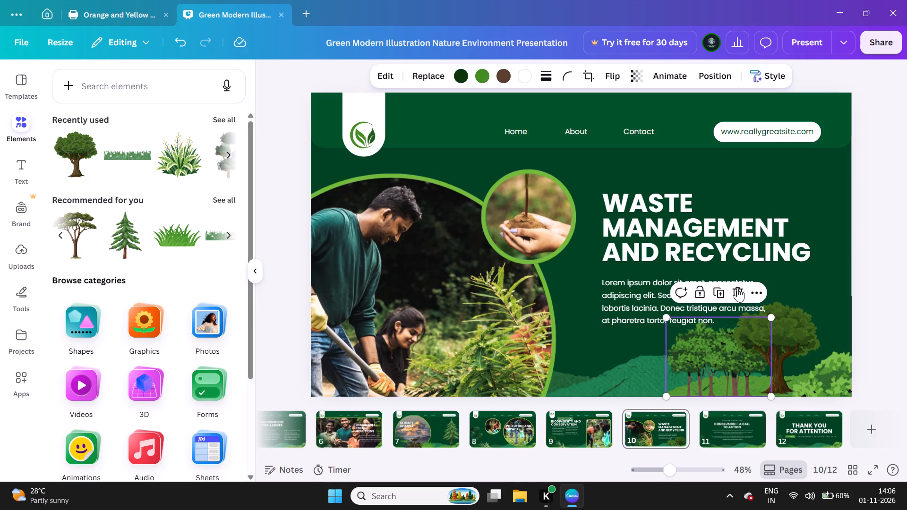
pyautogui.click(735, 297)
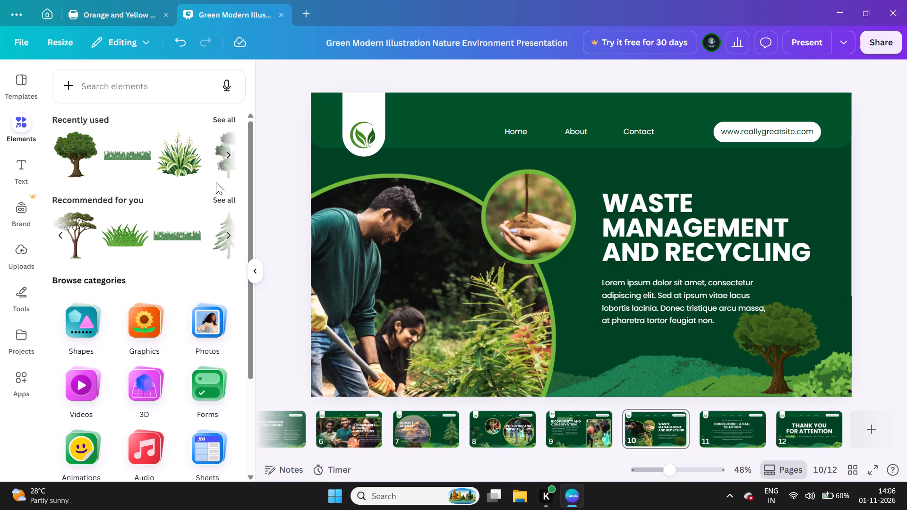
# Browse the recently used graphics and element categories for another decoration for page 10.
pyautogui.hscroll(-2, 216, 182)
pyautogui.scroll(-3, 122, 319)
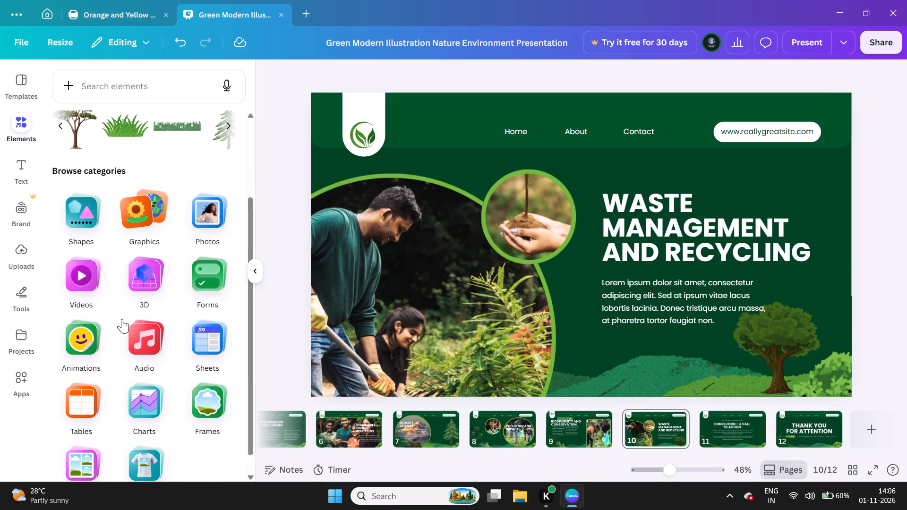
pyautogui.scroll(-4, 122, 319)
pyautogui.scroll(4, 122, 319)
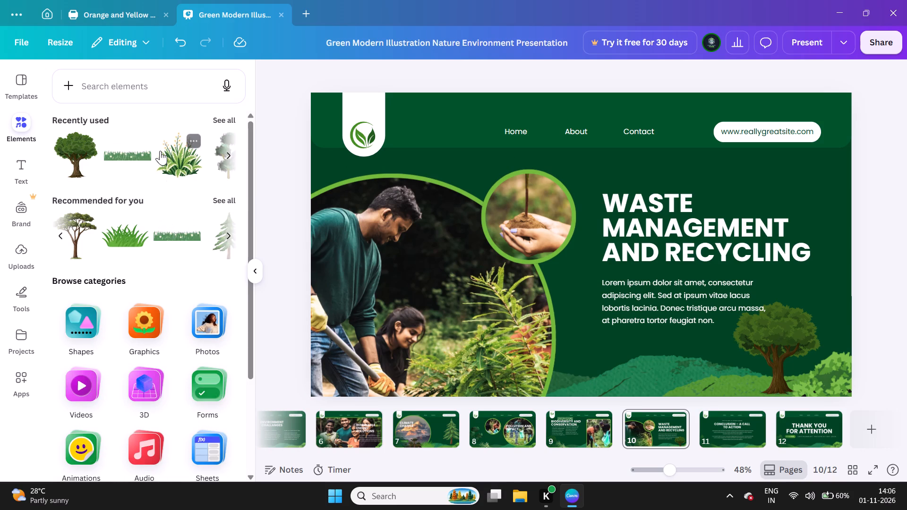
pyautogui.hscroll(-4, 160, 151)
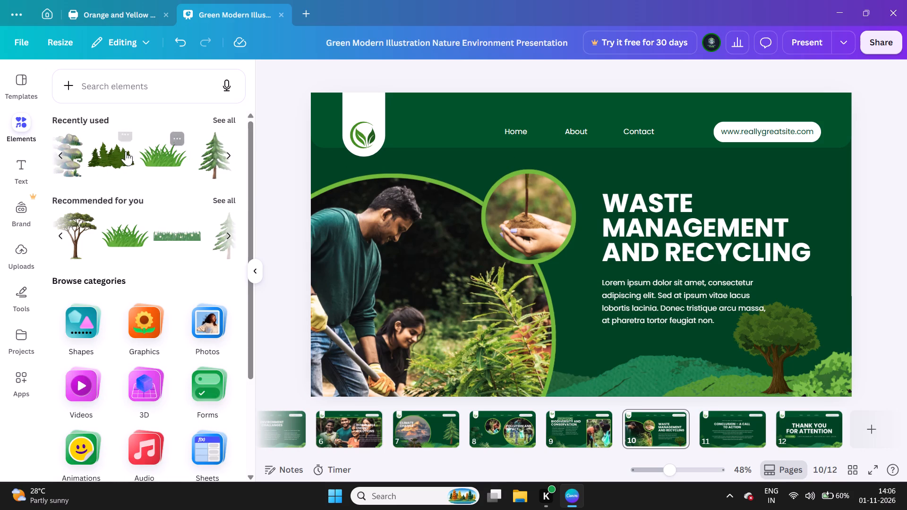
pyautogui.hscroll(-2, 157, 170)
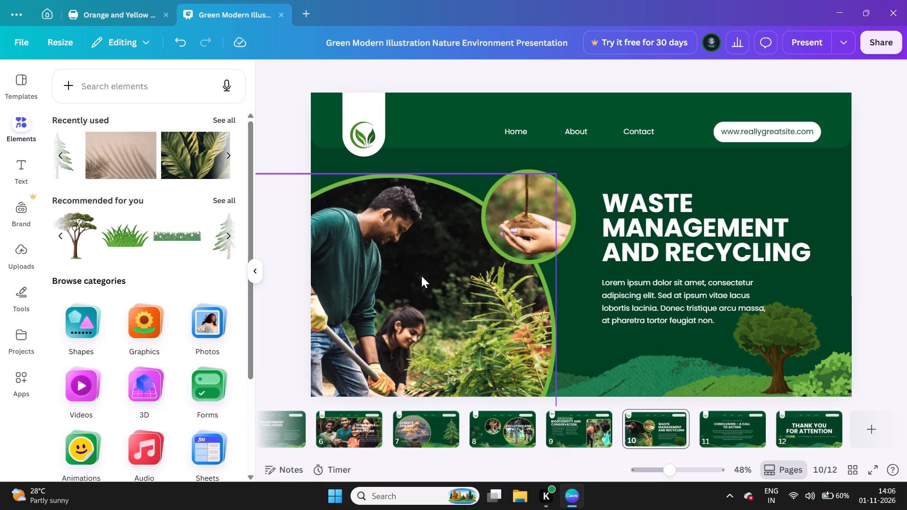
# Move the small circular photo of hands holding a seedling onto the start of the Waste Management and Recycling heading.
pyautogui.click(517, 210)
pyautogui.moveTo(517, 210); pyautogui.dragTo(658, 247)
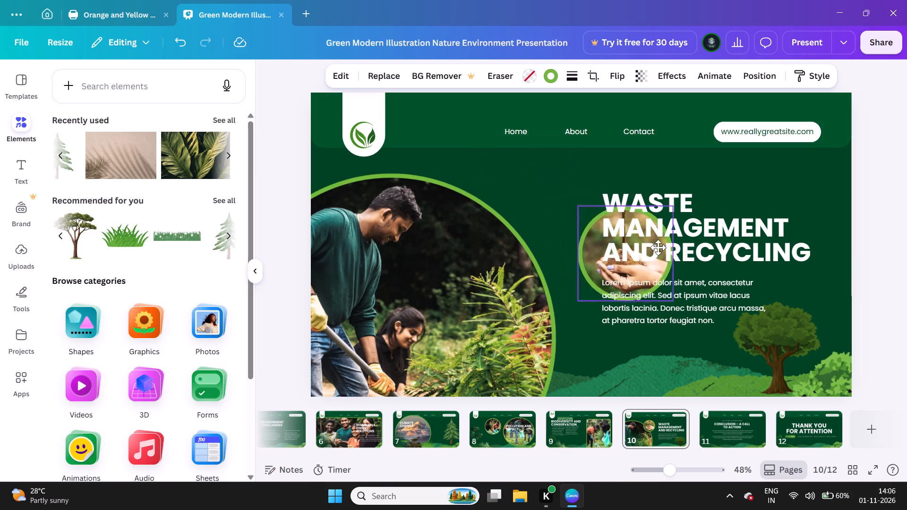
pyautogui.moveTo(658, 247); pyautogui.dragTo(641, 224)
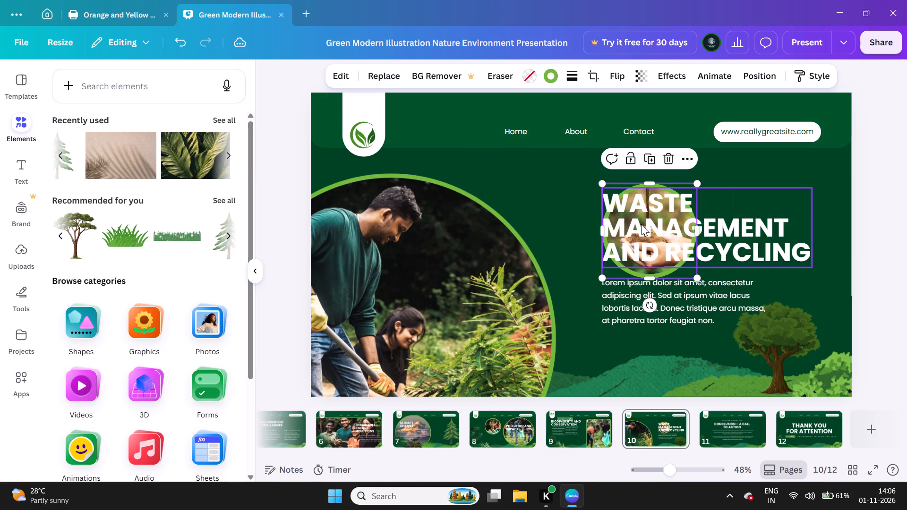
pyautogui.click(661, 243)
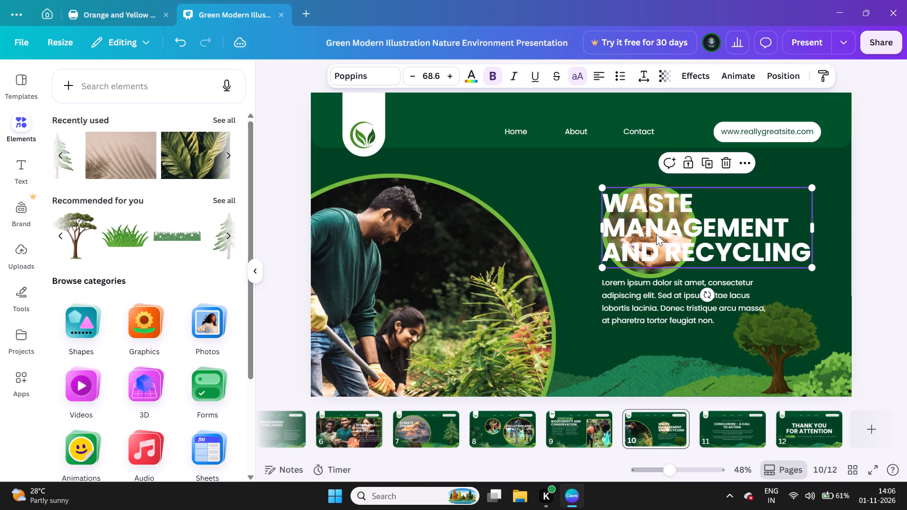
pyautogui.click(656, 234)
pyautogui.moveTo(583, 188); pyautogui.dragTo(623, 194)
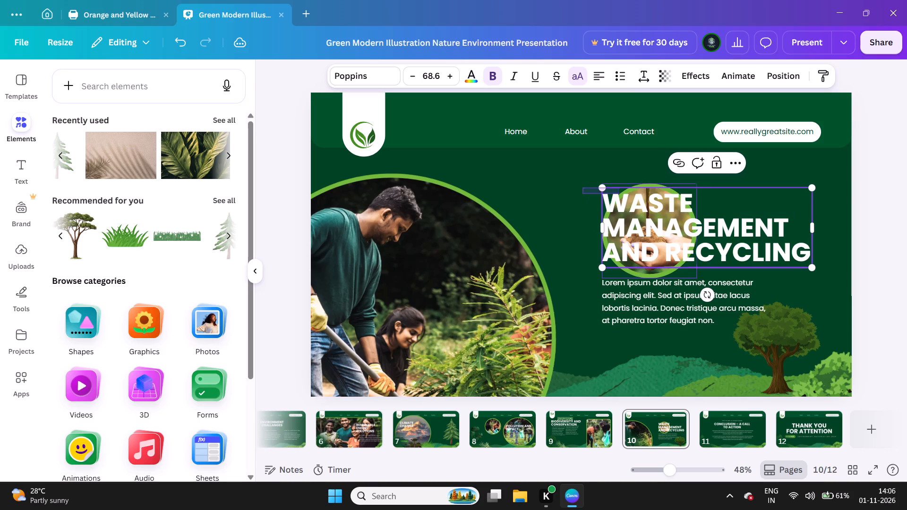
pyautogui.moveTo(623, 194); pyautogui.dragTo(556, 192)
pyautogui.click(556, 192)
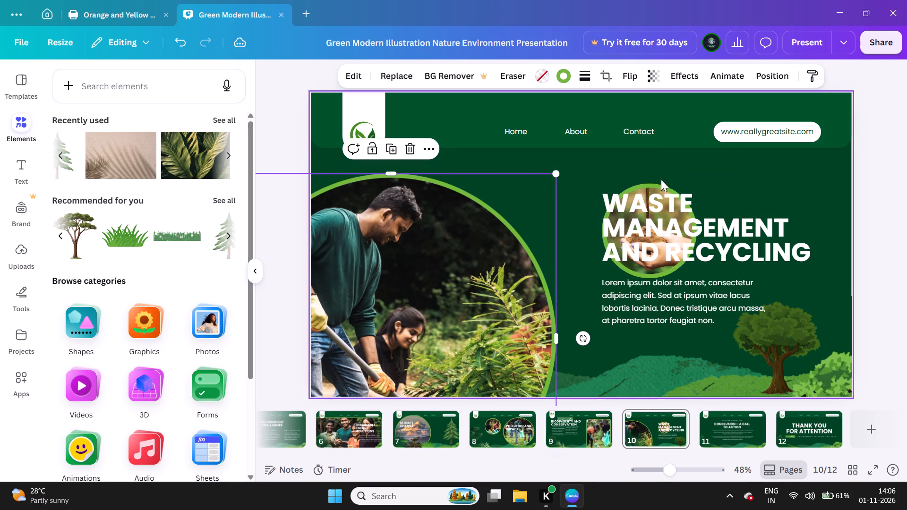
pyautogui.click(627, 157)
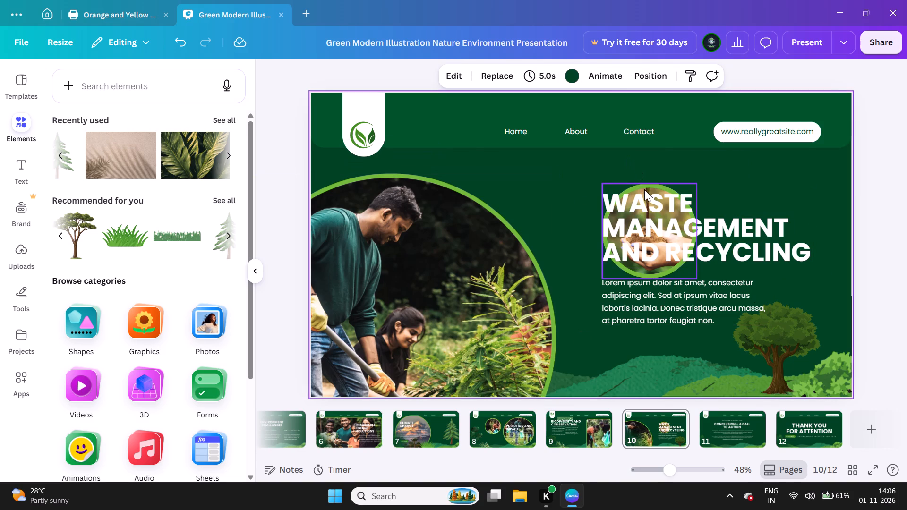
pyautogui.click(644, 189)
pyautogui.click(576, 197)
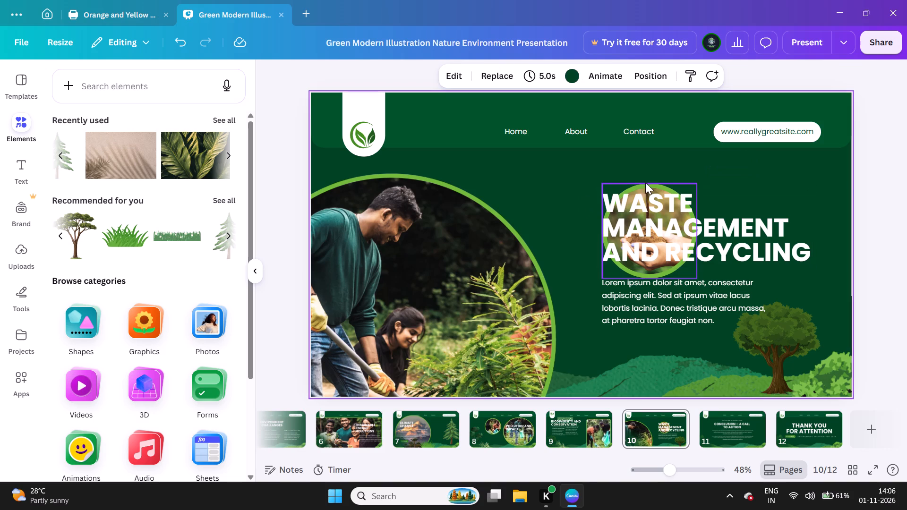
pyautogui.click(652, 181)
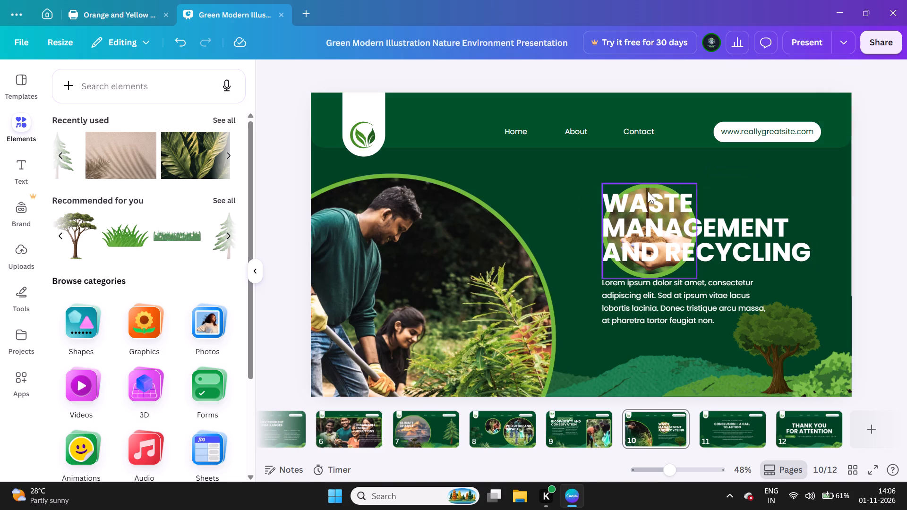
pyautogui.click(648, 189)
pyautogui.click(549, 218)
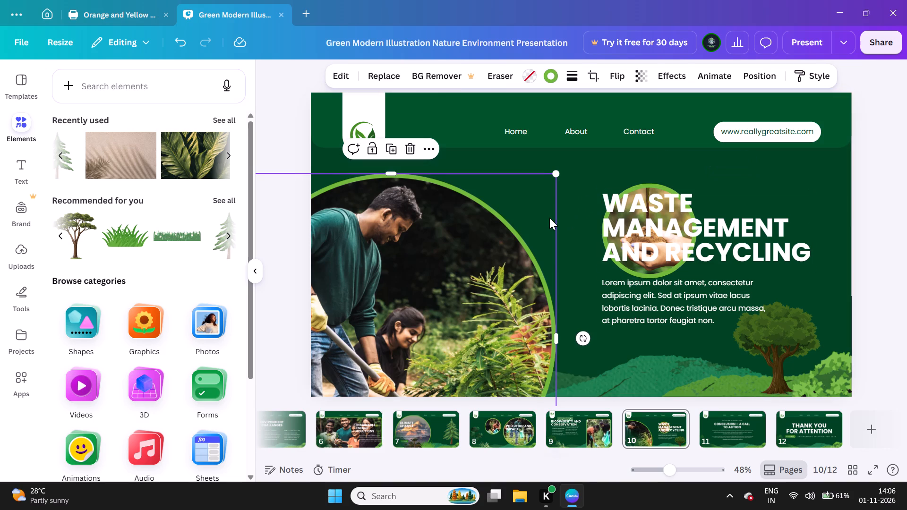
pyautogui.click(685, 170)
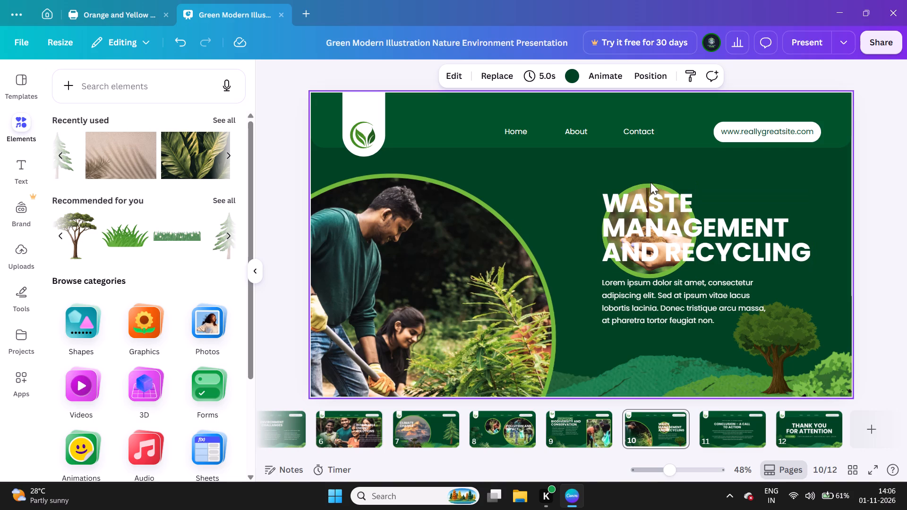
# Enlarge the circular seedling photo on page 10 to about 649 by 649, extending it behind the heading and paragraph.
pyautogui.click(650, 184)
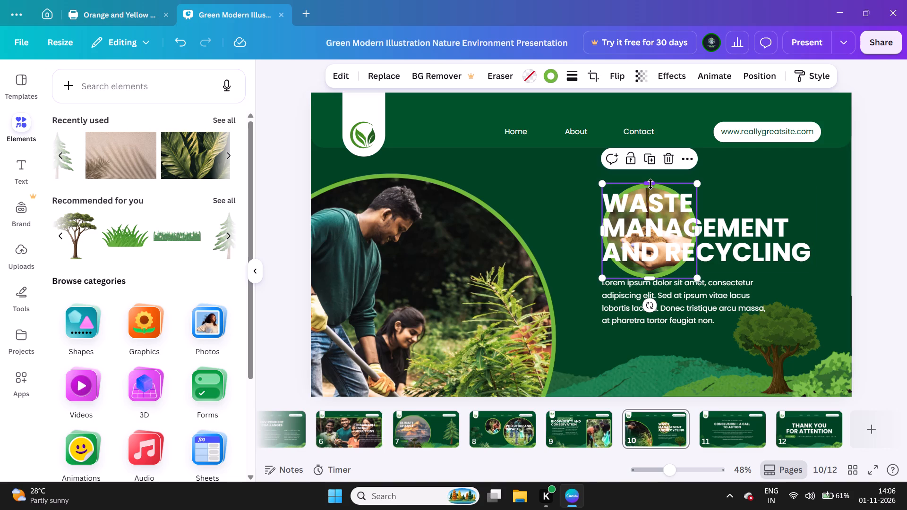
pyautogui.moveTo(699, 280); pyautogui.dragTo(853, 338)
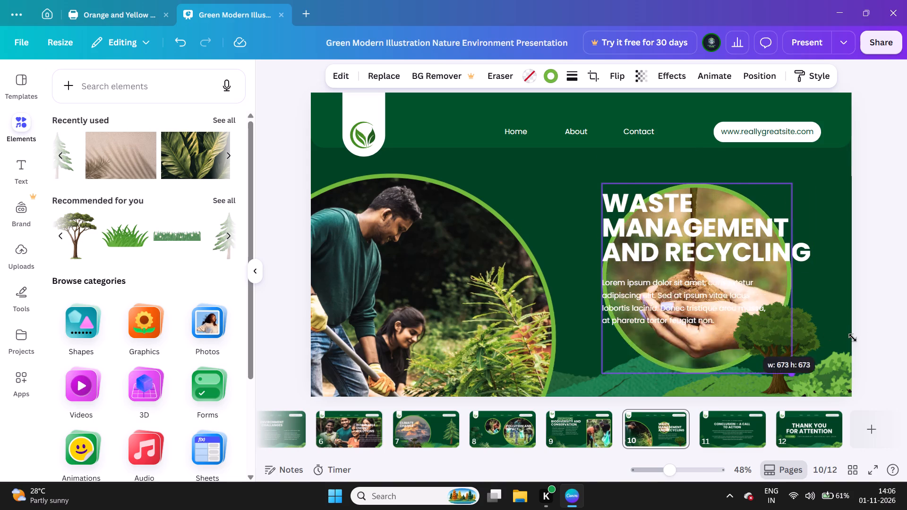
pyautogui.moveTo(853, 338); pyautogui.dragTo(869, 289)
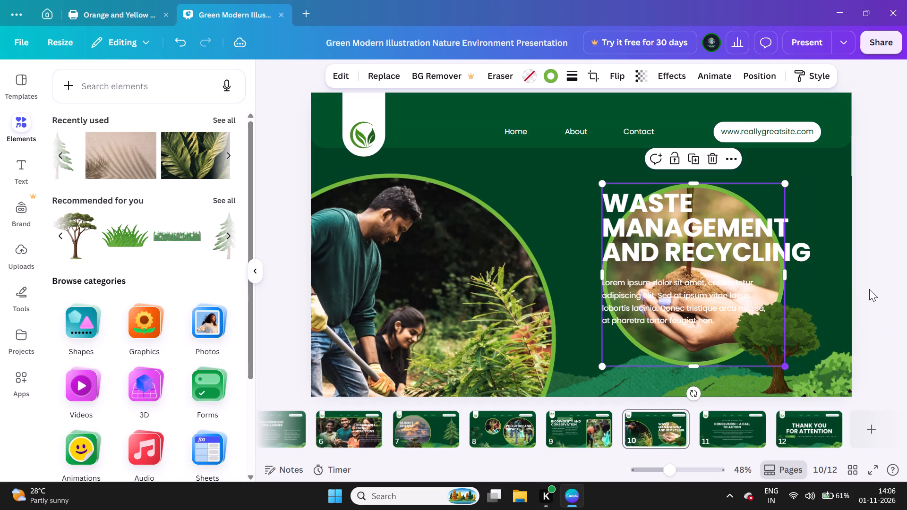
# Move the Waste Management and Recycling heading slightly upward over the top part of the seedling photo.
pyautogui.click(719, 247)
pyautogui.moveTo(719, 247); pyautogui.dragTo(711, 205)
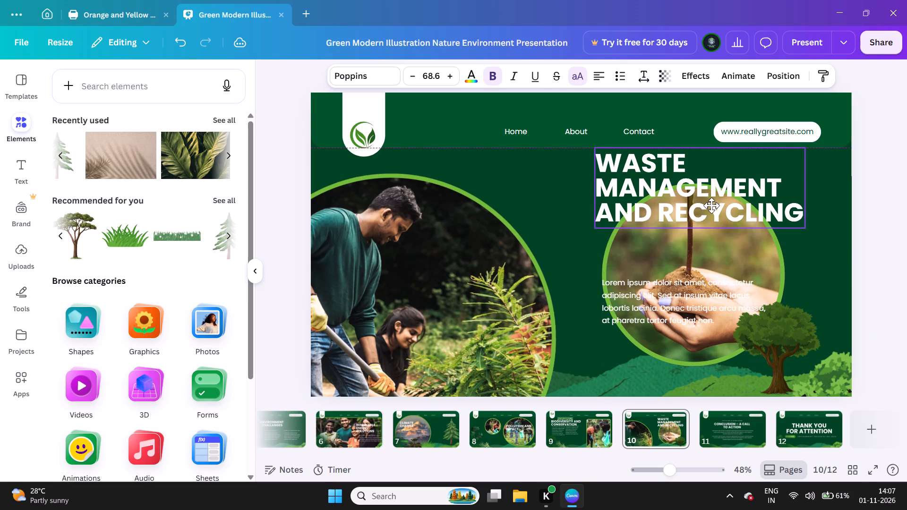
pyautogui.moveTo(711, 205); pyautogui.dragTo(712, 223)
# Move the seedling photo up against the header band, close to the large planting photo, and narrow it to about 624 wide.
pyautogui.moveTo(726, 265); pyautogui.dragTo(700, 231)
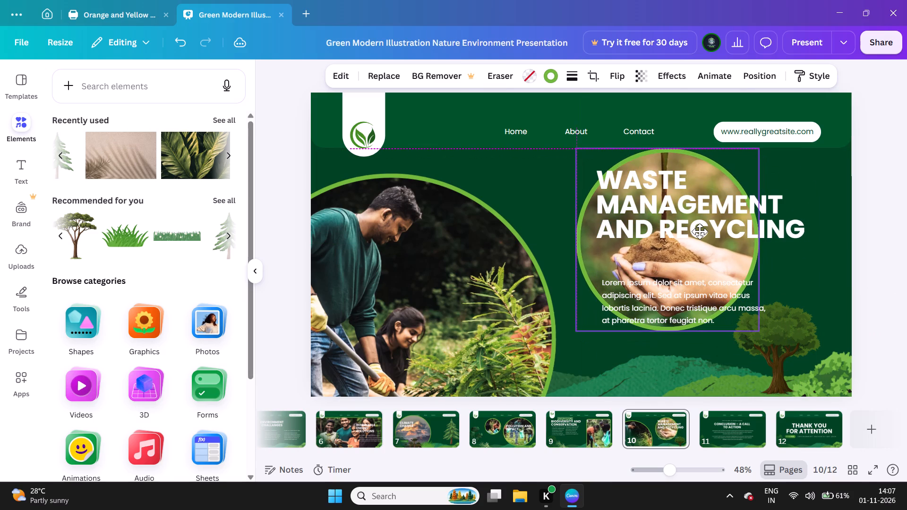
pyautogui.moveTo(700, 231); pyautogui.dragTo(681, 230)
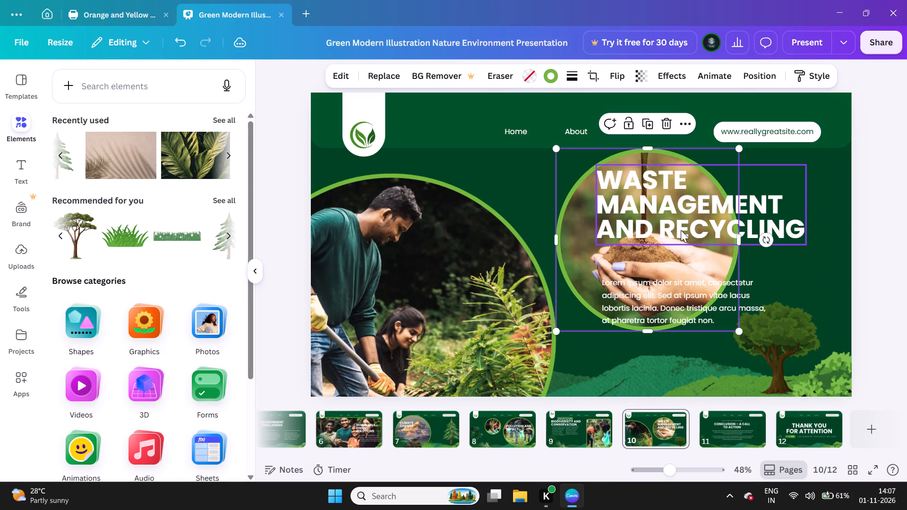
pyautogui.moveTo(744, 243); pyautogui.dragTo(832, 229)
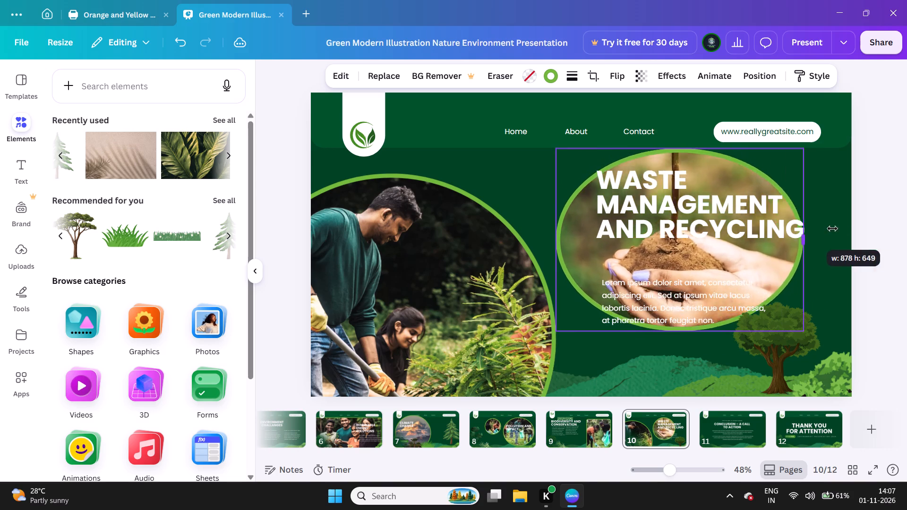
pyautogui.moveTo(832, 229); pyautogui.dragTo(736, 250)
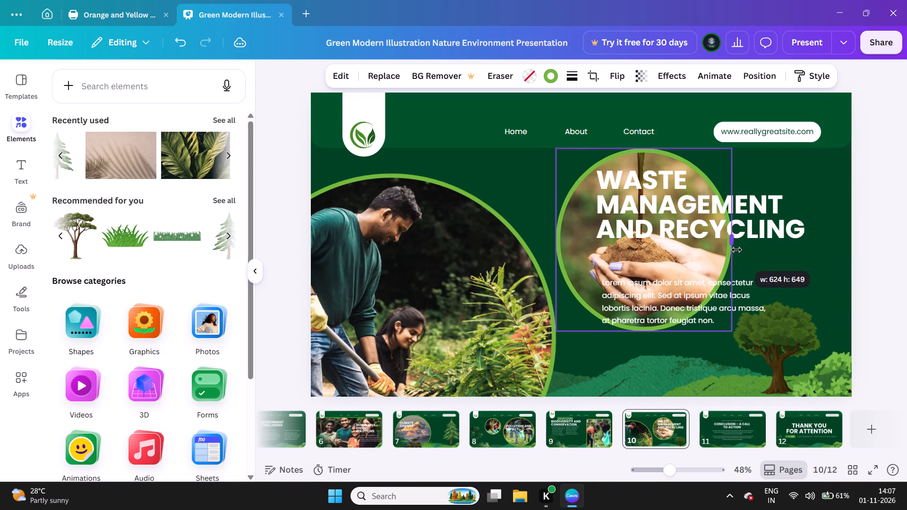
pyautogui.moveTo(736, 250); pyautogui.dragTo(736, 250)
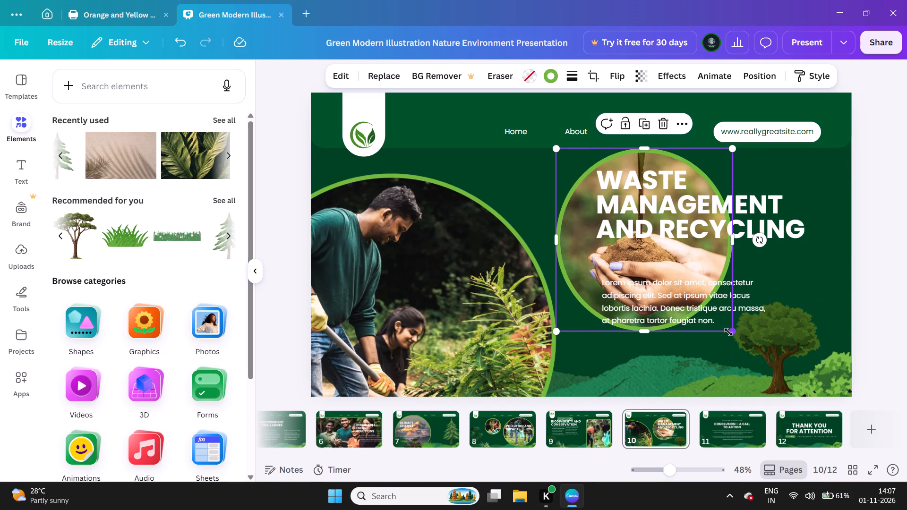
# Enlarge the seedling photo proportionally until it nearly reaches the hills, and shift it away from the large planting photo, keeping its top at the header band.
pyautogui.moveTo(728, 332); pyautogui.dragTo(804, 352)
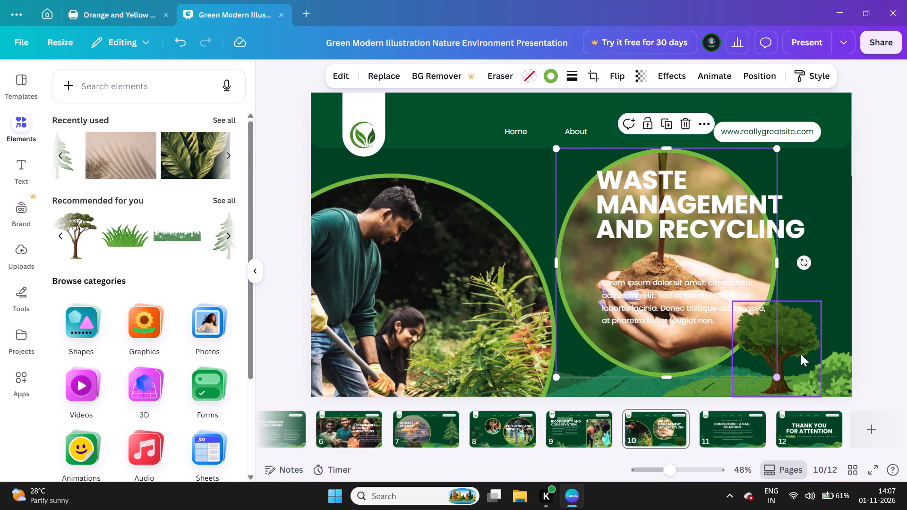
pyautogui.moveTo(715, 251); pyautogui.dragTo(771, 258)
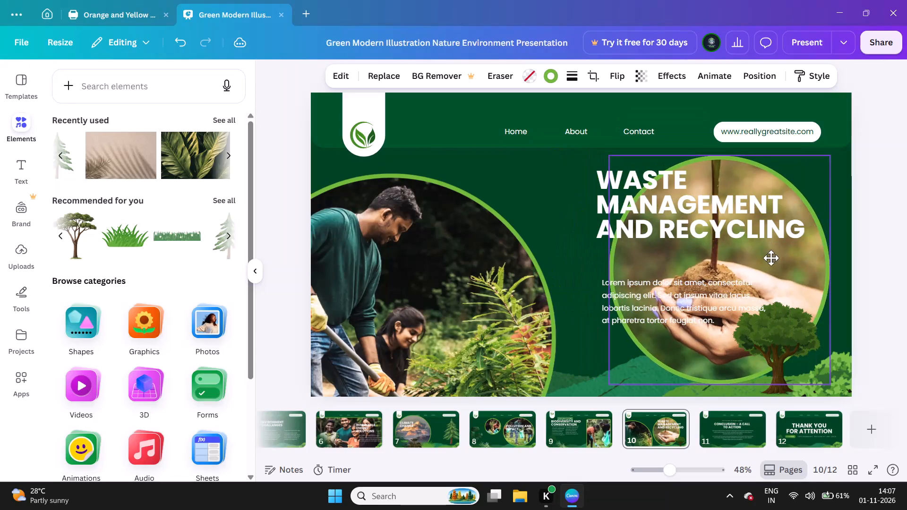
pyautogui.moveTo(771, 258); pyautogui.dragTo(762, 252)
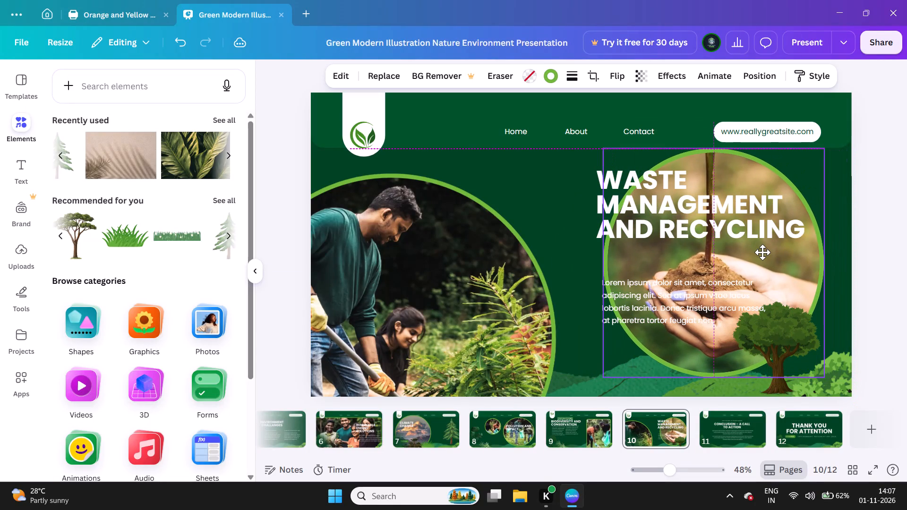
pyautogui.moveTo(762, 252); pyautogui.dragTo(763, 252)
# Delete the single tree with the brown trunk that overlaps the seedling photo.
pyautogui.click(779, 325)
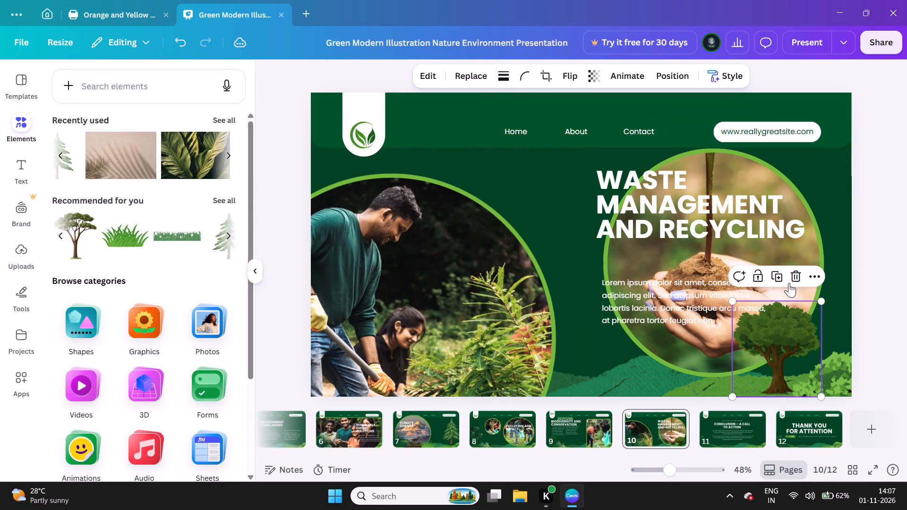
pyautogui.click(791, 278)
# Reduce the Waste Management and Recycling heading to font size 49.1 and place it inside the upper half of the seedling photo.
pyautogui.moveTo(713, 230); pyautogui.dragTo(743, 254)
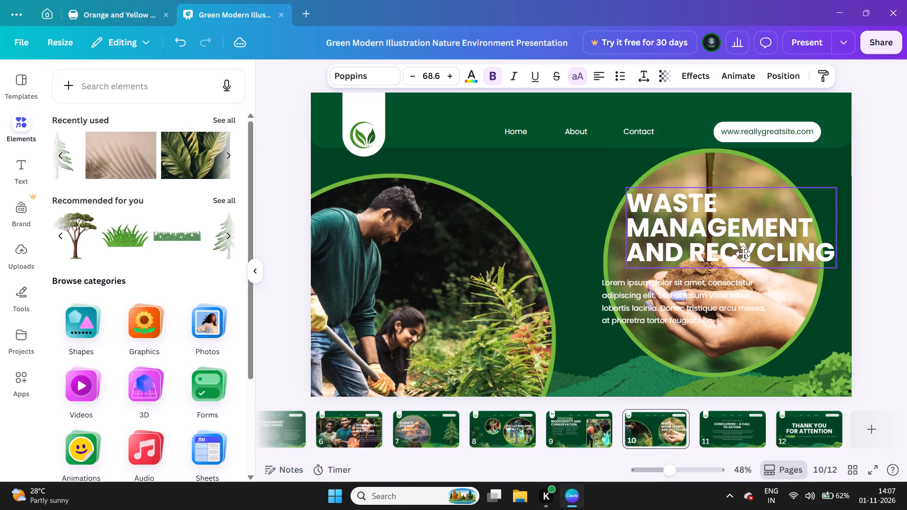
pyautogui.moveTo(743, 254); pyautogui.dragTo(731, 244)
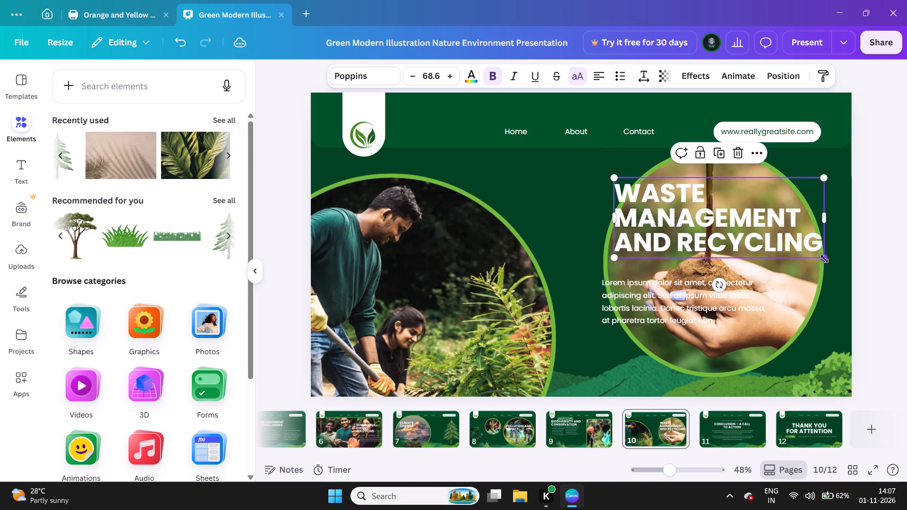
pyautogui.moveTo(824, 259); pyautogui.dragTo(720, 225)
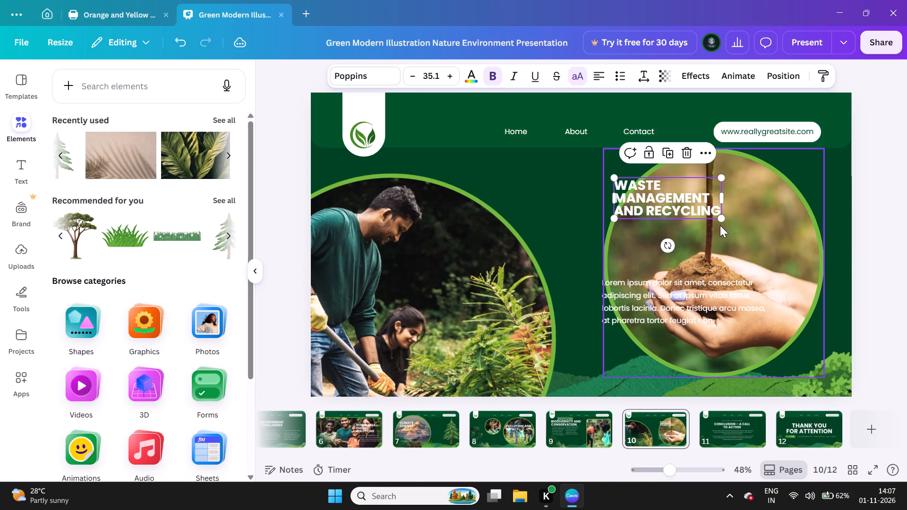
pyautogui.moveTo(684, 200); pyautogui.dragTo(733, 214)
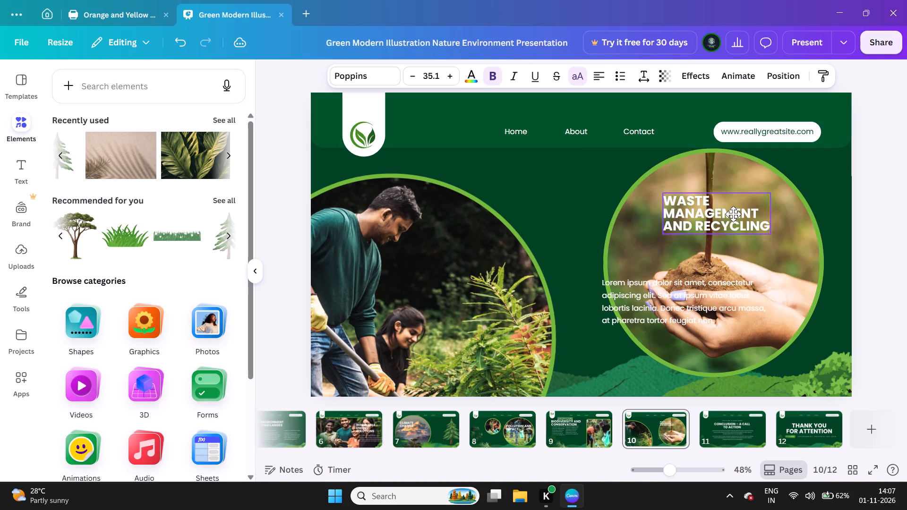
pyautogui.moveTo(733, 214); pyautogui.dragTo(721, 212)
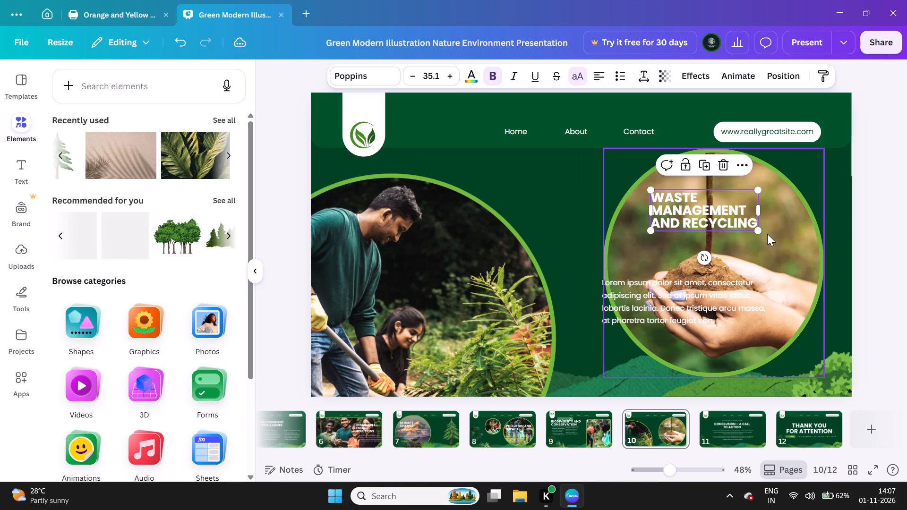
pyautogui.moveTo(755, 229); pyautogui.dragTo(841, 245)
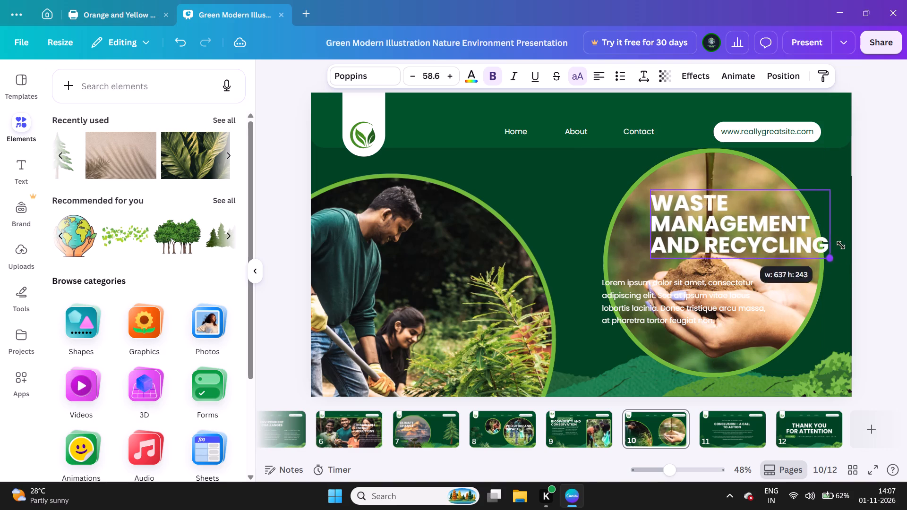
pyautogui.moveTo(841, 245); pyautogui.dragTo(803, 232)
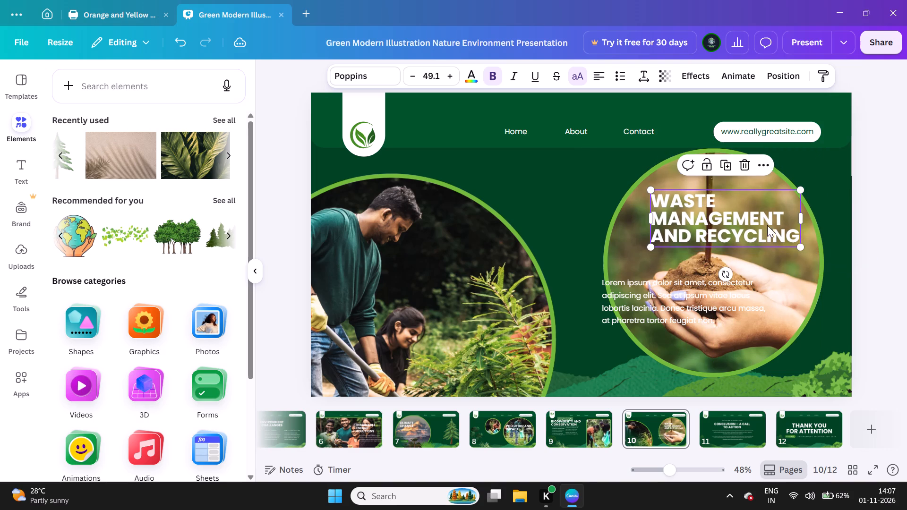
pyautogui.moveTo(754, 226); pyautogui.dragTo(746, 215)
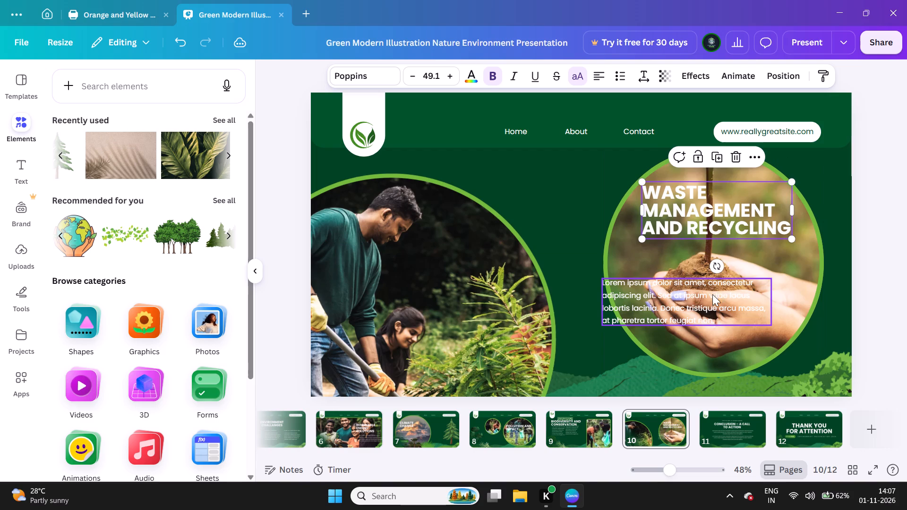
# Move the Lorem ipsum paragraph inside the seedling photo, directly beneath the heading.
pyautogui.moveTo(689, 303); pyautogui.dragTo(722, 284)
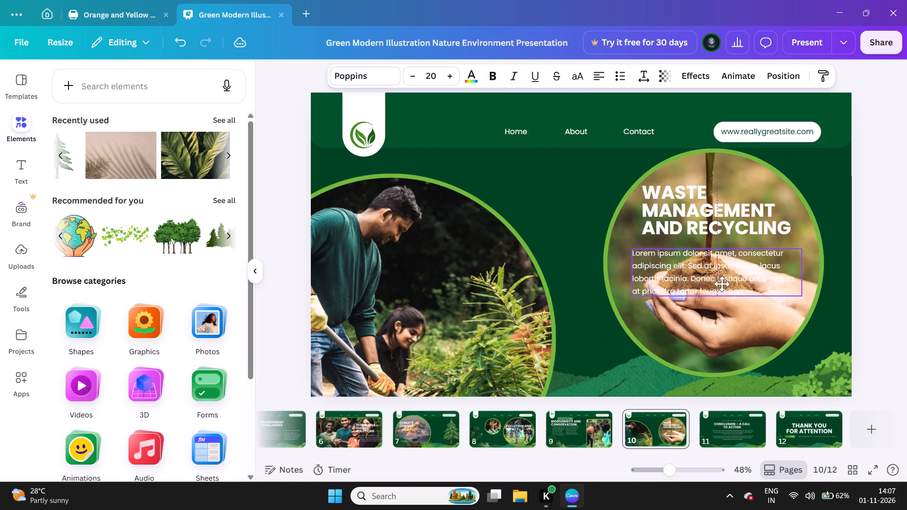
pyautogui.moveTo(722, 284); pyautogui.dragTo(725, 268)
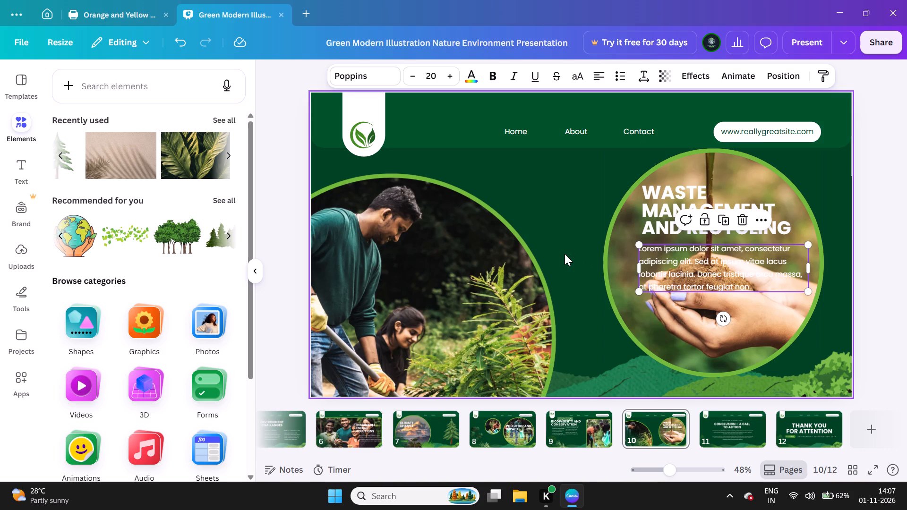
pyautogui.click(561, 228)
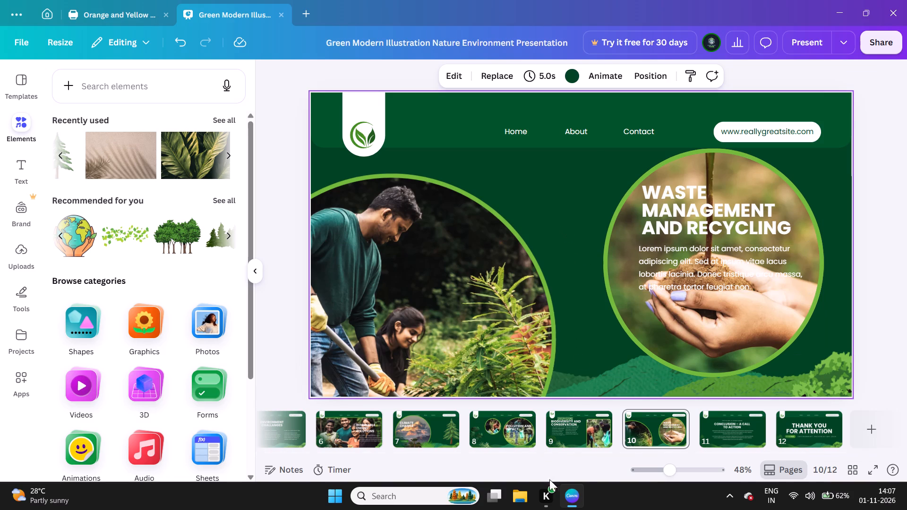
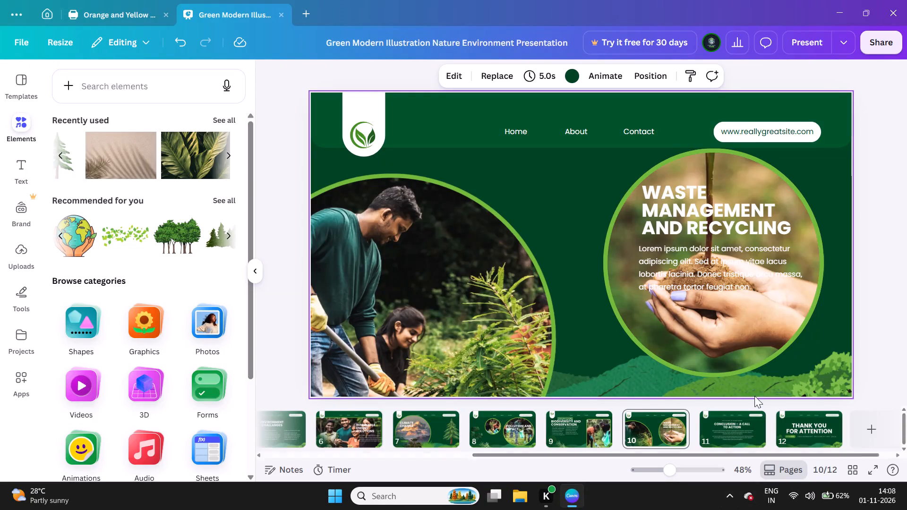
# Replace page 11's main heading with CONCLUSION OF PRESENTATION.
pyautogui.click(706, 450)
pyautogui.click(724, 428)
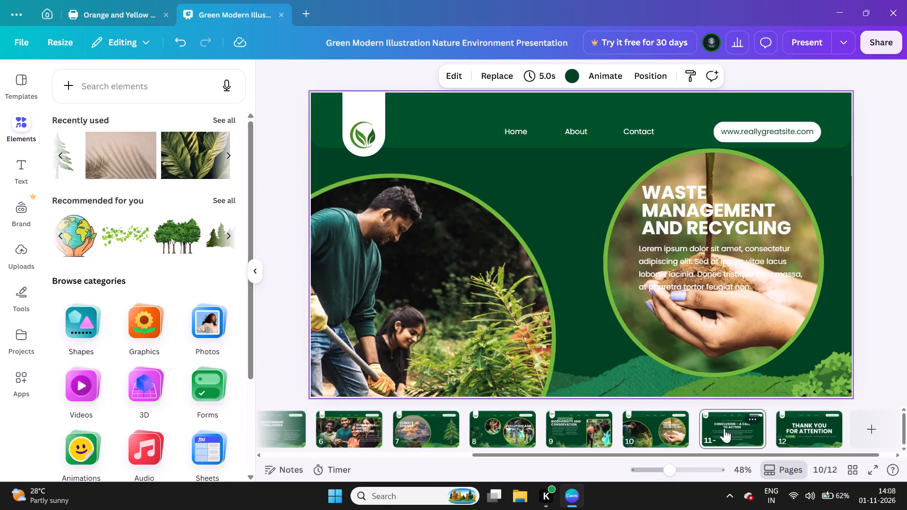
pyautogui.click(617, 198)
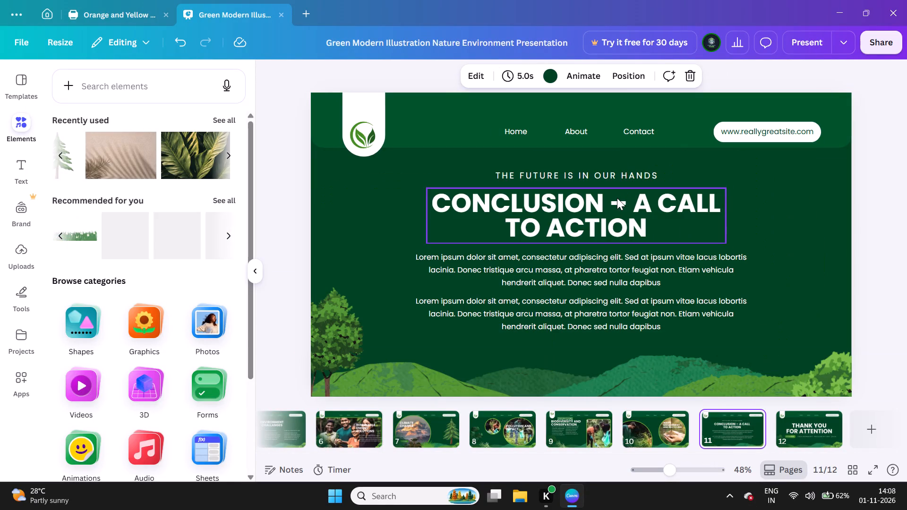
pyautogui.click(617, 198)
pyautogui.press('BackSpace')
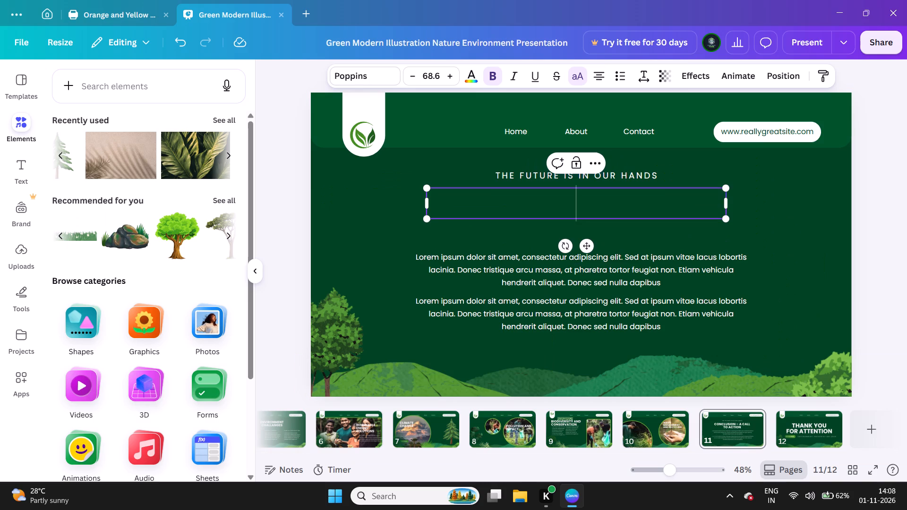
pyautogui.write('CONCLUSION')
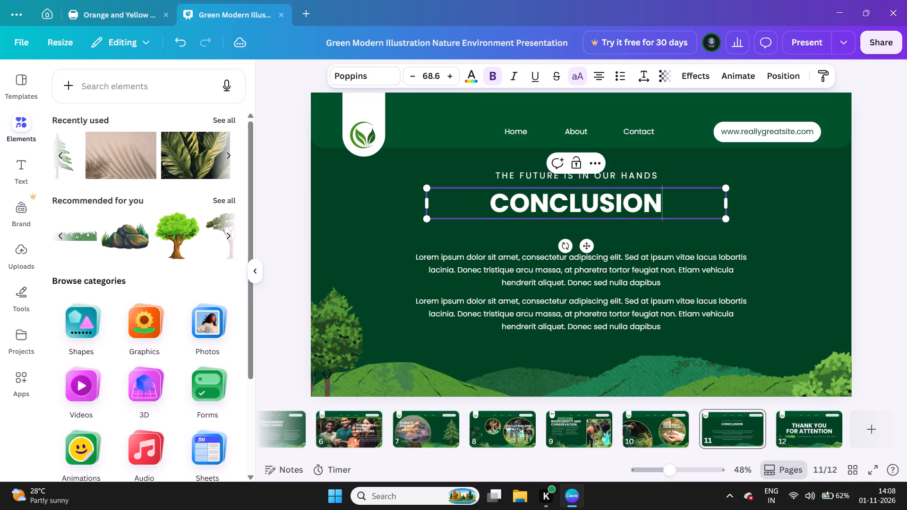
pyautogui.press('space')
pyautogui.write('OF')
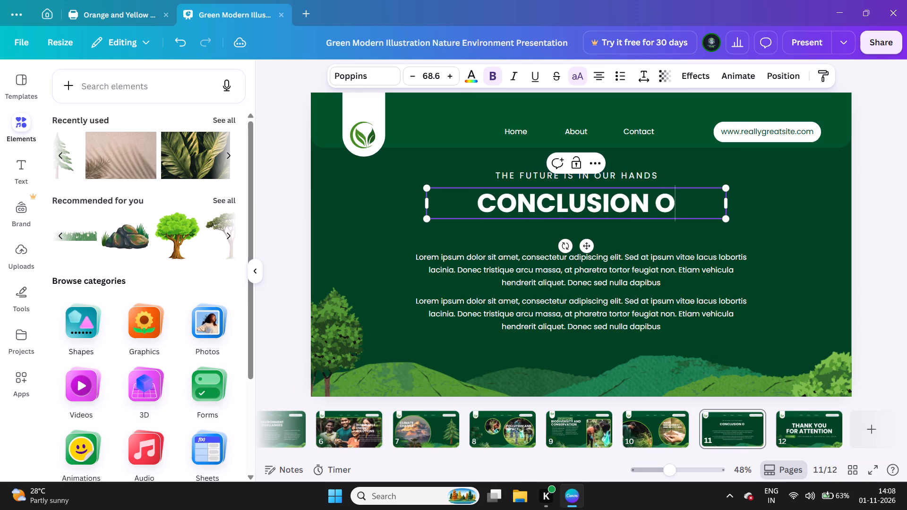
pyautogui.press('space')
pyautogui.write('THIS')
pyautogui.press('BackSpace')
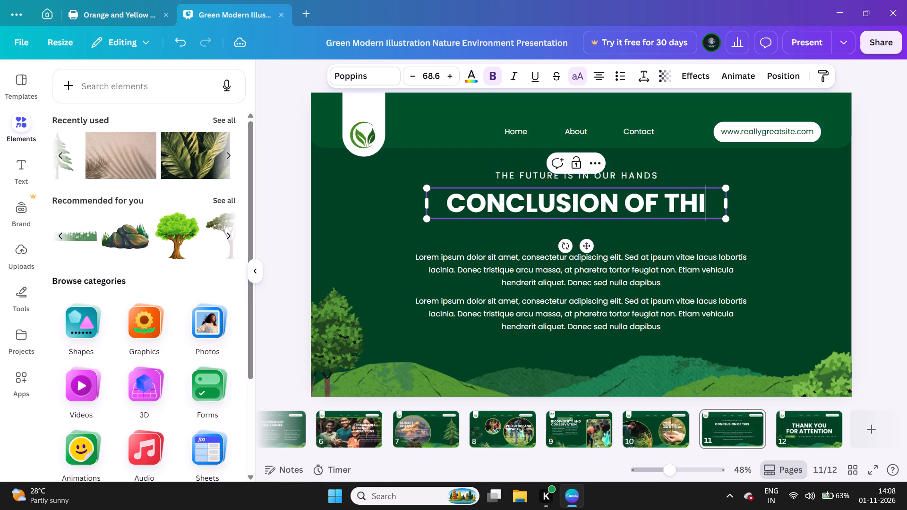
pyautogui.press('BackSpace')
pyautogui.press('BackSpace')
pyautogui.press('BackSpace')
pyautogui.press('BackSpace')
pyautogui.press('BackSpace')
pyautogui.press('BackSpace')
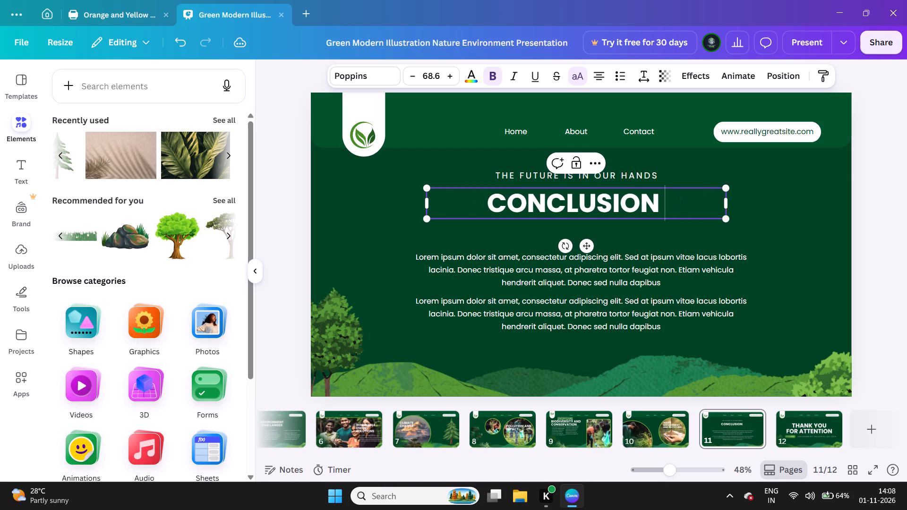
pyautogui.press('p')
pyautogui.press('BackSpace')
pyautogui.write('OF PRESENTATI')
pyautogui.write('ON')
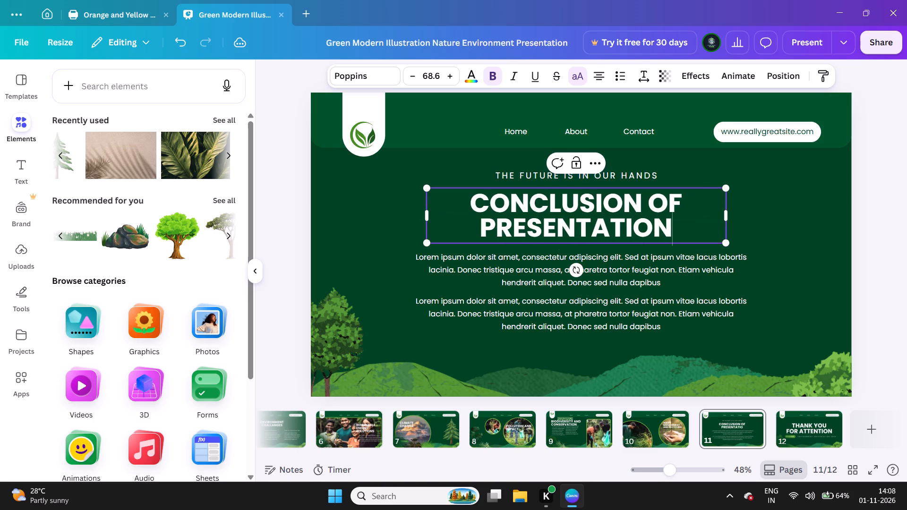
pyautogui.click(643, 235)
pyautogui.click(759, 233)
# Move page 11's heading up slightly so it sits directly beneath THE FUTURE IS IN OUR HANDS.
pyautogui.moveTo(641, 224); pyautogui.dragTo(637, 218)
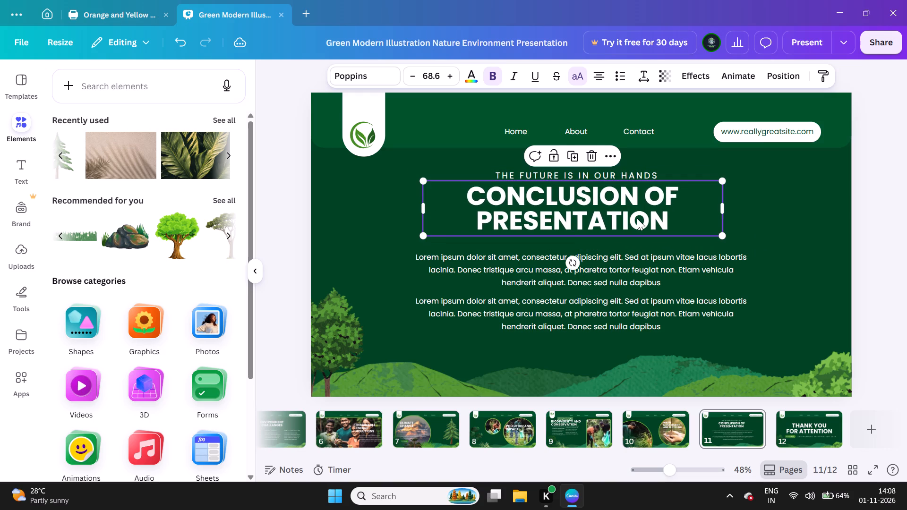
pyautogui.moveTo(772, 190); pyautogui.dragTo(754, 218)
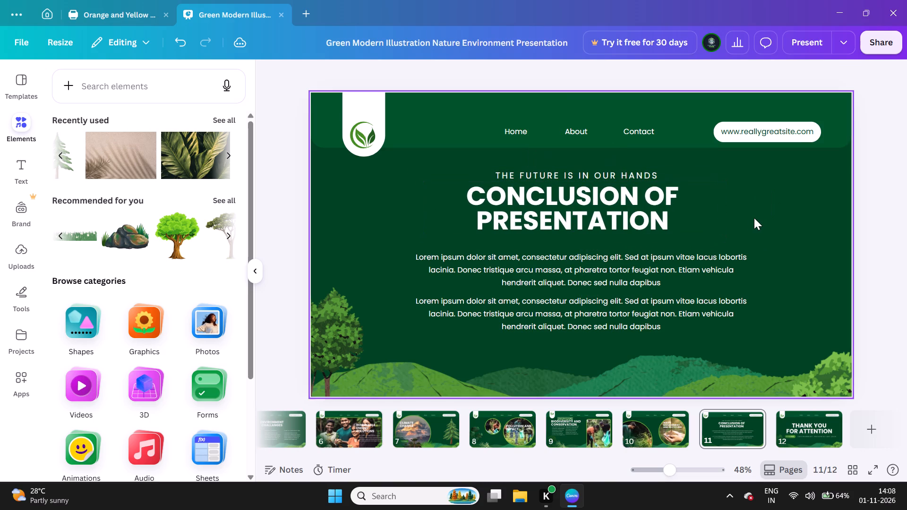
pyautogui.click(754, 218)
# Move both Lorem ipsum paragraphs up beneath the heading, aligned with each other and separated by a small gap.
pyautogui.moveTo(641, 285); pyautogui.dragTo(634, 275)
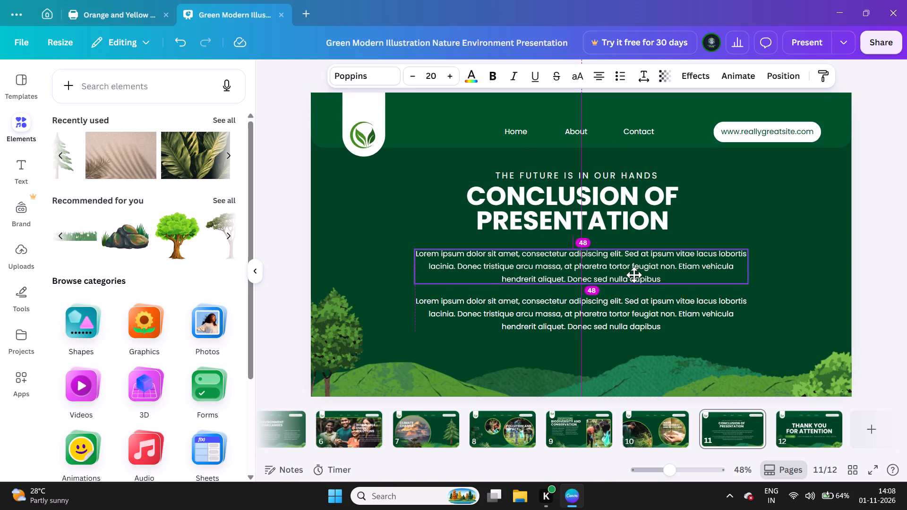
pyautogui.moveTo(634, 275); pyautogui.dragTo(634, 273)
pyautogui.click(769, 205)
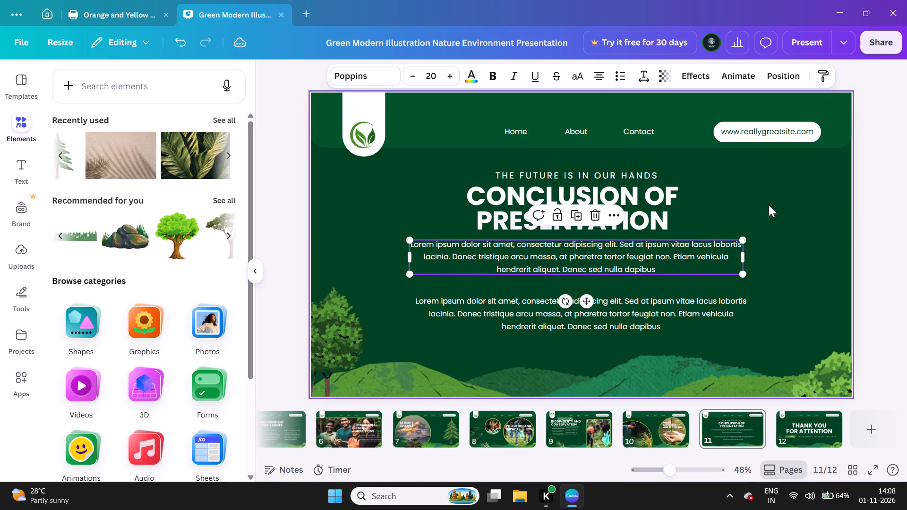
pyautogui.moveTo(630, 317); pyautogui.dragTo(626, 302)
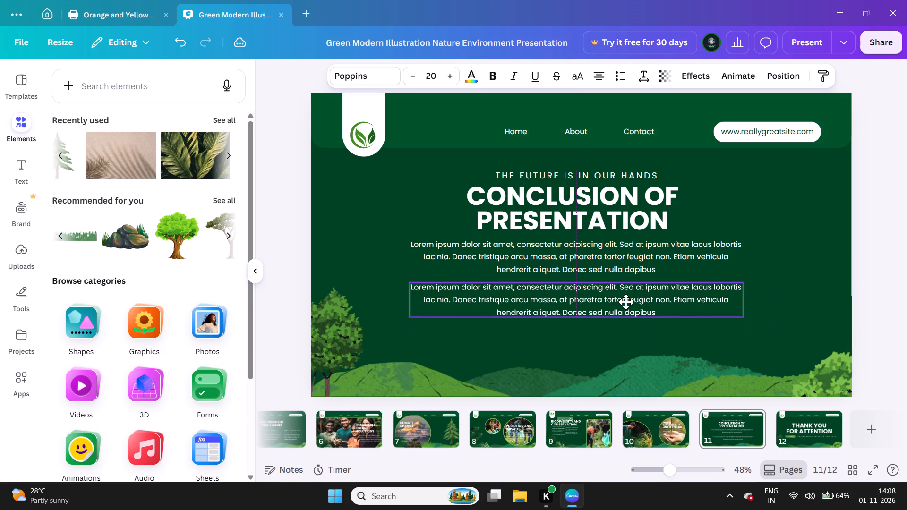
pyautogui.moveTo(626, 302); pyautogui.dragTo(625, 304)
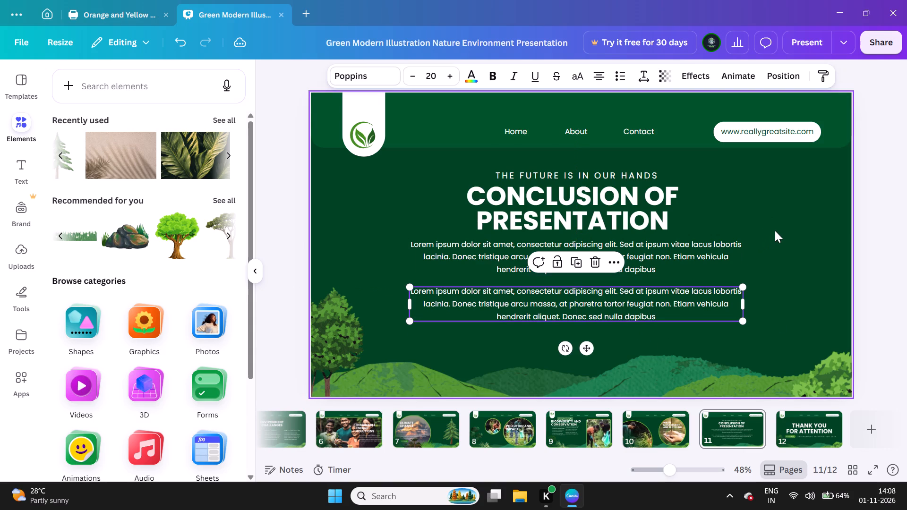
pyautogui.click(775, 230)
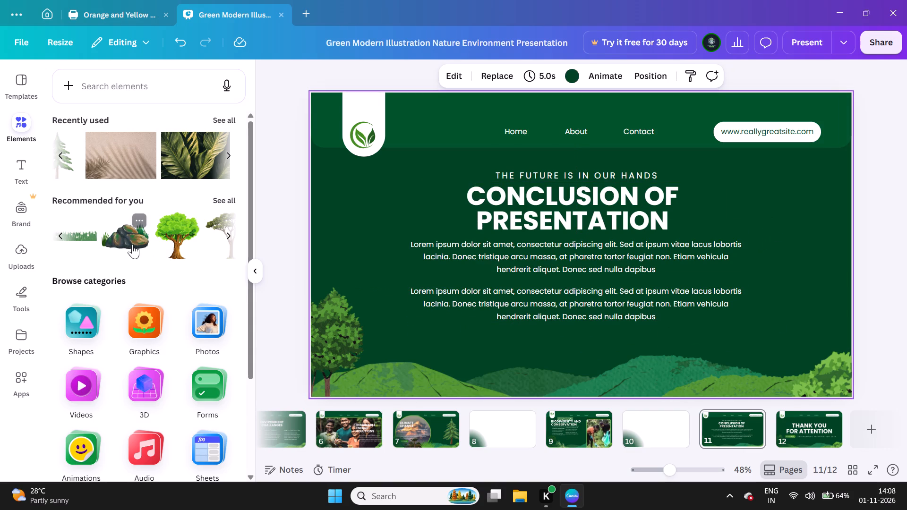
# Add the recommended dark-green tree with a thick brown trunk and place it on page 11's lower-right hill beside the bush.
pyautogui.hscroll(1, 134, 244)
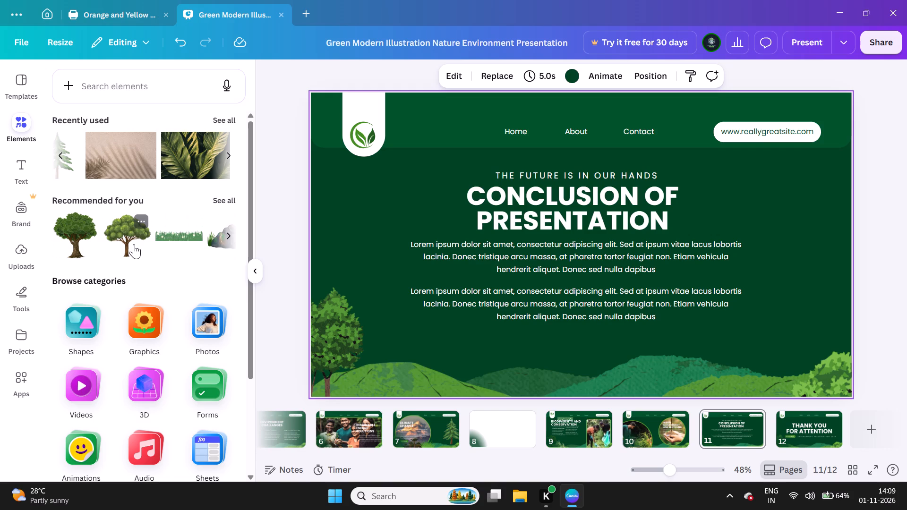
pyautogui.hscroll(1, 134, 244)
pyautogui.hscroll(1, 68, 242)
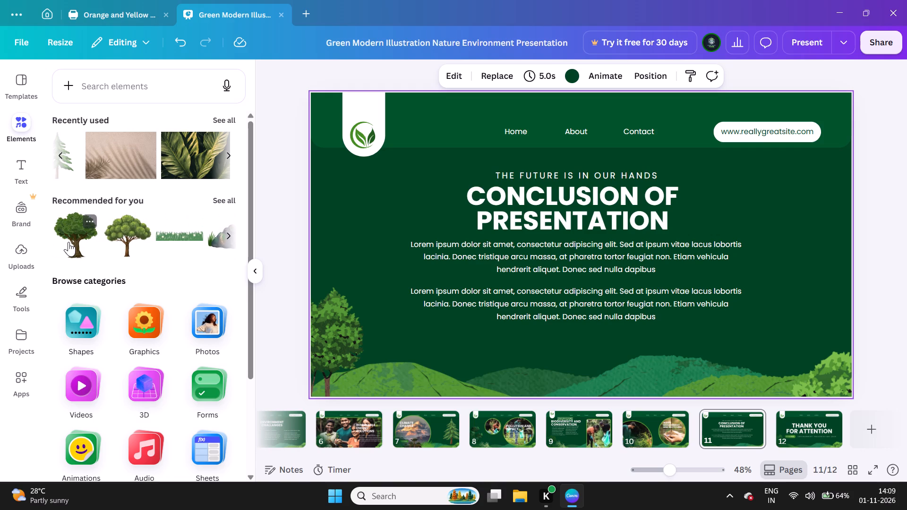
pyautogui.hscroll(1, 68, 242)
pyautogui.click(68, 242)
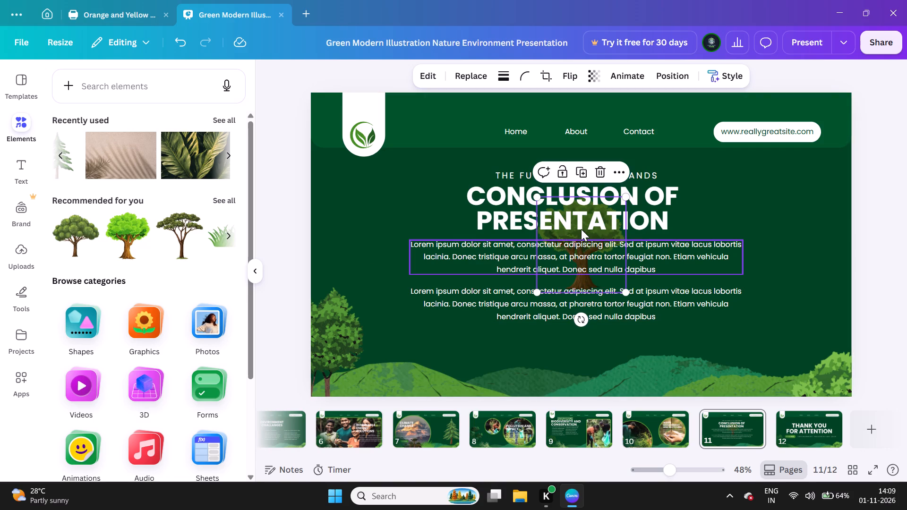
pyautogui.click(383, 253)
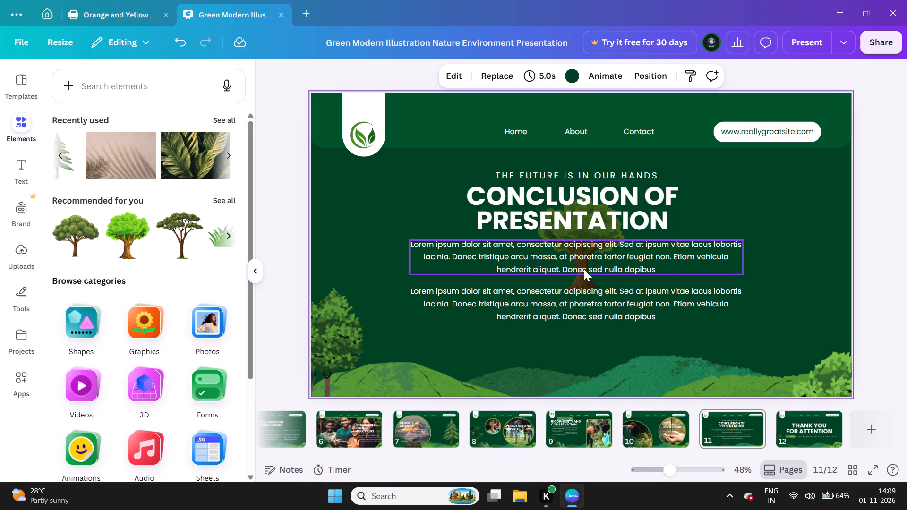
pyautogui.click(583, 279)
pyautogui.moveTo(583, 279); pyautogui.dragTo(784, 380)
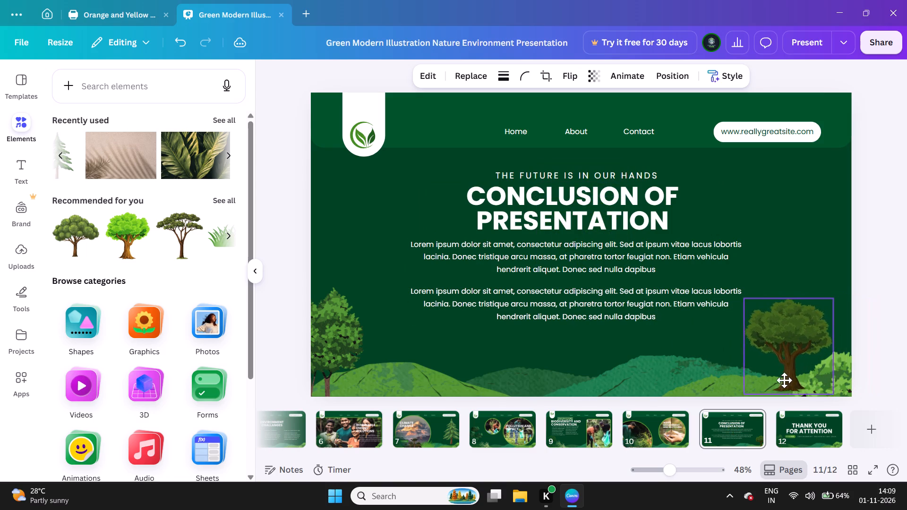
pyautogui.moveTo(784, 380); pyautogui.dragTo(772, 379)
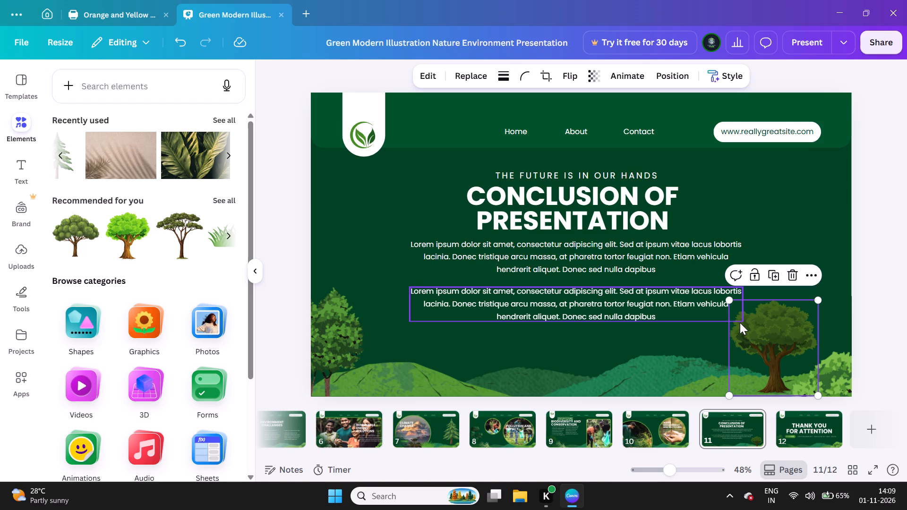
# Duplicate the new tree and place the copy on the hill at page 11's left, beside the original tree there.
pyautogui.hotkey('ctrl', 'c')
pyautogui.hotkey('ctrl', 'v')
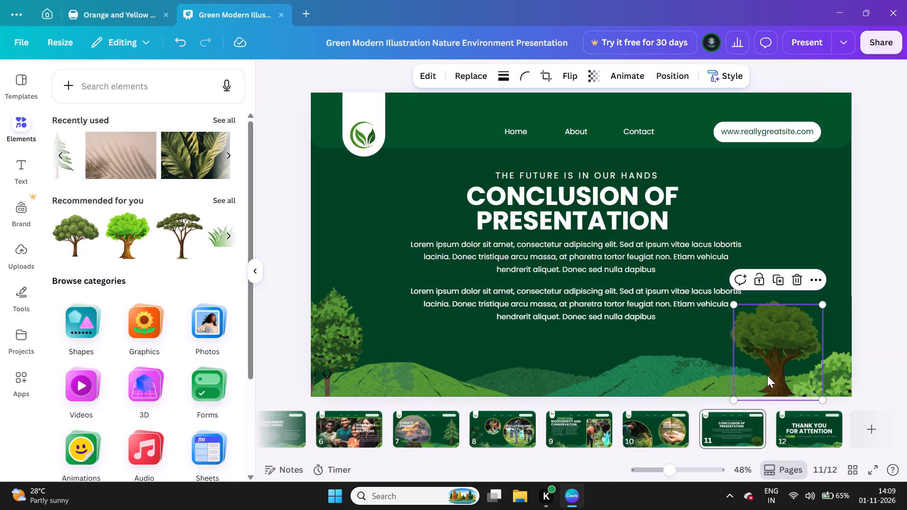
pyautogui.moveTo(772, 371); pyautogui.dragTo(395, 359)
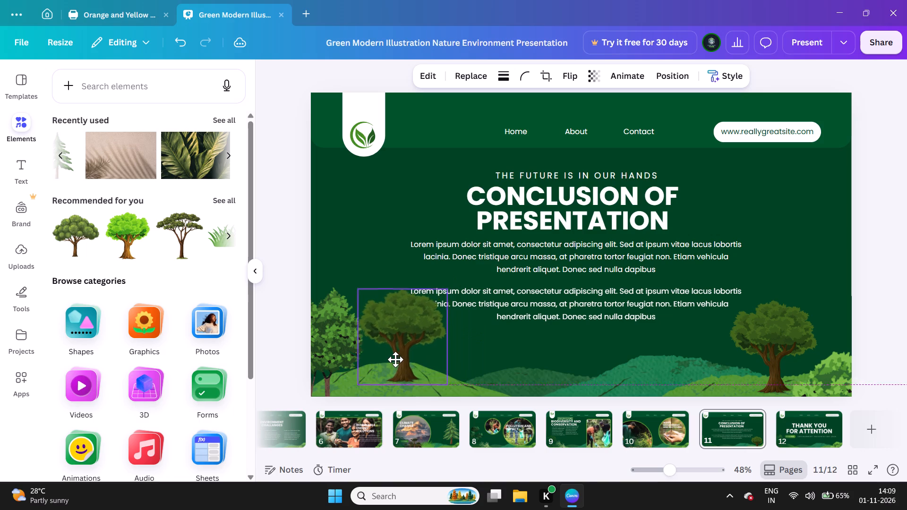
pyautogui.moveTo(395, 359); pyautogui.dragTo(734, 373)
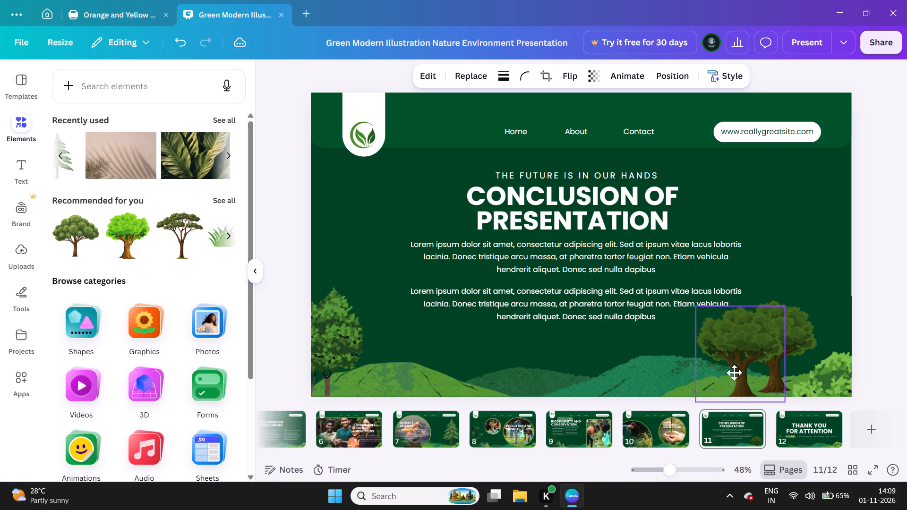
pyautogui.moveTo(734, 373); pyautogui.dragTo(406, 344)
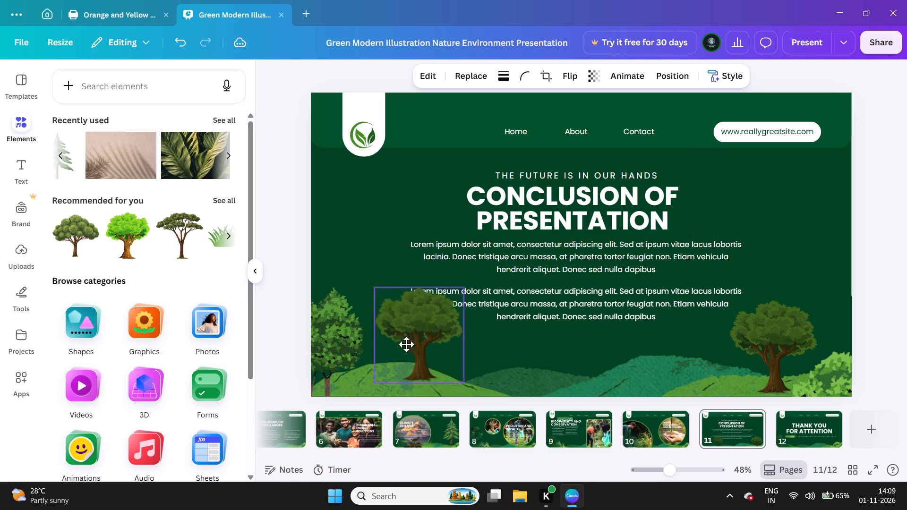
pyautogui.moveTo(406, 344); pyautogui.dragTo(391, 346)
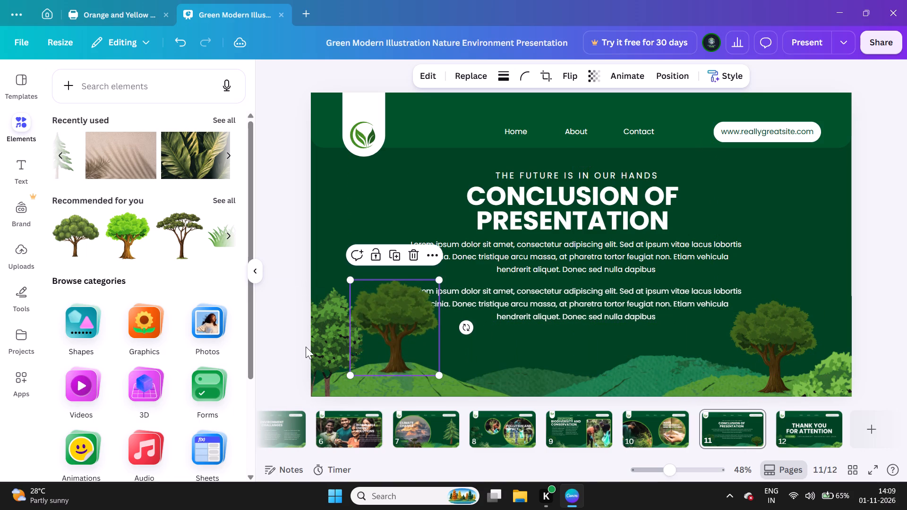
# Remove the original tree at page 11's left edge by moving it off the page.
pyautogui.moveTo(306, 347); pyautogui.dragTo(321, 347)
pyautogui.click(321, 347)
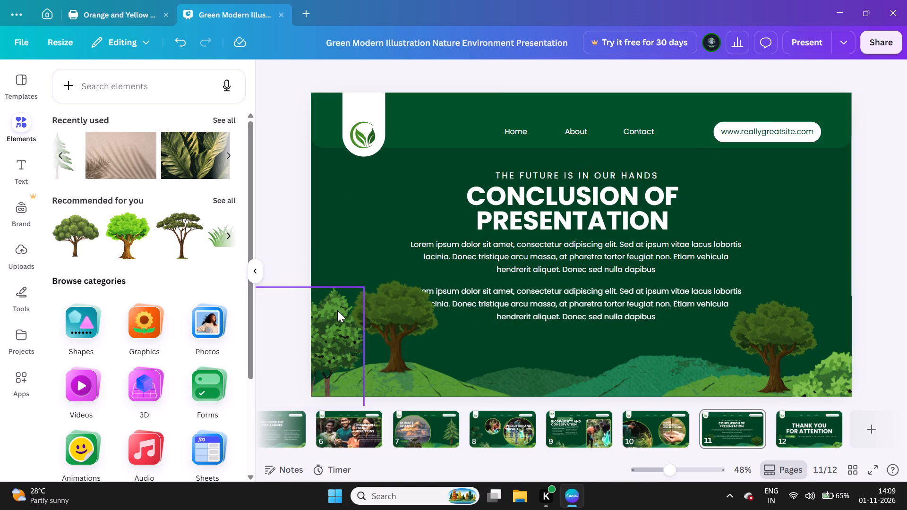
pyautogui.moveTo(338, 310); pyautogui.dragTo(203, 259)
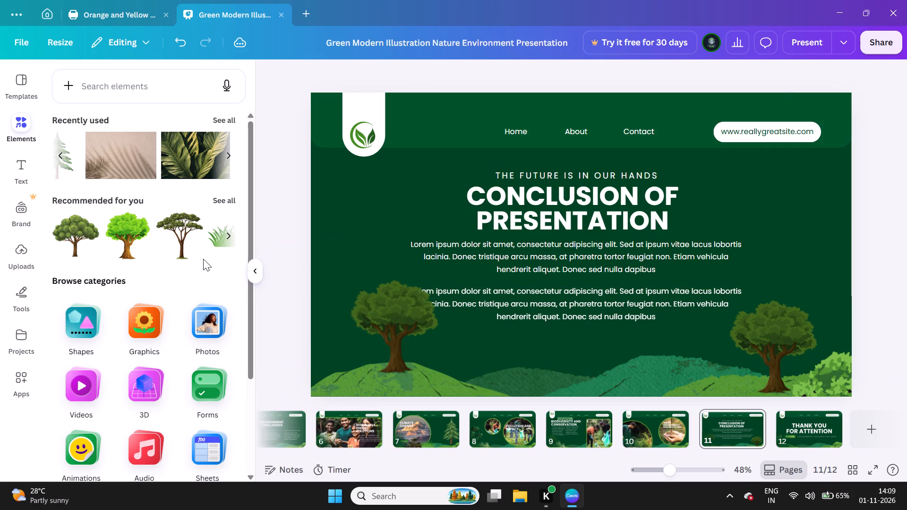
# Move the copied tree into page 11's lower-left corner, level with the matching tree on the opposite side.
pyautogui.moveTo(383, 339); pyautogui.dragTo(337, 360)
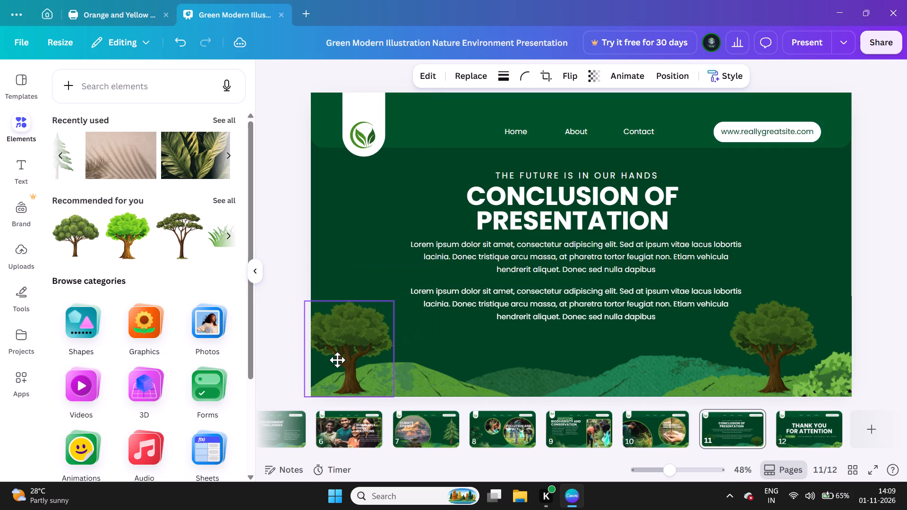
pyautogui.moveTo(337, 360); pyautogui.dragTo(348, 357)
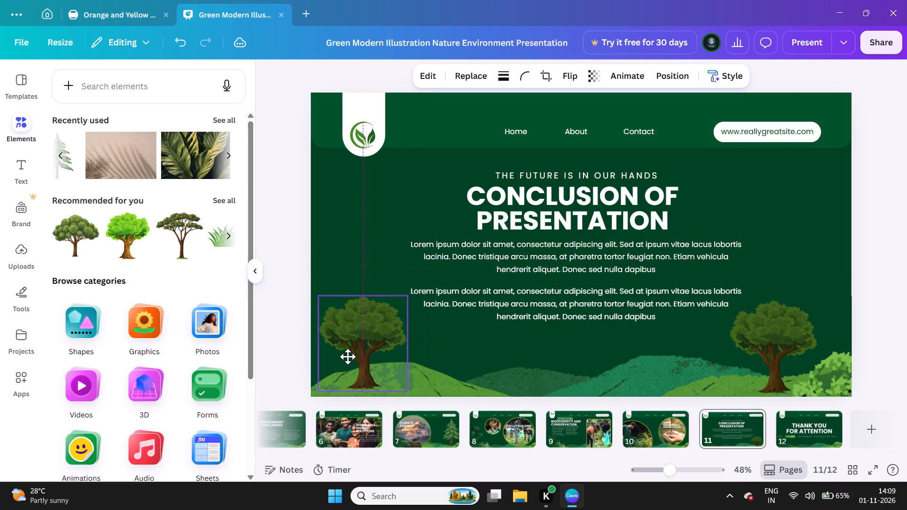
pyautogui.moveTo(348, 357); pyautogui.dragTo(345, 357)
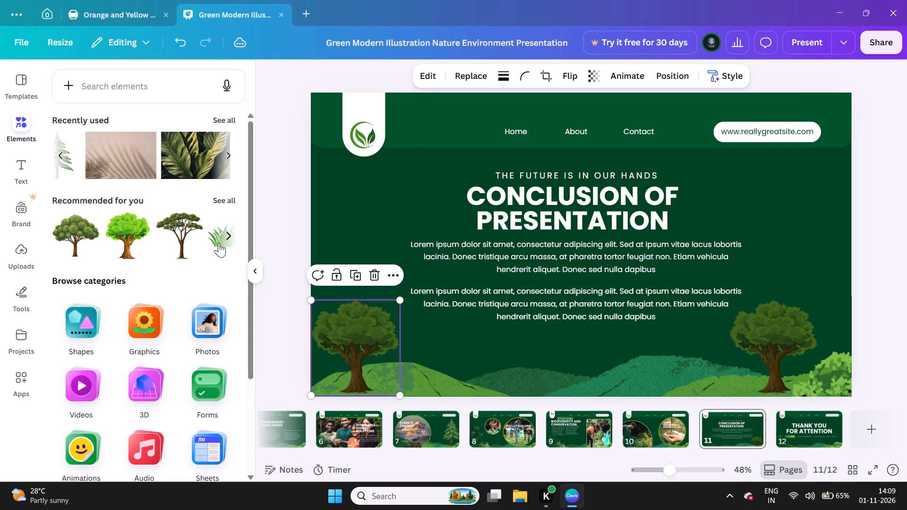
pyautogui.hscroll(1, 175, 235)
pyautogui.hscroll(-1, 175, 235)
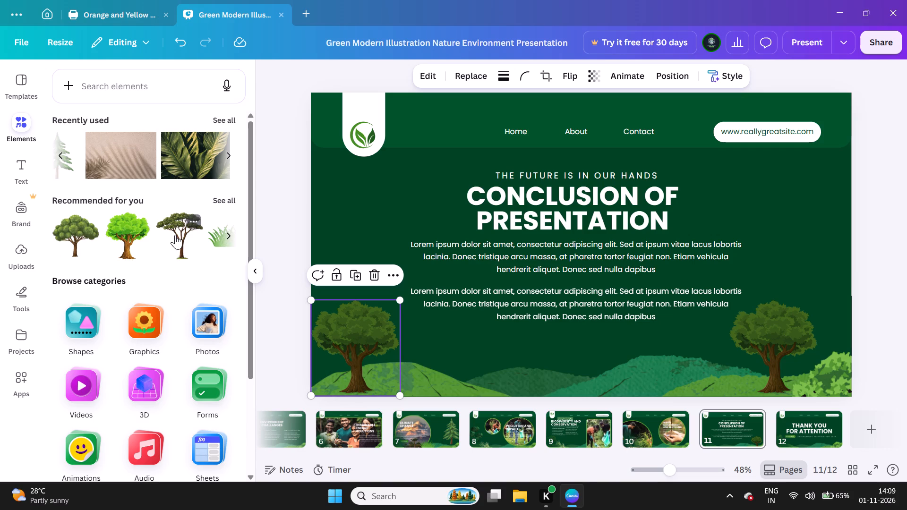
# Add the recently used white-flowering plant and place it at page 11's bottom edge, to the right of the lower-left tree.
pyautogui.hscroll(-1, 175, 235)
pyautogui.hscroll(4, 136, 157)
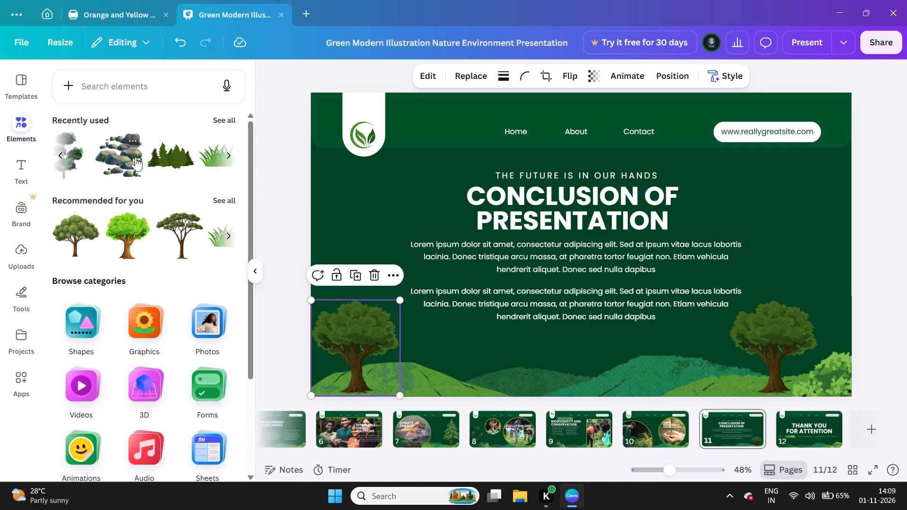
pyautogui.hscroll(3, 136, 157)
pyautogui.hscroll(-1, 136, 157)
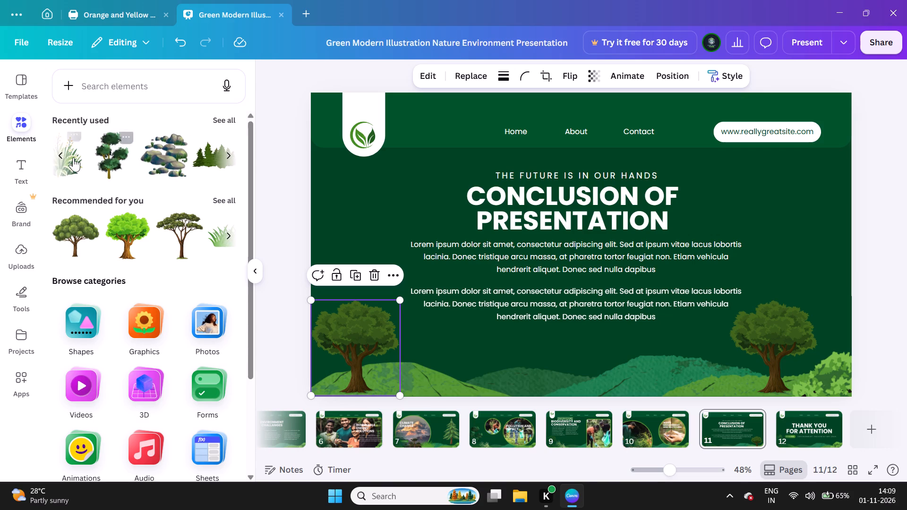
pyautogui.click(73, 157)
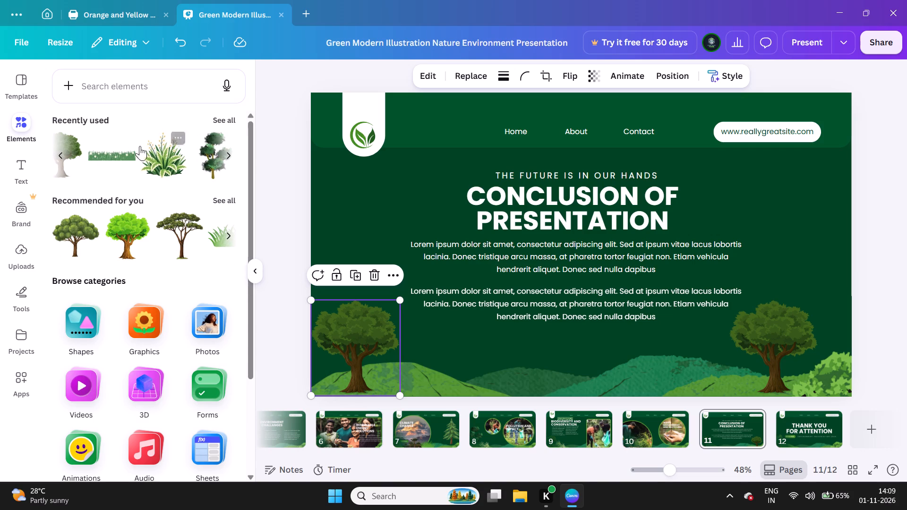
pyautogui.click(162, 161)
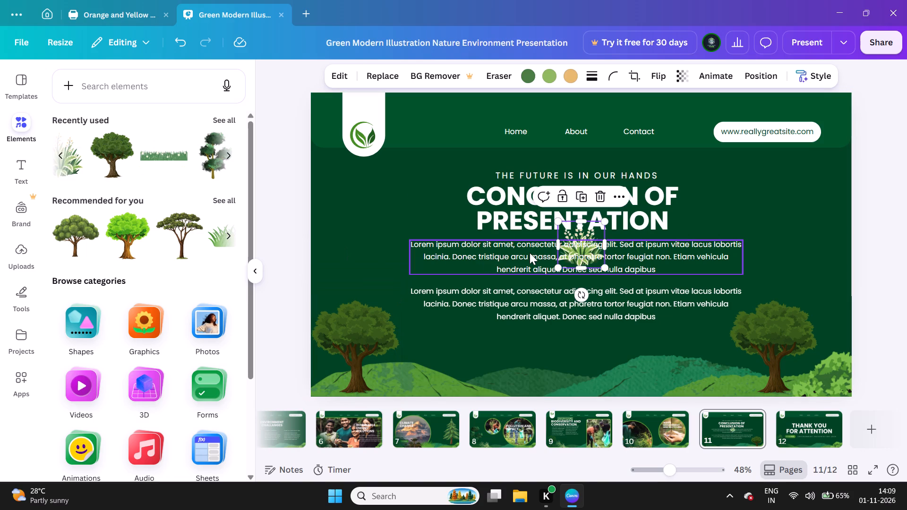
pyautogui.moveTo(580, 251); pyautogui.dragTo(415, 372)
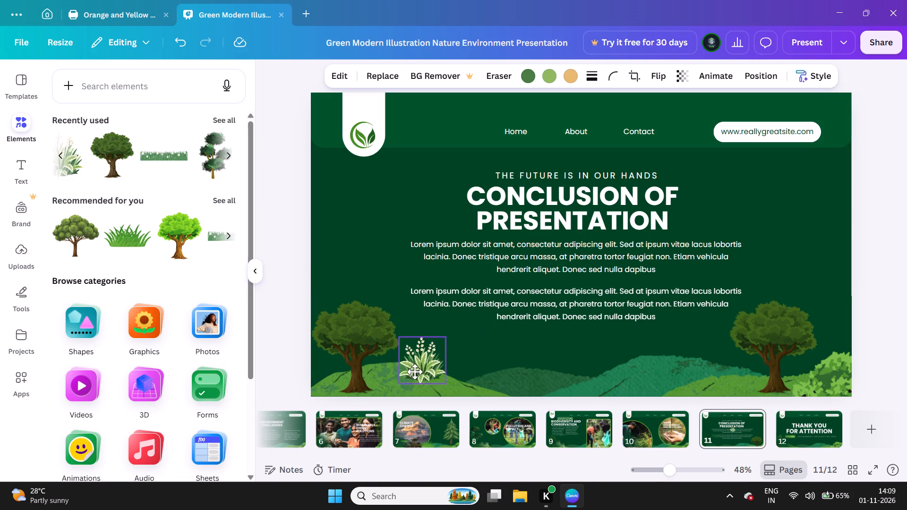
pyautogui.moveTo(415, 372); pyautogui.dragTo(462, 380)
# Make three copies of the flowering plant and place one on the hill between the lower-left tree and the first plant.
pyautogui.hotkey('ctrl', 'c')
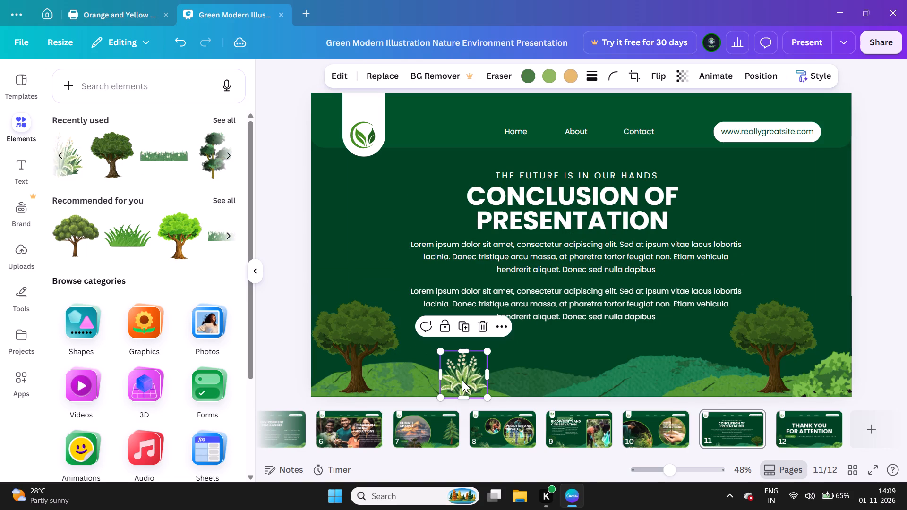
pyautogui.hotkey('ctrl', 'v')
pyautogui.hotkey('ctrl', 'v')
pyautogui.hotkey('ctrl', 'v')
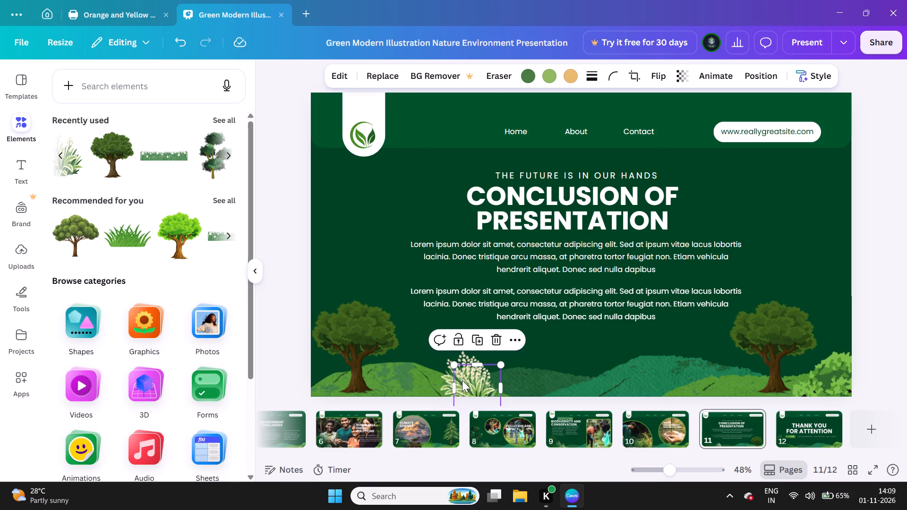
pyautogui.moveTo(462, 380); pyautogui.dragTo(483, 389)
pyautogui.moveTo(483, 389); pyautogui.dragTo(396, 354)
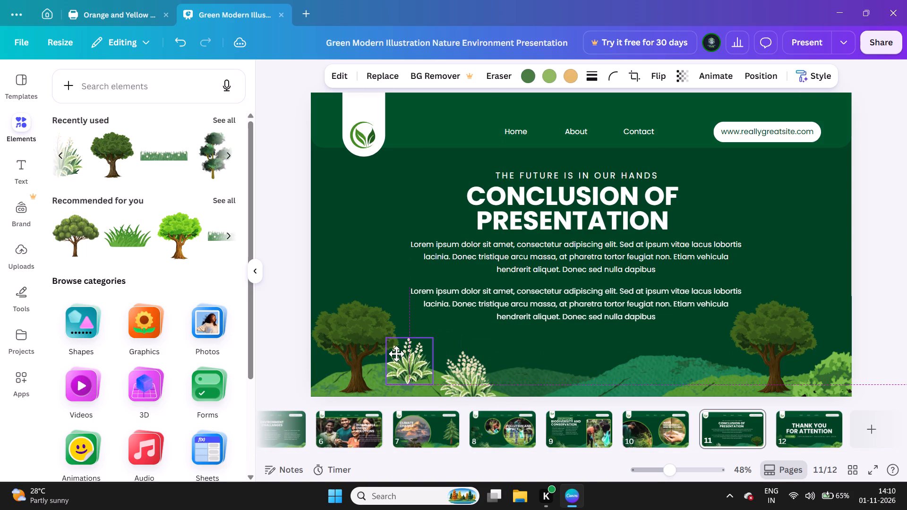
pyautogui.moveTo(396, 354); pyautogui.dragTo(416, 360)
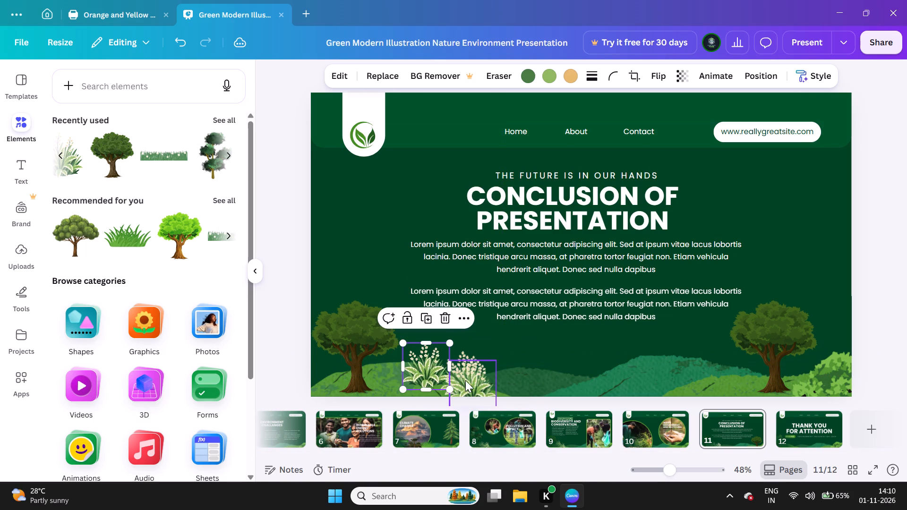
# Move two of the flowering plant copies to page 11's lower-right hill as a side-by-side pair left of the tree.
pyautogui.moveTo(465, 380); pyautogui.dragTo(719, 368)
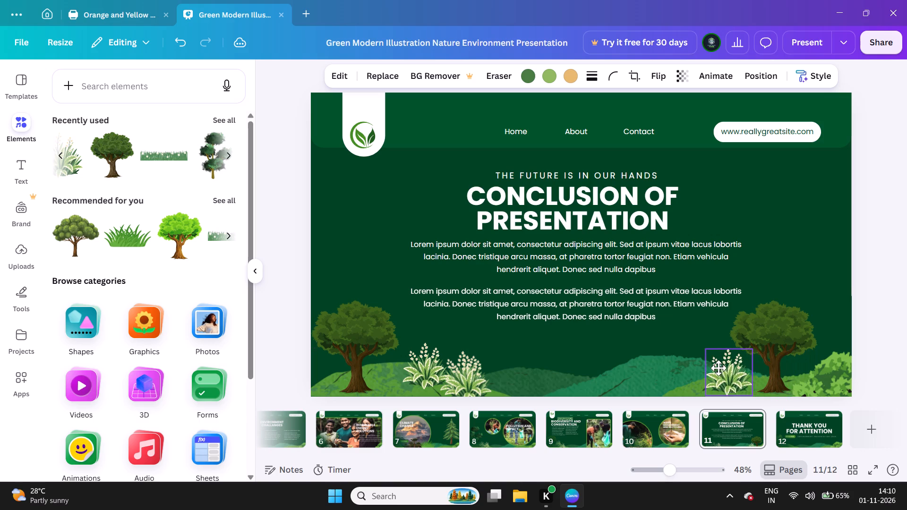
pyautogui.moveTo(719, 368); pyautogui.dragTo(717, 366)
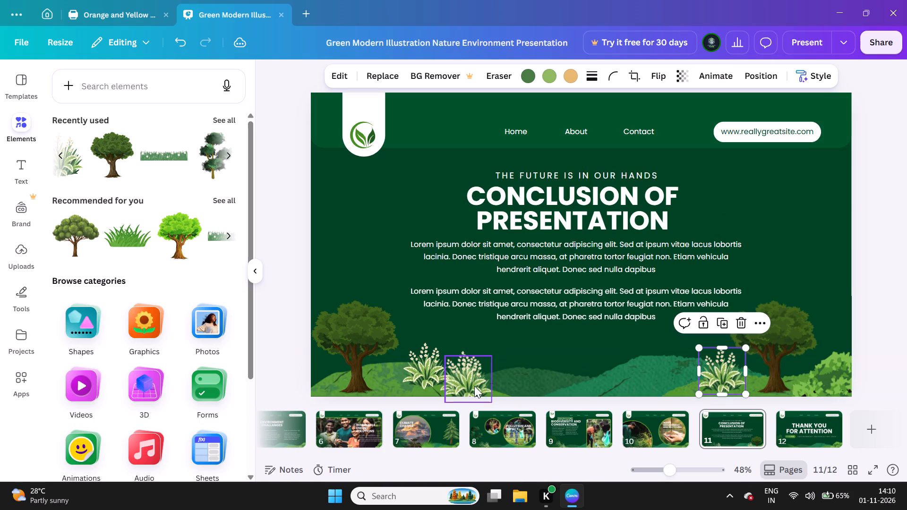
pyautogui.moveTo(474, 386); pyautogui.dragTo(689, 379)
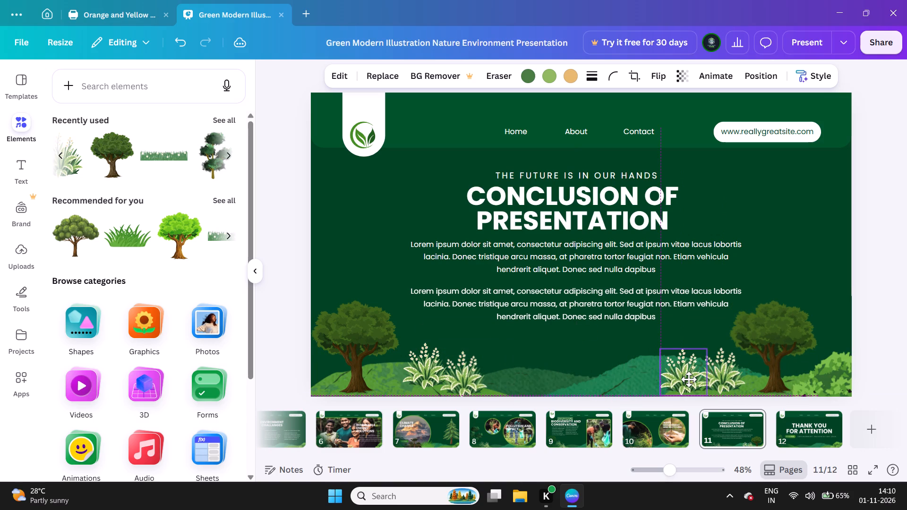
pyautogui.moveTo(689, 379); pyautogui.dragTo(693, 380)
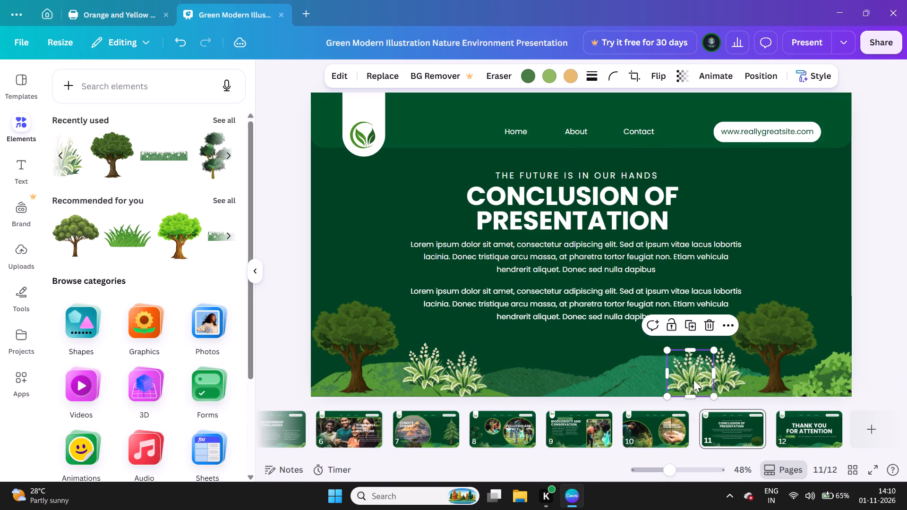
pyautogui.click(693, 380)
# Shift the wide hills graphic along page 11's bottom slightly to the right.
pyautogui.click(641, 374)
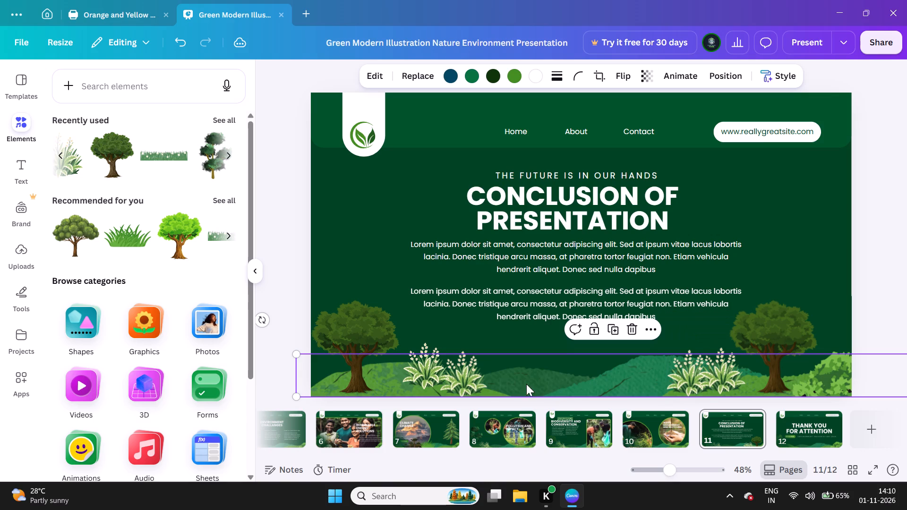
pyautogui.moveTo(469, 383); pyautogui.dragTo(469, 381)
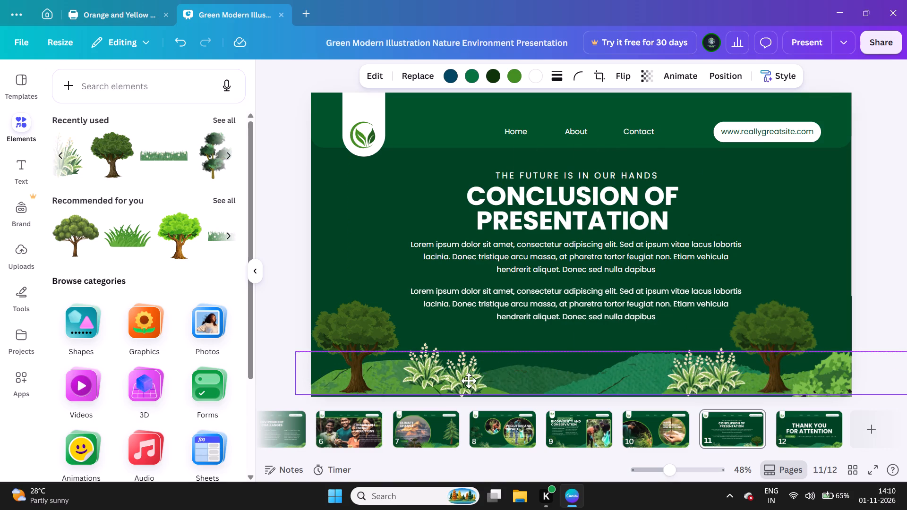
pyautogui.moveTo(469, 381); pyautogui.dragTo(473, 381)
pyautogui.click(462, 378)
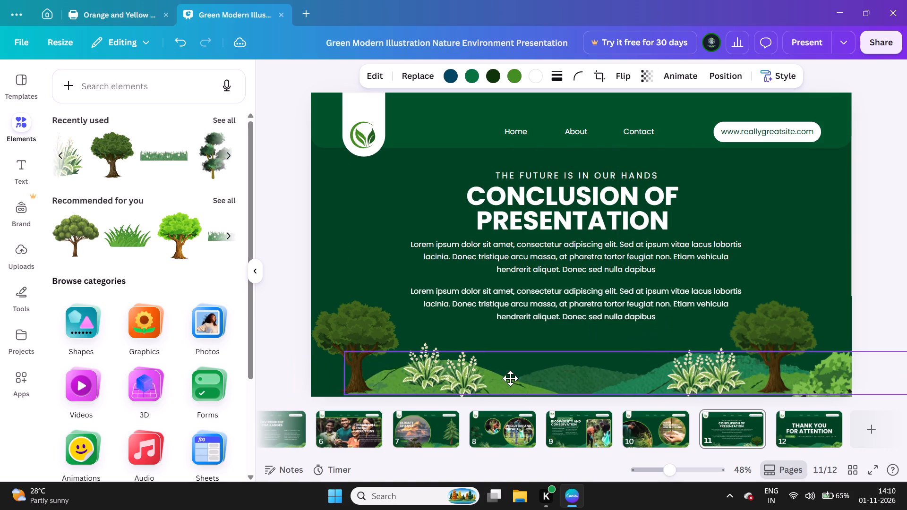
# Move the right-hand plant of page 11's lower-left pair slightly left, closer to its neighbour.
pyautogui.doubleClick(462, 381)
pyautogui.moveTo(462, 381); pyautogui.dragTo(473, 381)
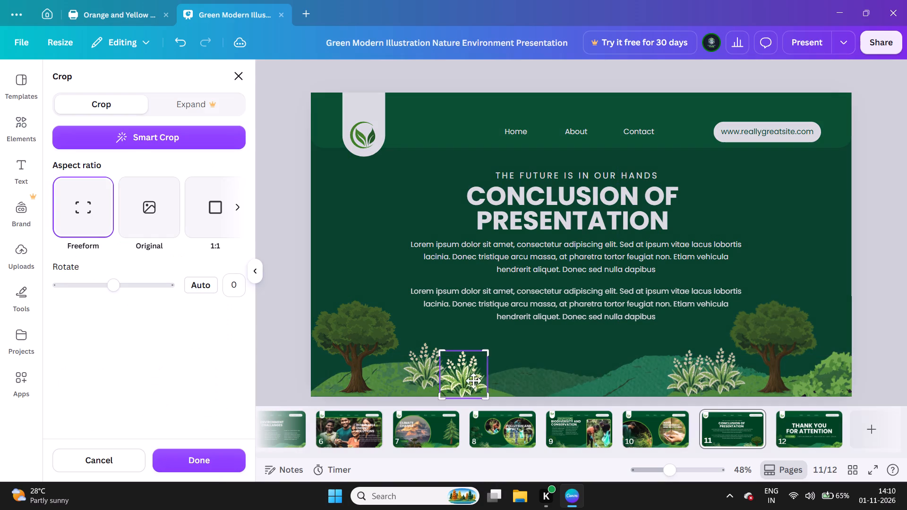
pyautogui.moveTo(473, 381); pyautogui.dragTo(502, 378)
pyautogui.click(527, 356)
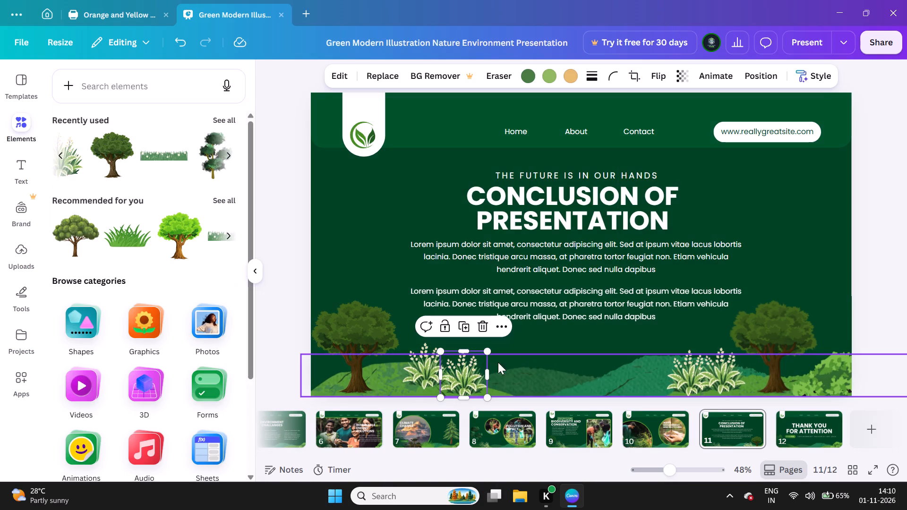
pyautogui.moveTo(472, 364); pyautogui.dragTo(466, 365)
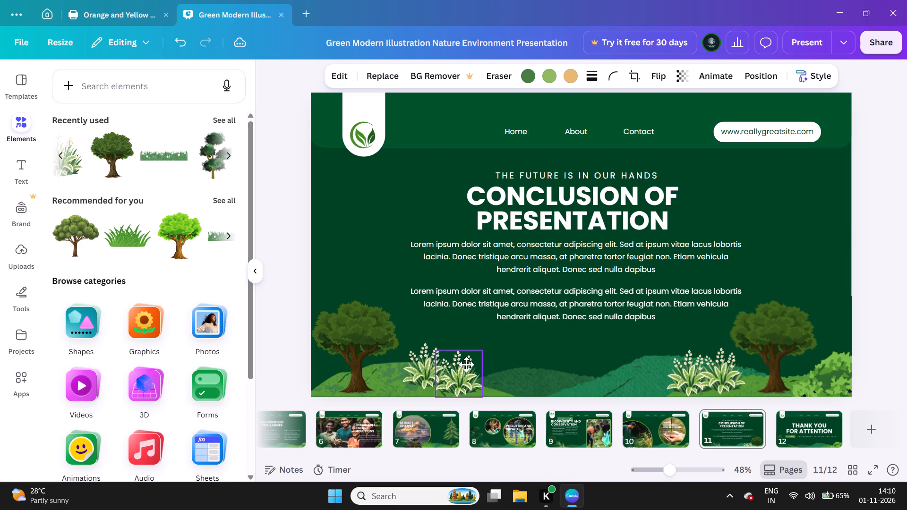
pyautogui.moveTo(466, 365); pyautogui.dragTo(465, 365)
pyautogui.click(552, 331)
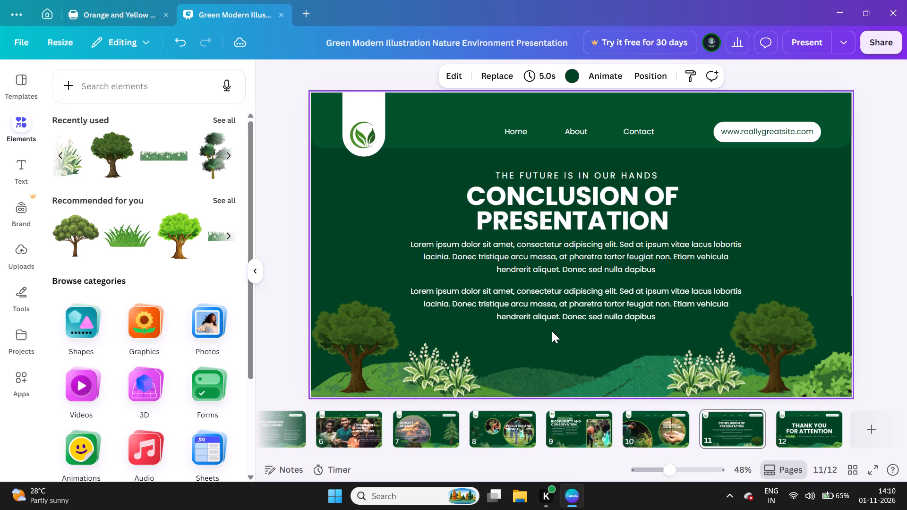
# Add the recently used tall dark-green tree, move it to page 11's left edge below the header, and shrink it to a small size.
pyautogui.hscroll(-1, 134, 224)
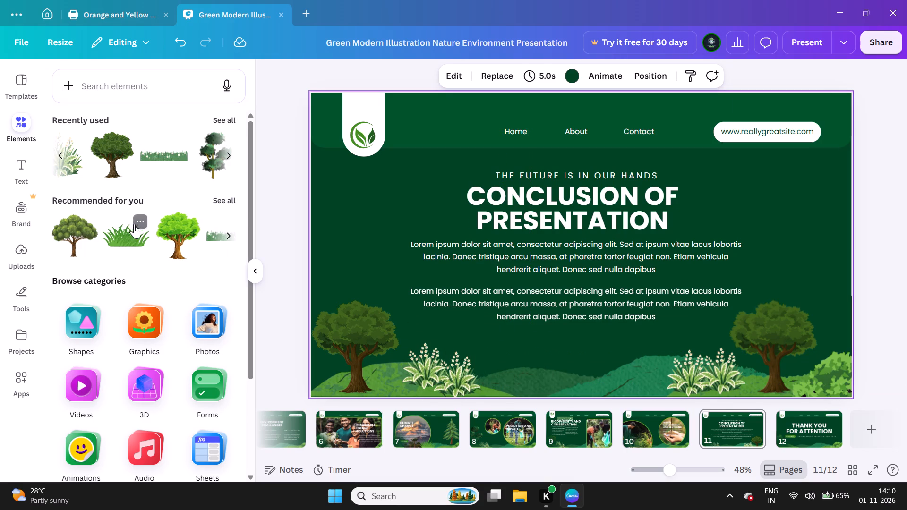
pyautogui.hscroll(-8, 134, 224)
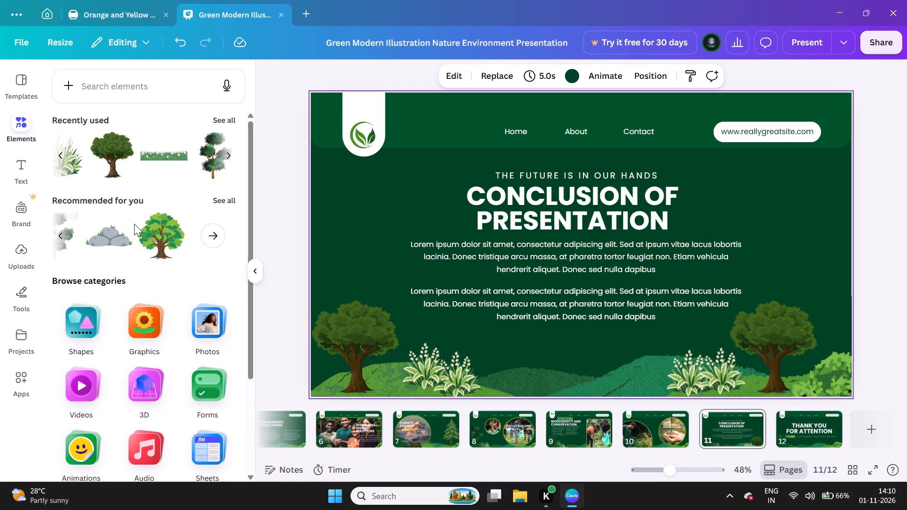
pyautogui.hscroll(-1, 169, 200)
pyautogui.click(202, 169)
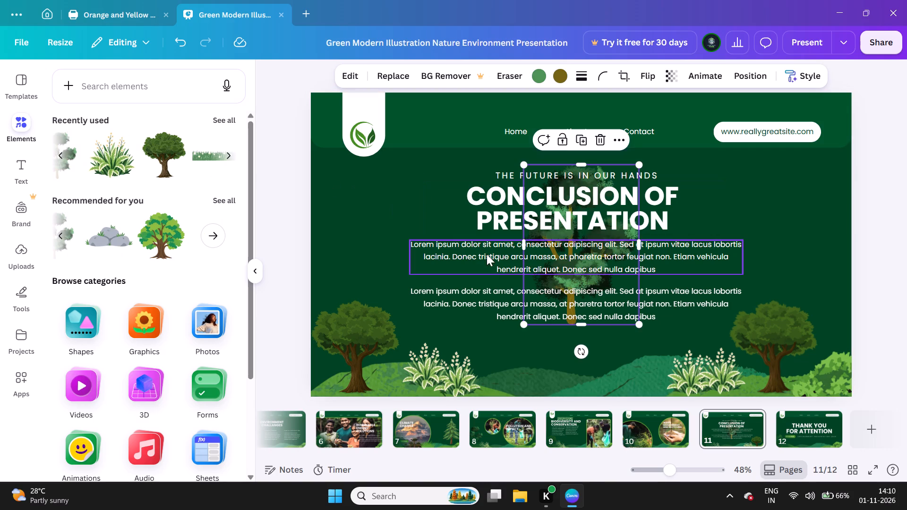
pyautogui.moveTo(614, 279); pyautogui.dragTo(395, 259)
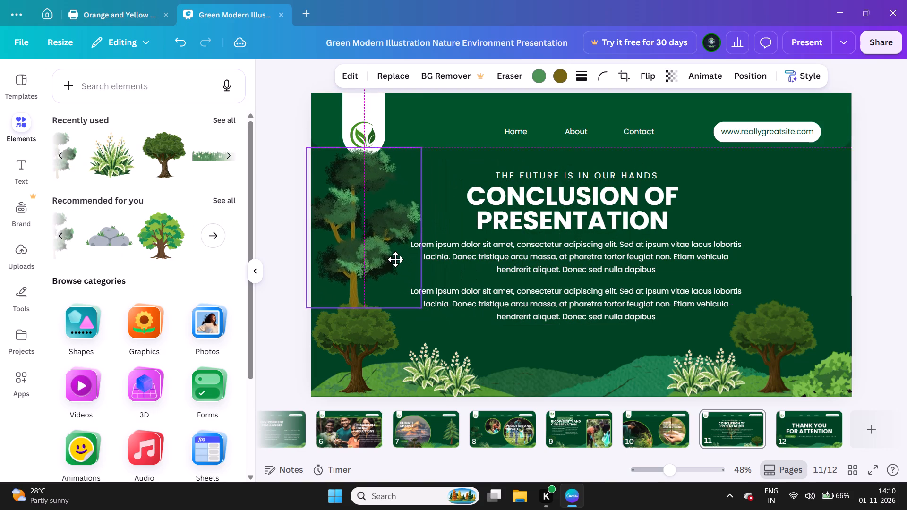
pyautogui.moveTo(395, 259); pyautogui.dragTo(393, 257)
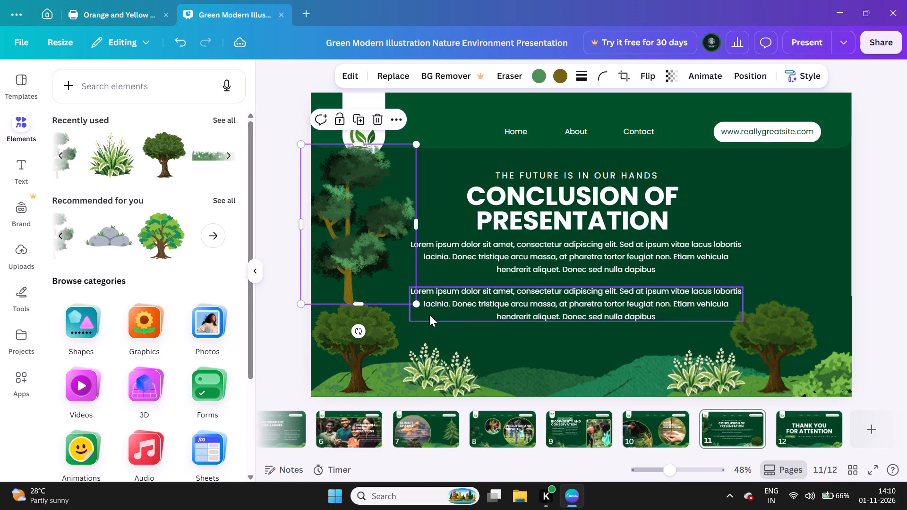
pyautogui.moveTo(416, 306); pyautogui.dragTo(340, 263)
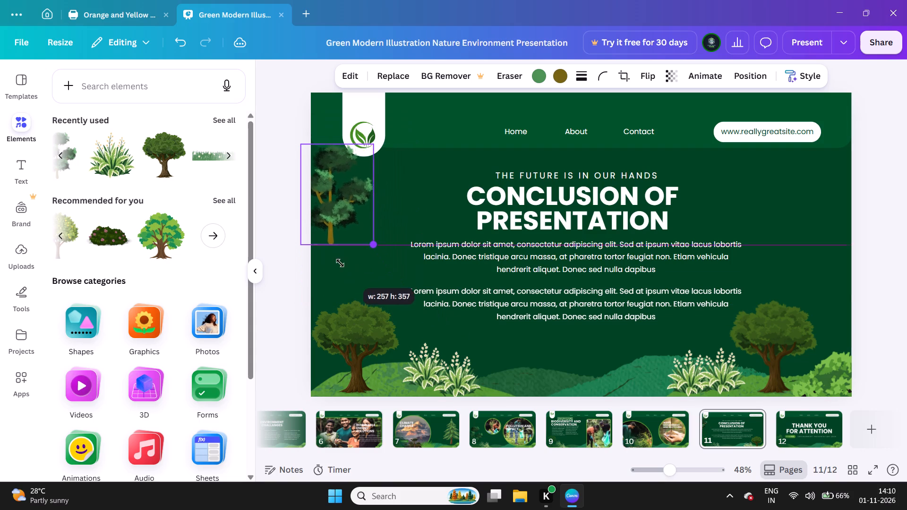
pyautogui.moveTo(340, 263); pyautogui.dragTo(406, 334)
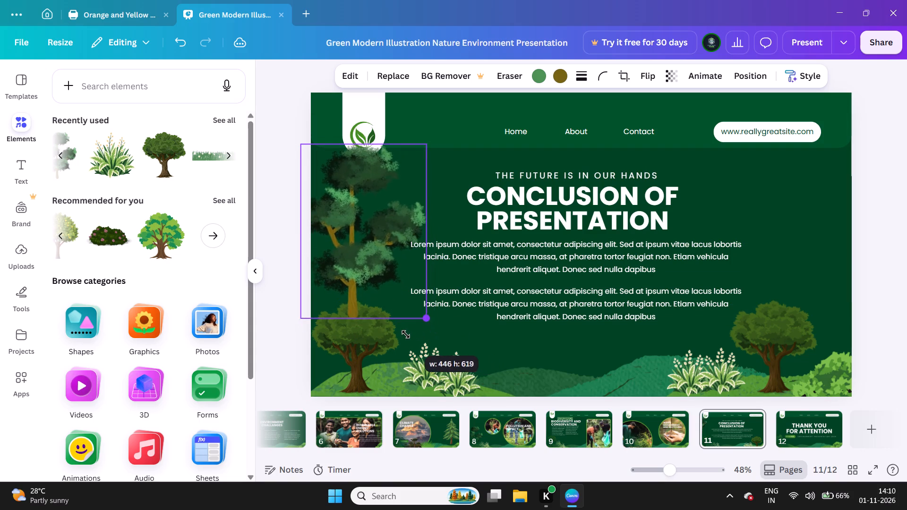
pyautogui.moveTo(406, 334); pyautogui.dragTo(292, 258)
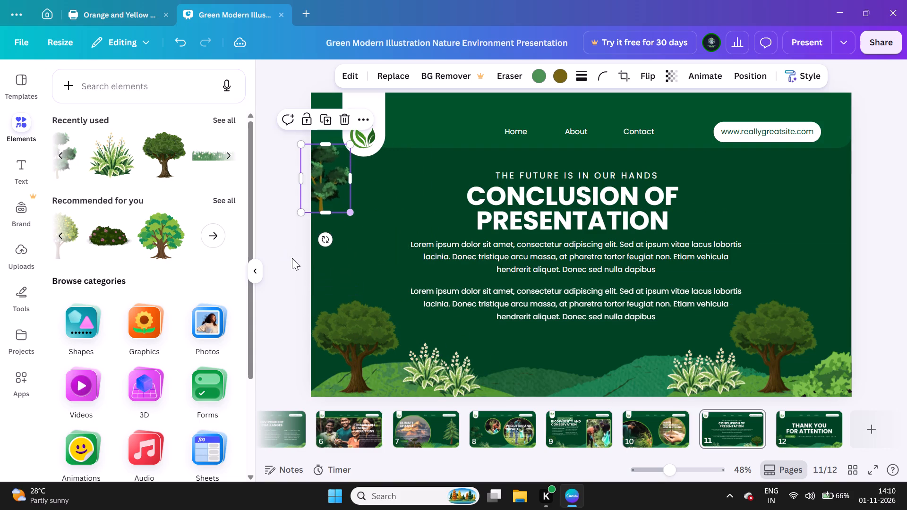
pyautogui.click(284, 257)
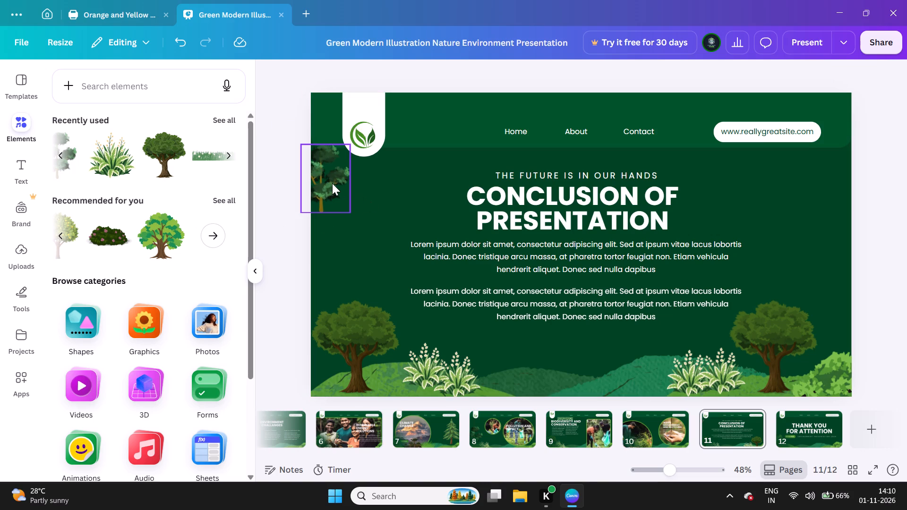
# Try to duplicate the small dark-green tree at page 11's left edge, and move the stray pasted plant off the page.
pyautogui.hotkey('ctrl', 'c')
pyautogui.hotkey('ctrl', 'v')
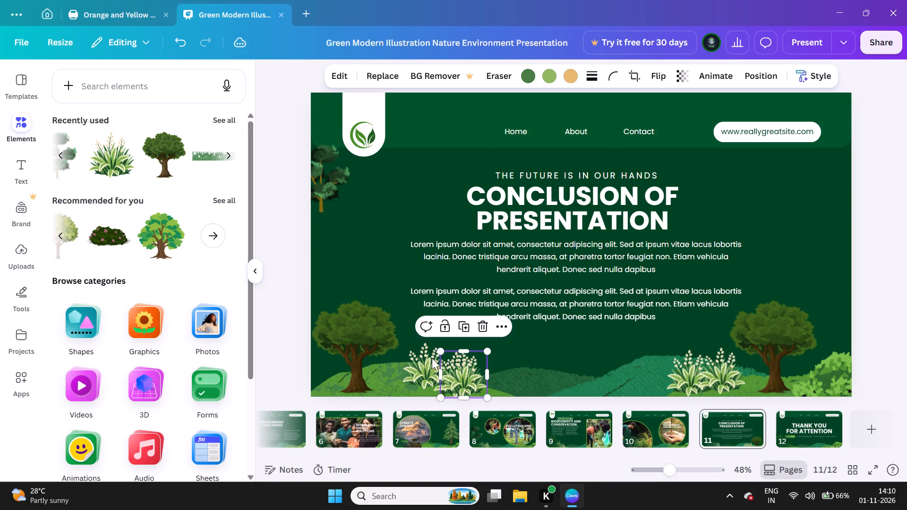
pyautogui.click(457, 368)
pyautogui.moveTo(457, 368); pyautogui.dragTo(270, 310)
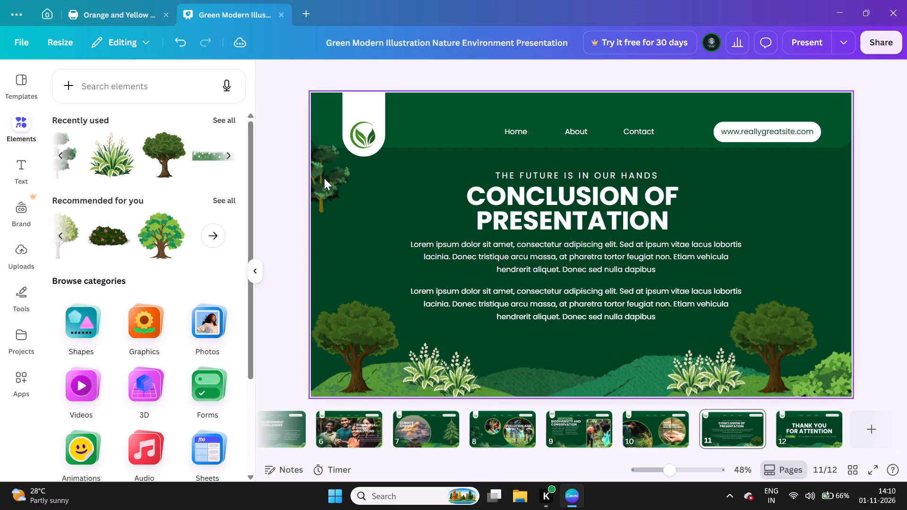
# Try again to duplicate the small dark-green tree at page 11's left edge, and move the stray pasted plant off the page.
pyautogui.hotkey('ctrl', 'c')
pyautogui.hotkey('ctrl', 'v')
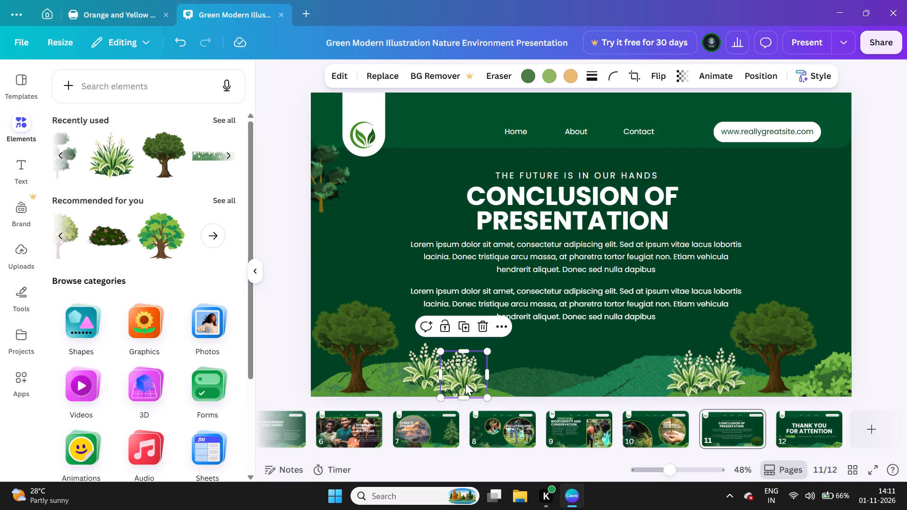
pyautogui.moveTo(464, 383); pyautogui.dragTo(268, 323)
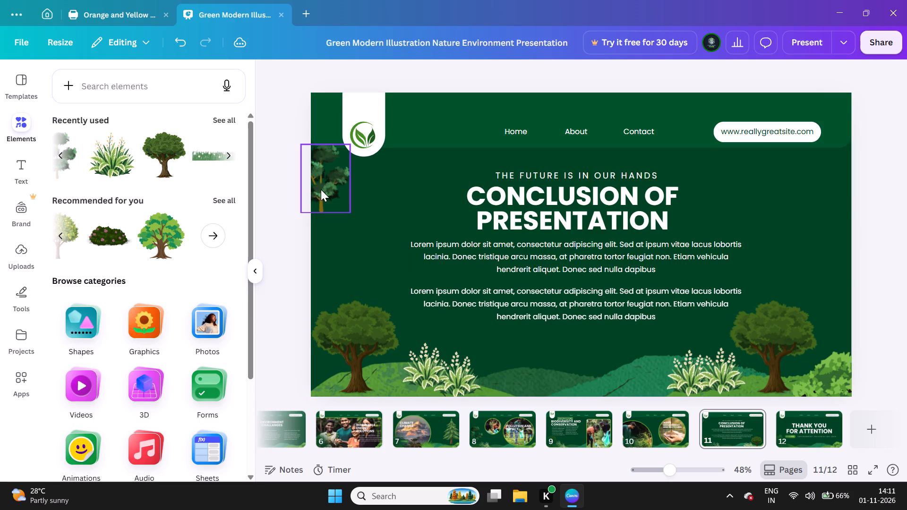
# Duplicate the small dark-green tree at page 11's left edge and place the copy beside the body text, just above the lower-right tree.
pyautogui.hotkey('ctrl', 'c')
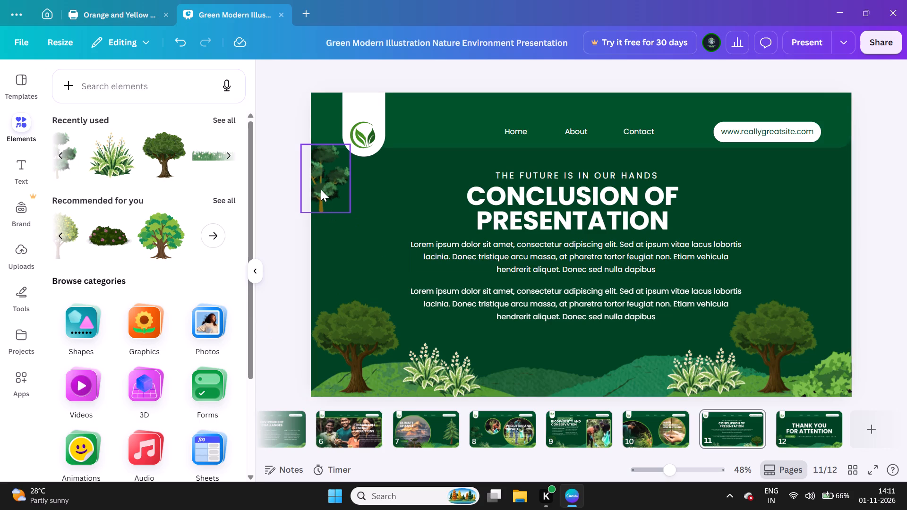
pyautogui.click(321, 189)
pyautogui.hotkey('ctrl', 'c')
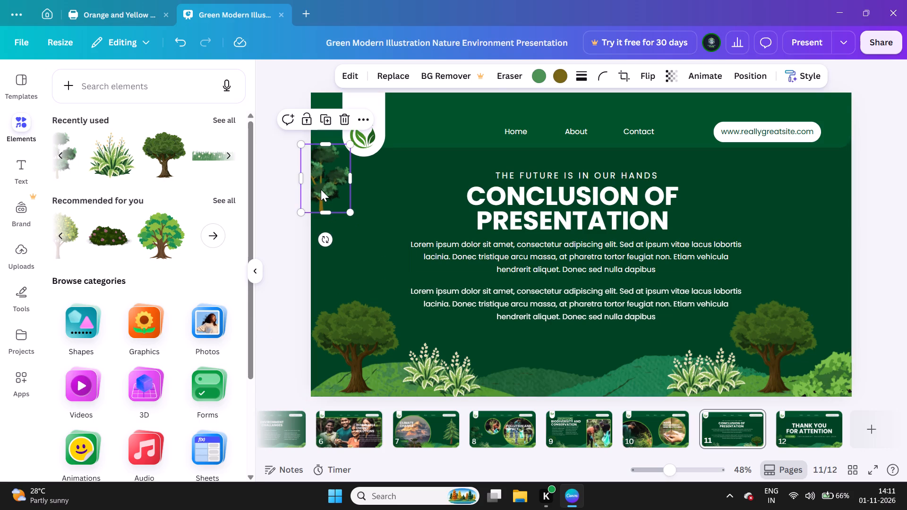
pyautogui.hotkey('ctrl', 'v')
pyautogui.moveTo(335, 178); pyautogui.dragTo(828, 180)
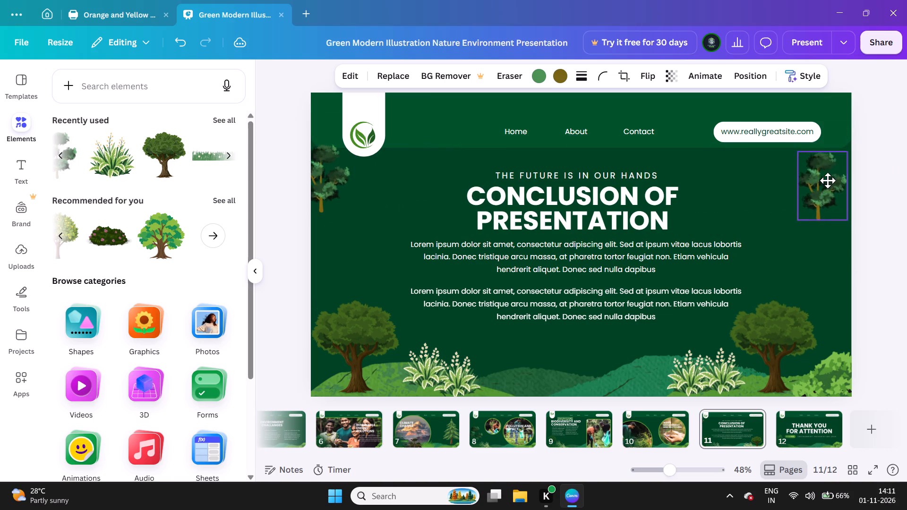
pyautogui.moveTo(828, 180); pyautogui.dragTo(781, 260)
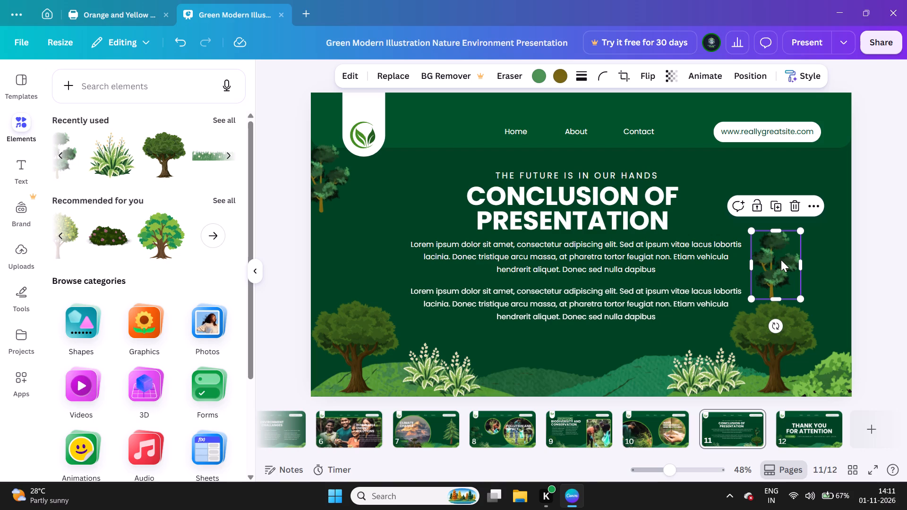
# Go to page 12, the thank-you slide.
pyautogui.click(796, 439)
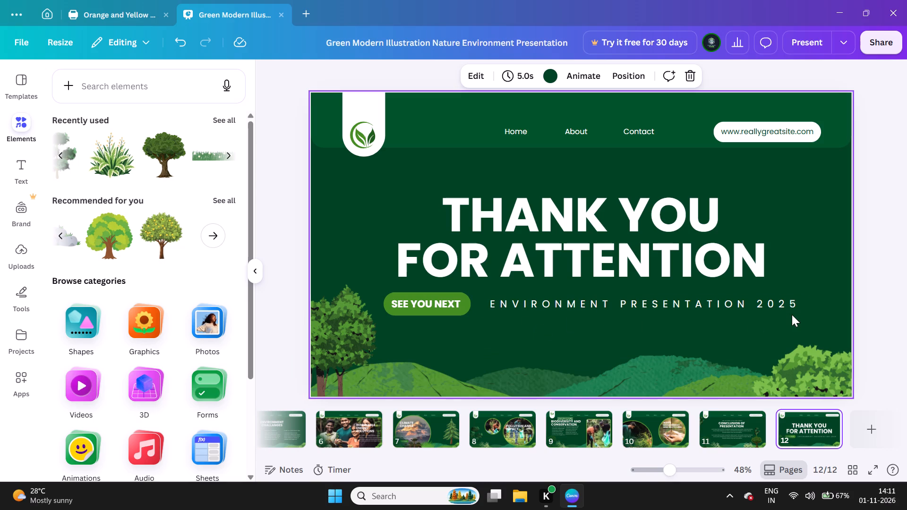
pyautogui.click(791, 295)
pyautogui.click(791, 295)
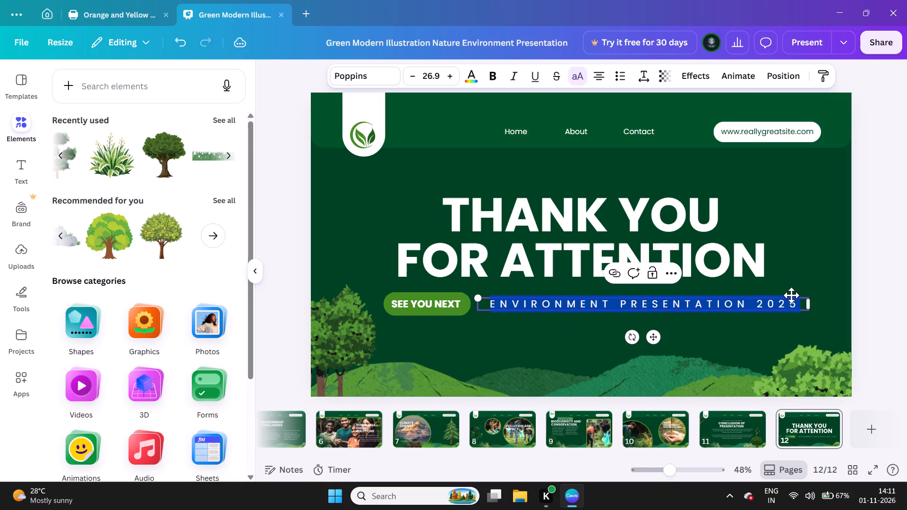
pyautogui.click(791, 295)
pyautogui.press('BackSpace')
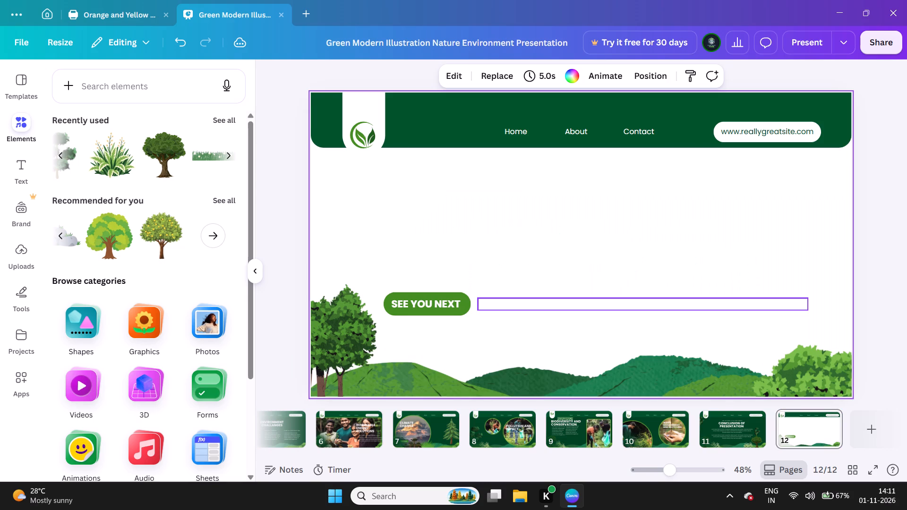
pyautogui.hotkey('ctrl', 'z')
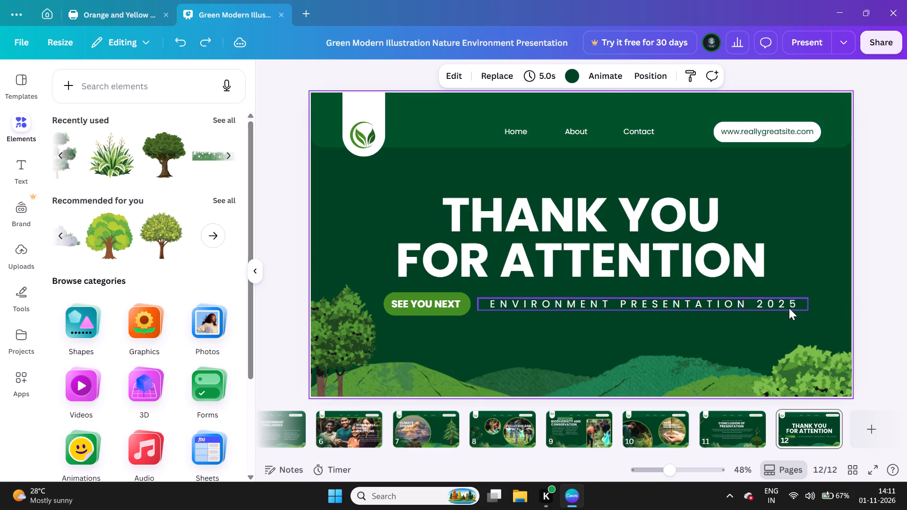
# Change the year in page 12's "Environment Presentation" line to 2026.
pyautogui.tripleClick(789, 308)
pyautogui.click(791, 302)
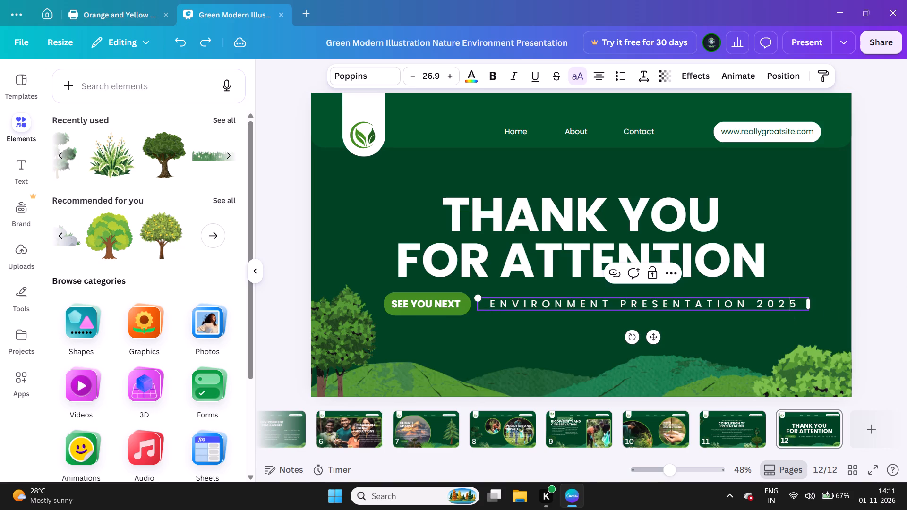
pyautogui.click(801, 304)
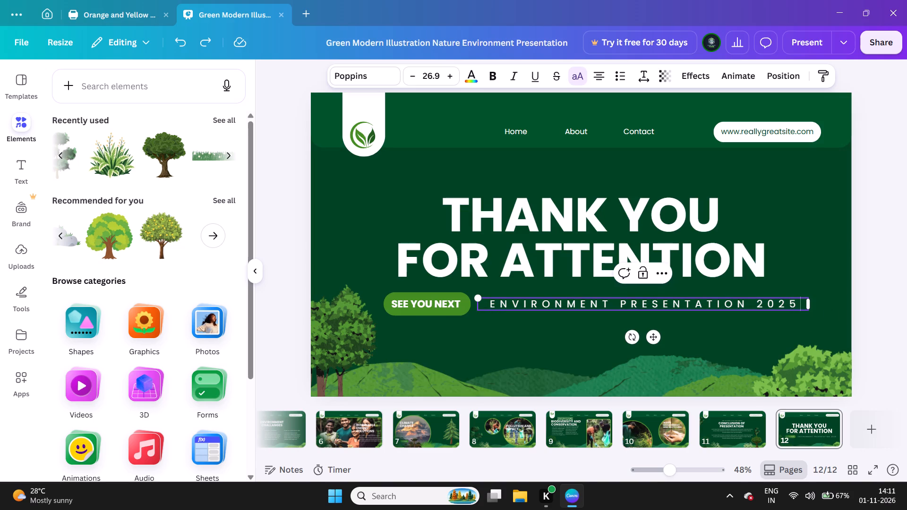
pyautogui.press('BackSpace')
pyautogui.press('6')
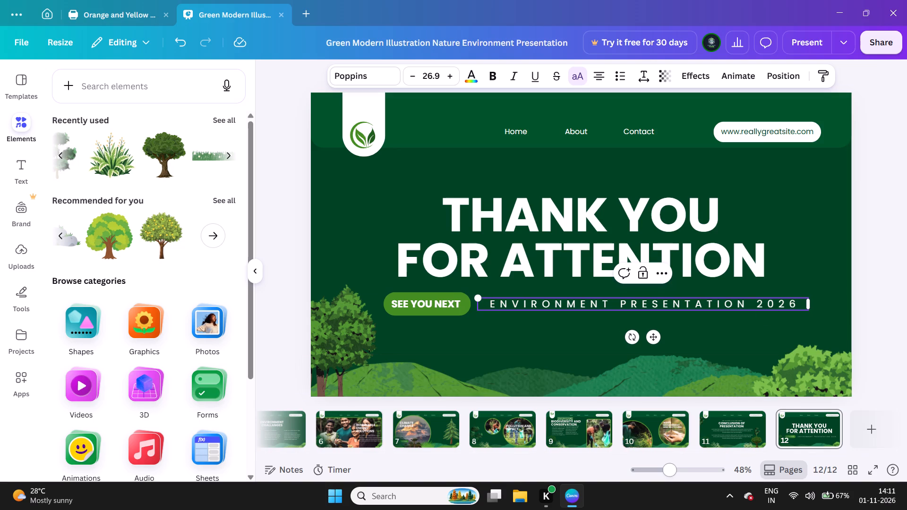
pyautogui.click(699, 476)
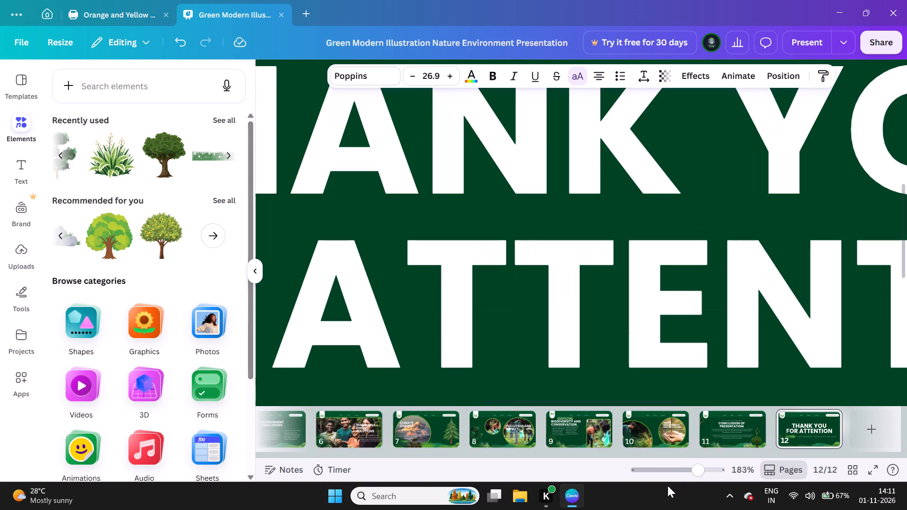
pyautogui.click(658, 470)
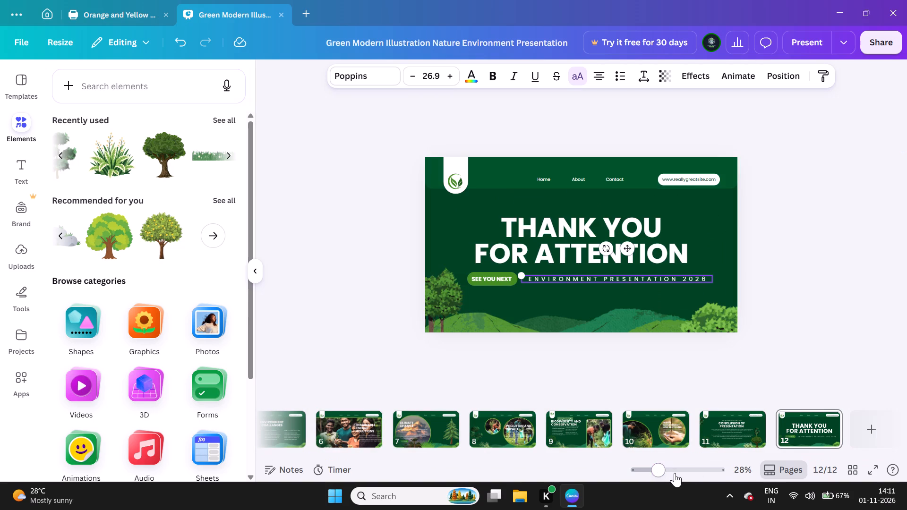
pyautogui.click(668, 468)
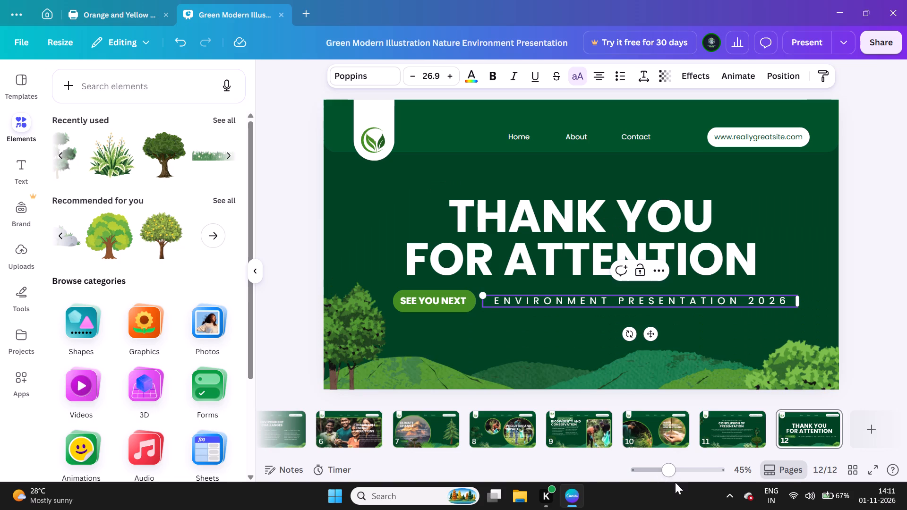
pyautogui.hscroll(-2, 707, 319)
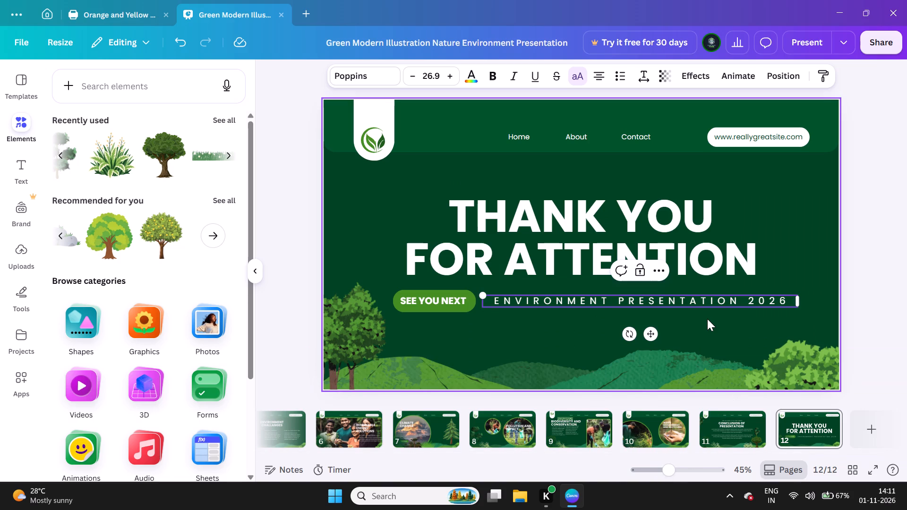